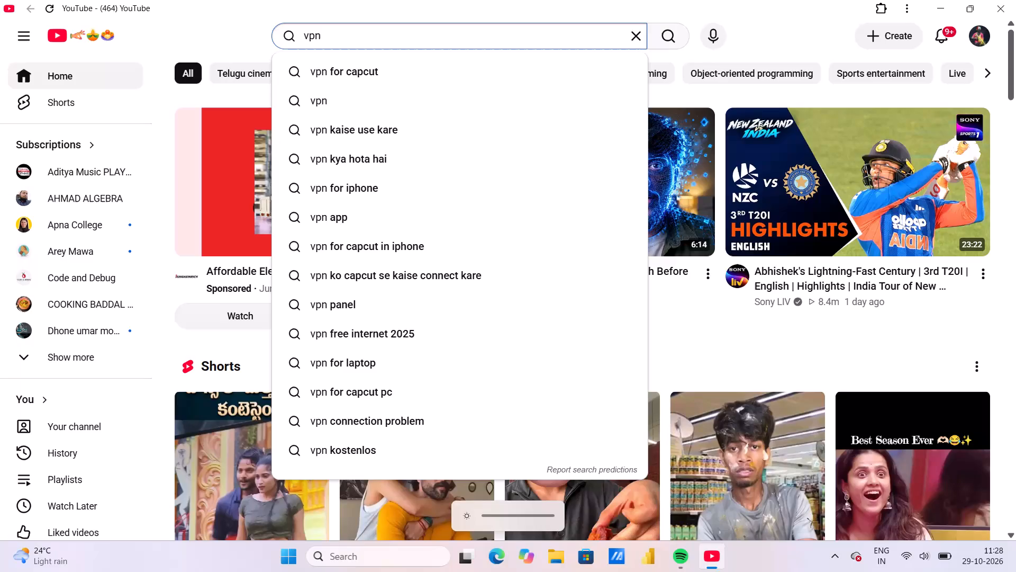
Search for the suggested query "vpn for capcut" and open the Short about the top 3 best VPNs for CapCut.
click(468, 76)
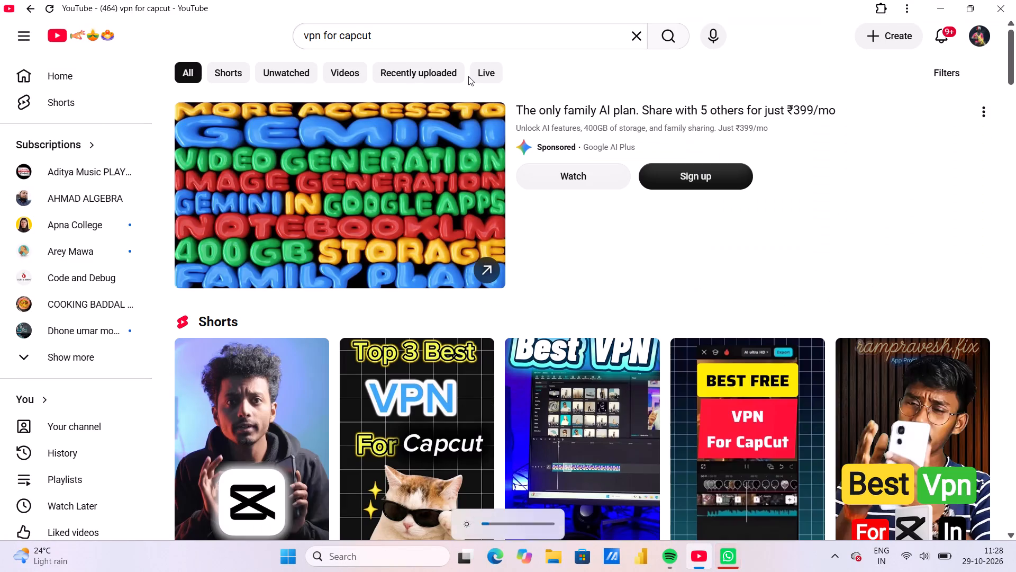
click(423, 378)
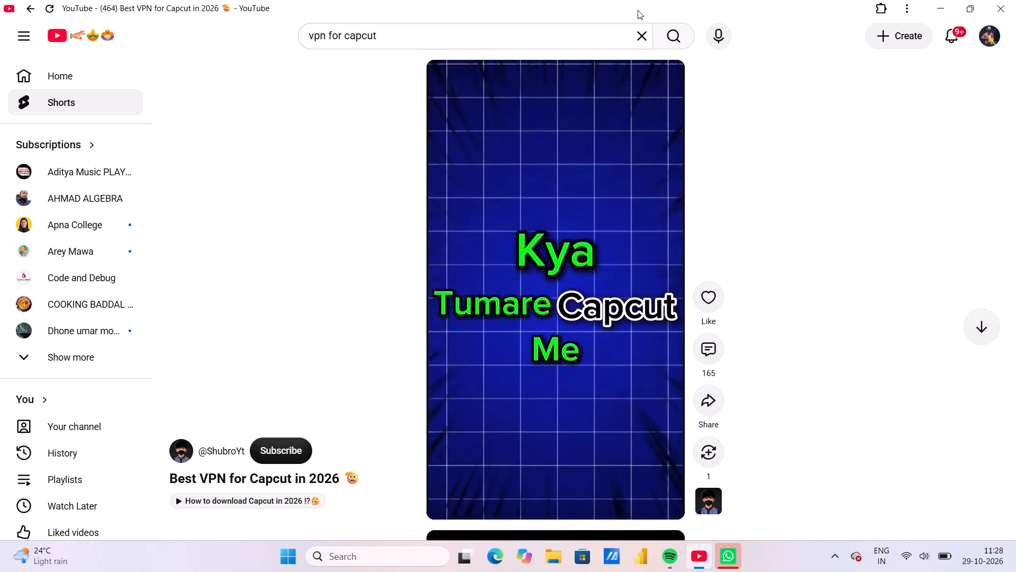
Extend the search query with "for laptop", run it, and open the first "Best VPN" Short in the results.
click(594, 28)
text(for)
key(space)
text(laptop)
key(space)
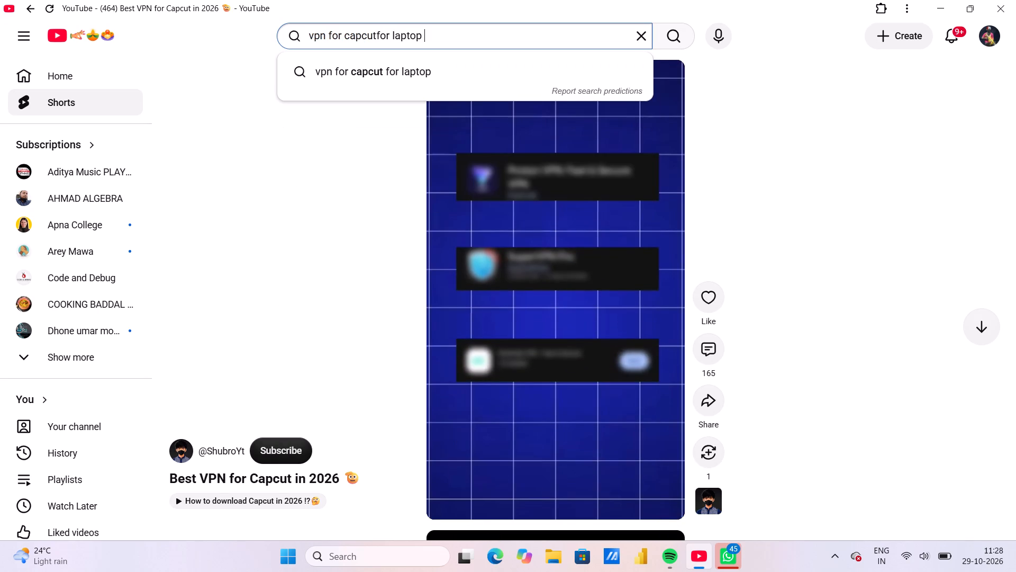
key(Return)
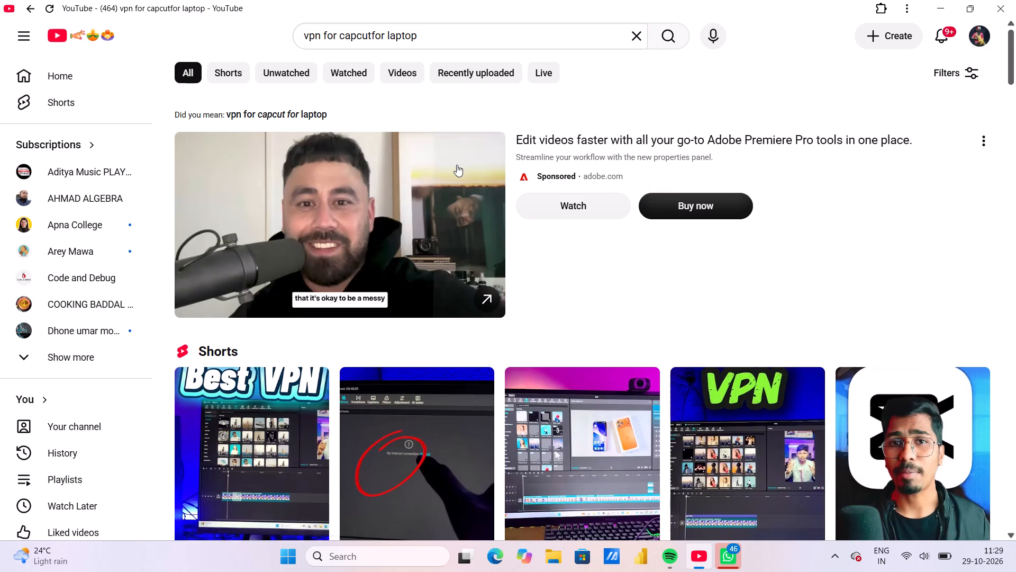
click(321, 400)
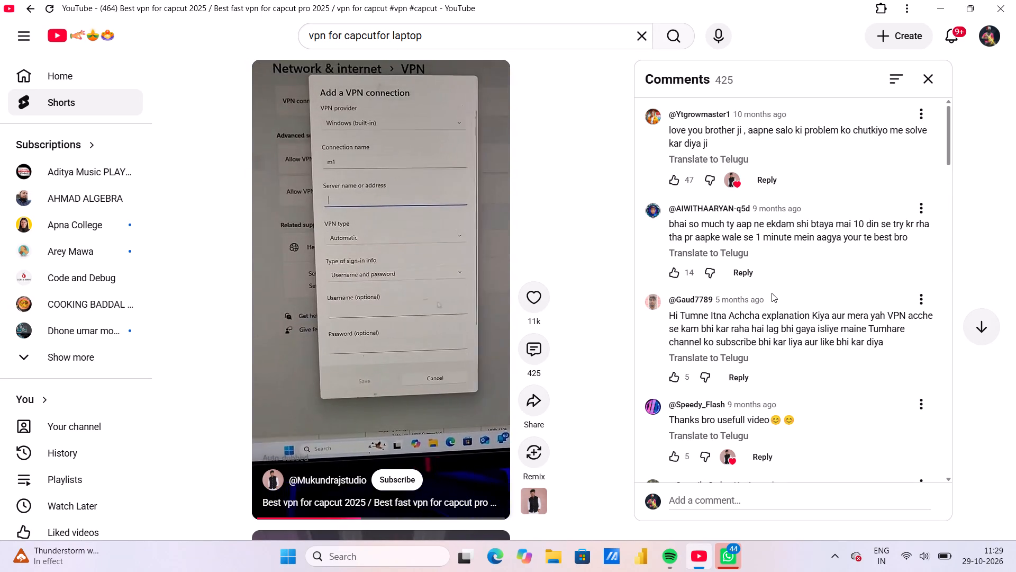
scroll(772, 293, down, 4)
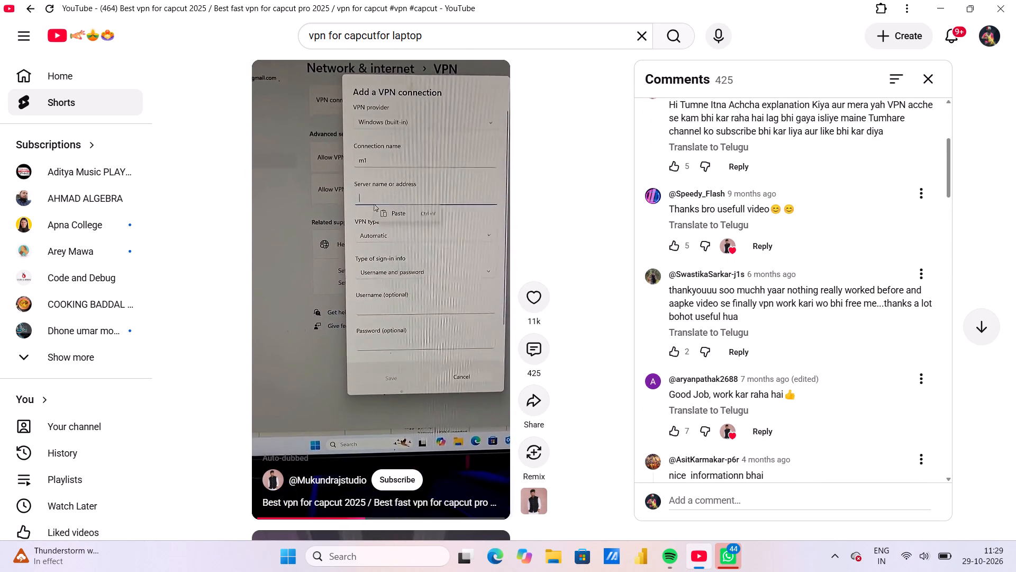
scroll(772, 293, down, 6)
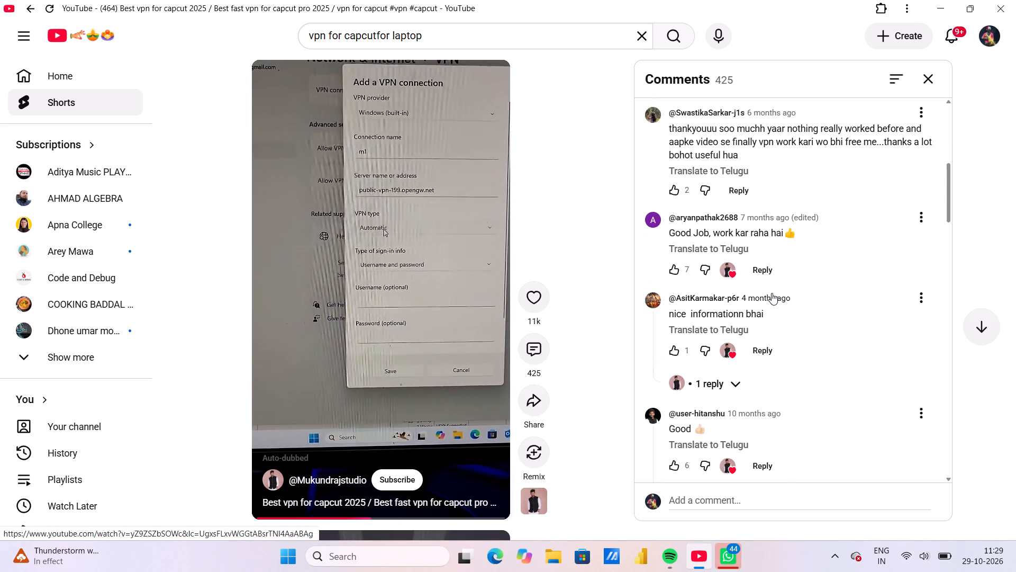
scroll(772, 293, down, 1)
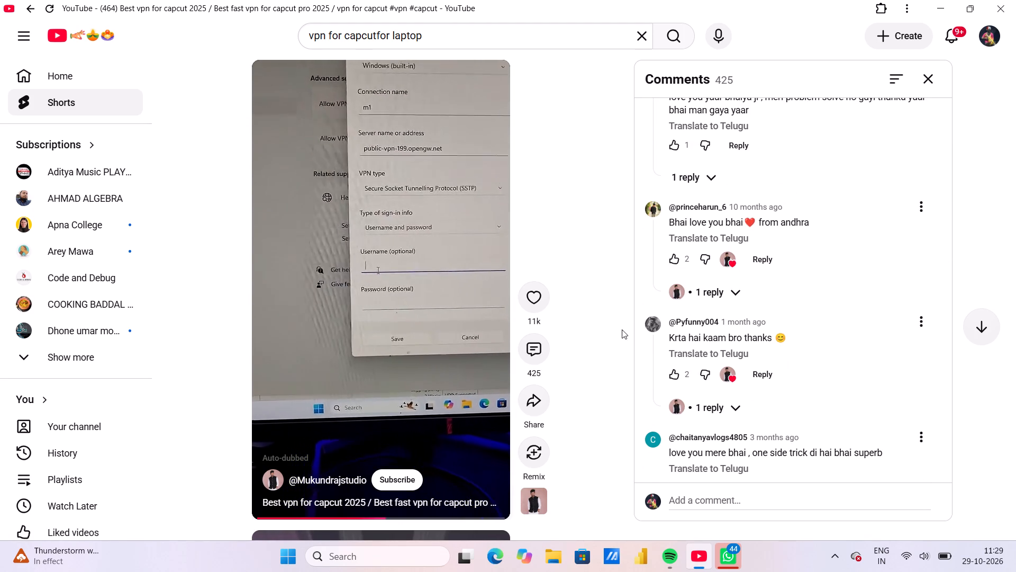
click(501, 250)
click(501, 250)
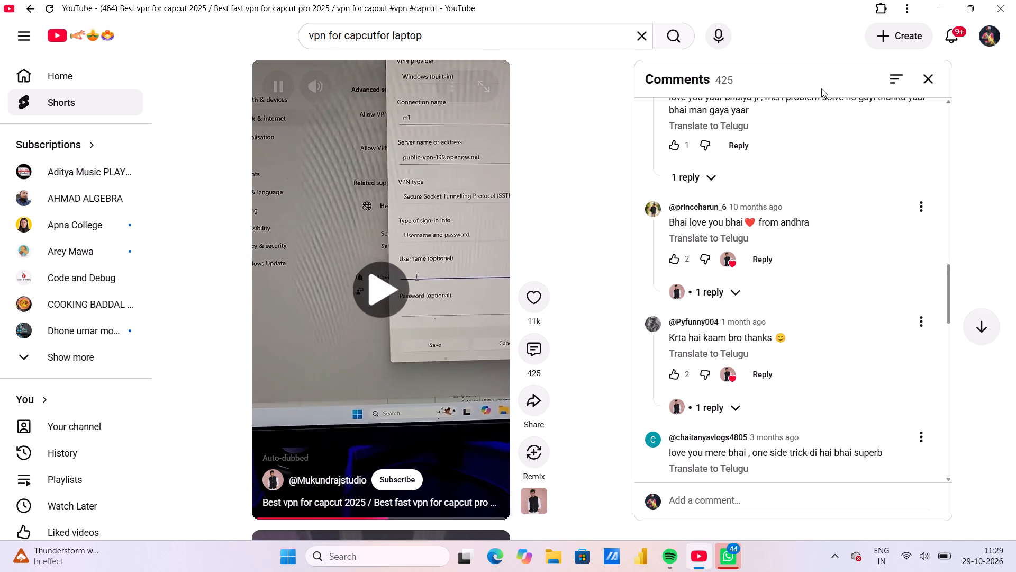
click(920, 73)
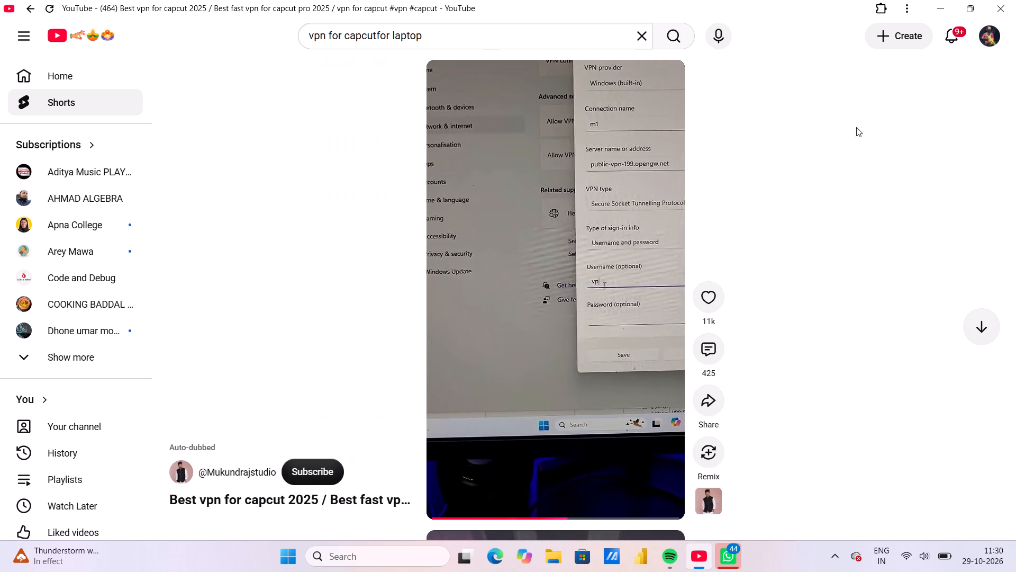
Go to the following Short about CapCut app network issues and skip ahead to about 0:10.
scroll(618, 343, down, 1)
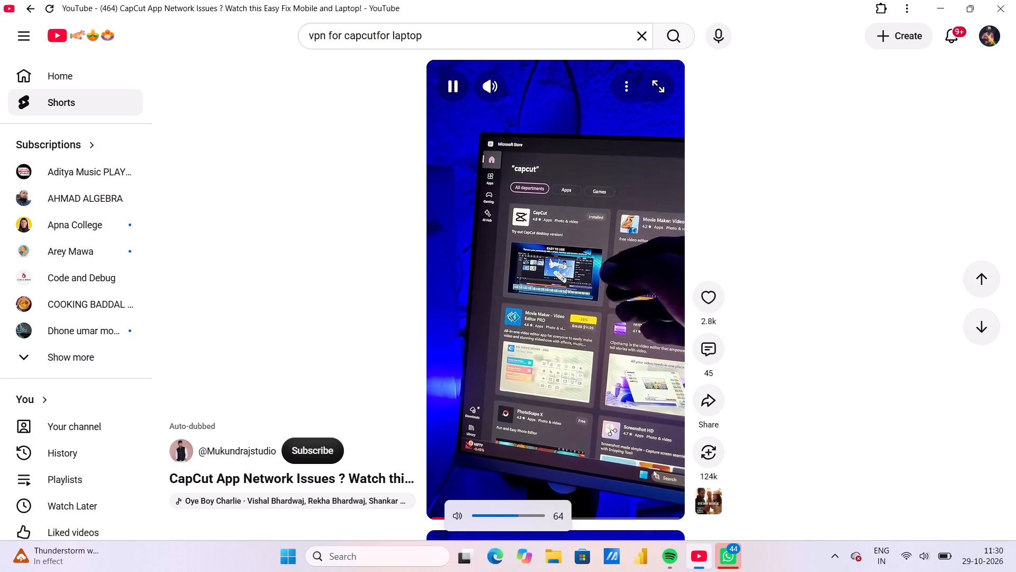
scroll(568, 376, up, 2)
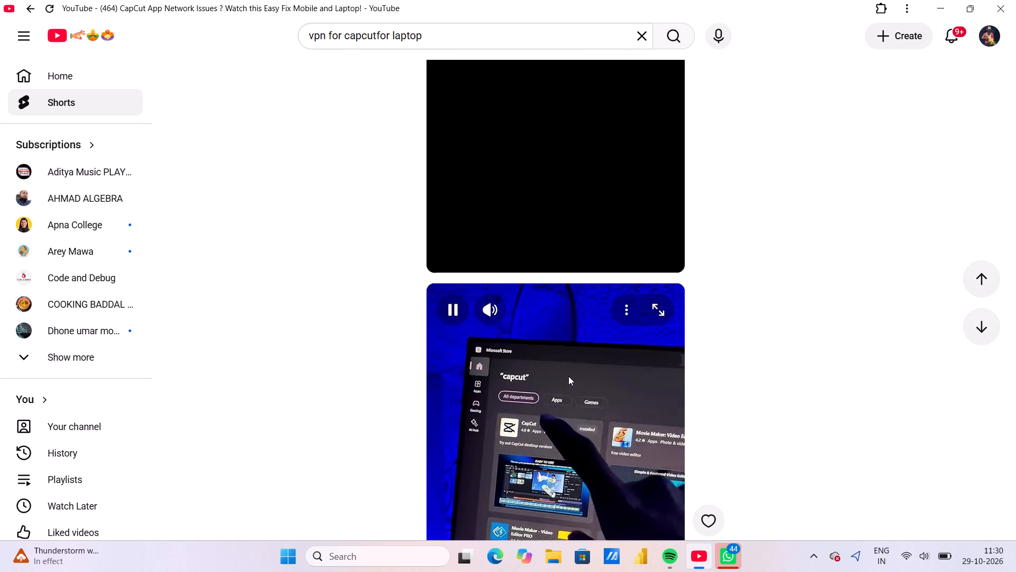
scroll(568, 376, down, 2)
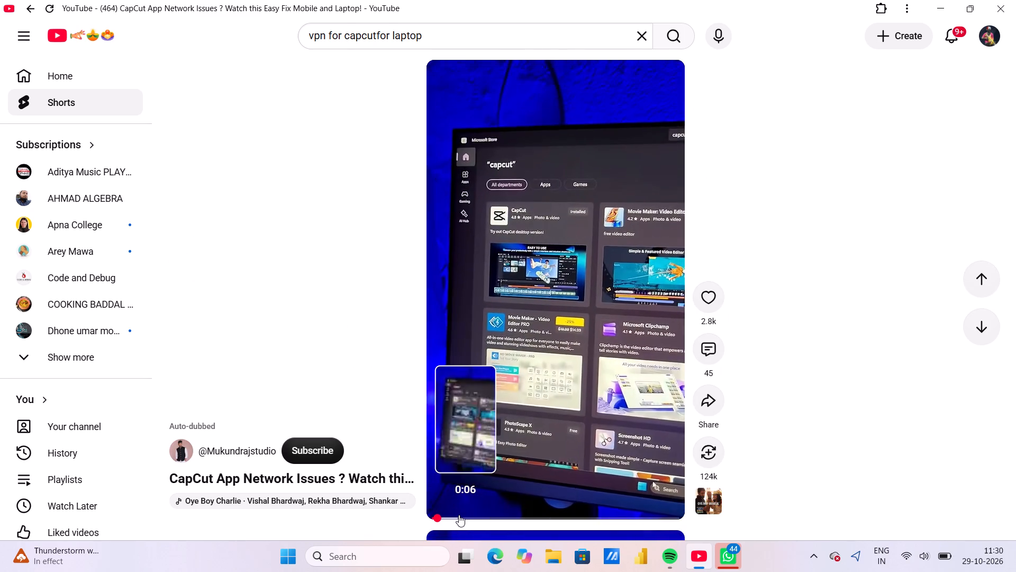
click(462, 514)
click(475, 517)
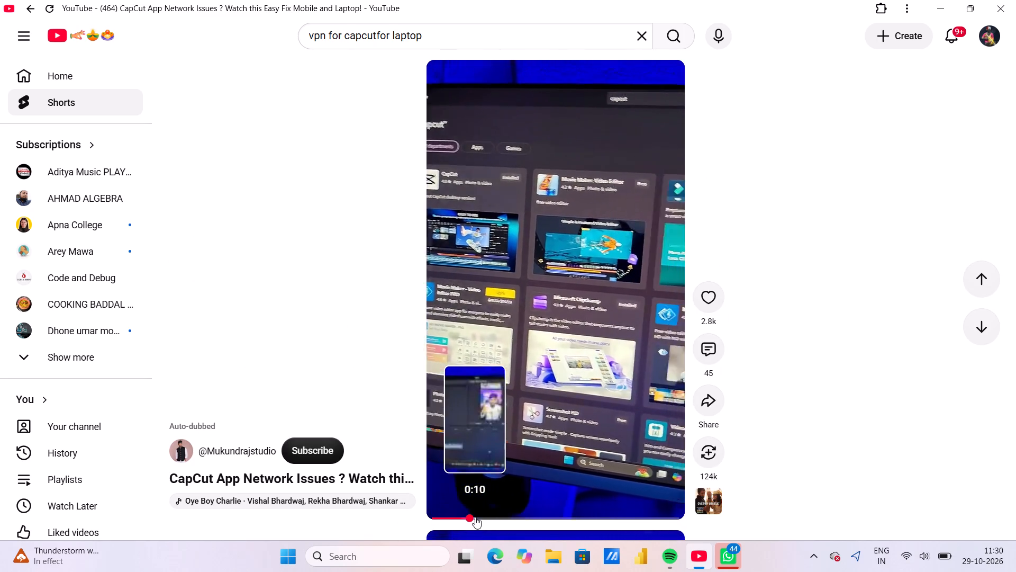
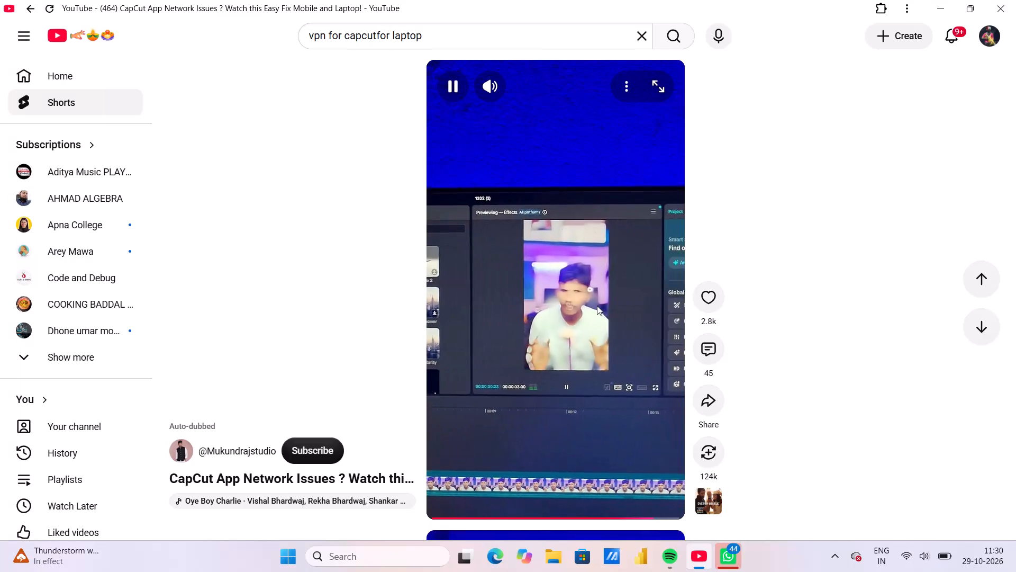
Skip through the Short on CapCut app network issues, pause it at the Proton VPN part, and open its description.
scroll(597, 306, up, 3)
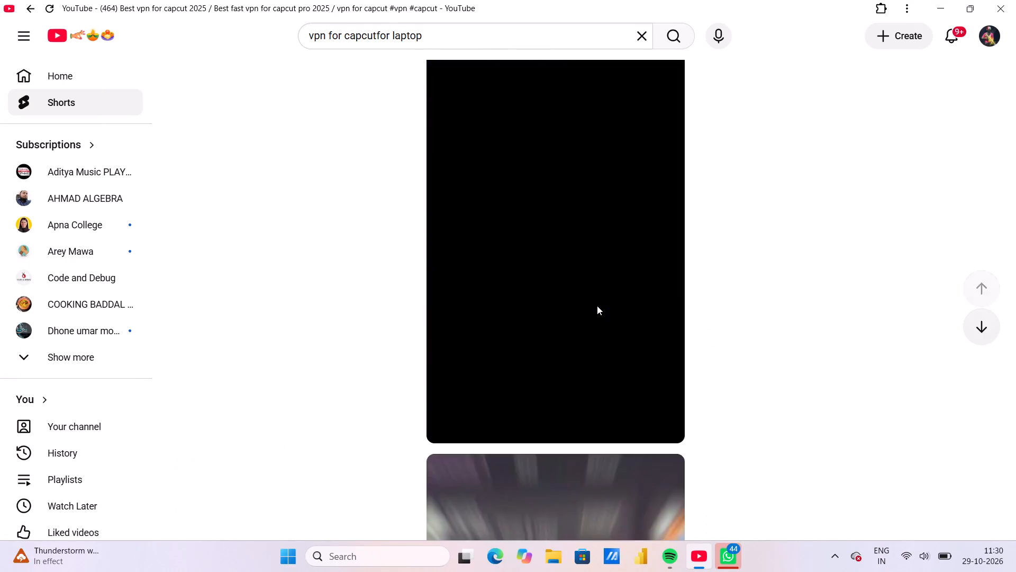
scroll(597, 306, down, 4)
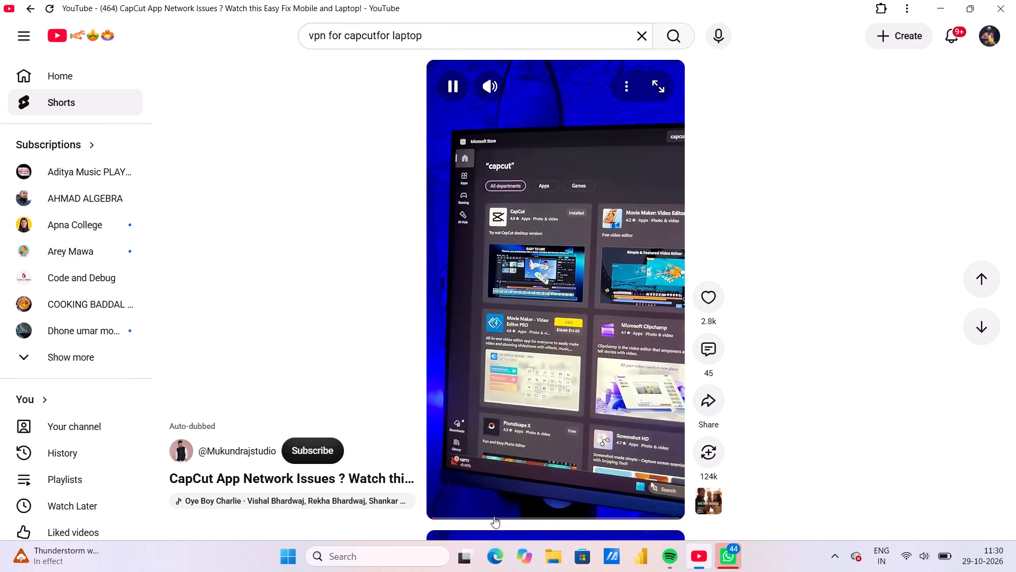
click(489, 522)
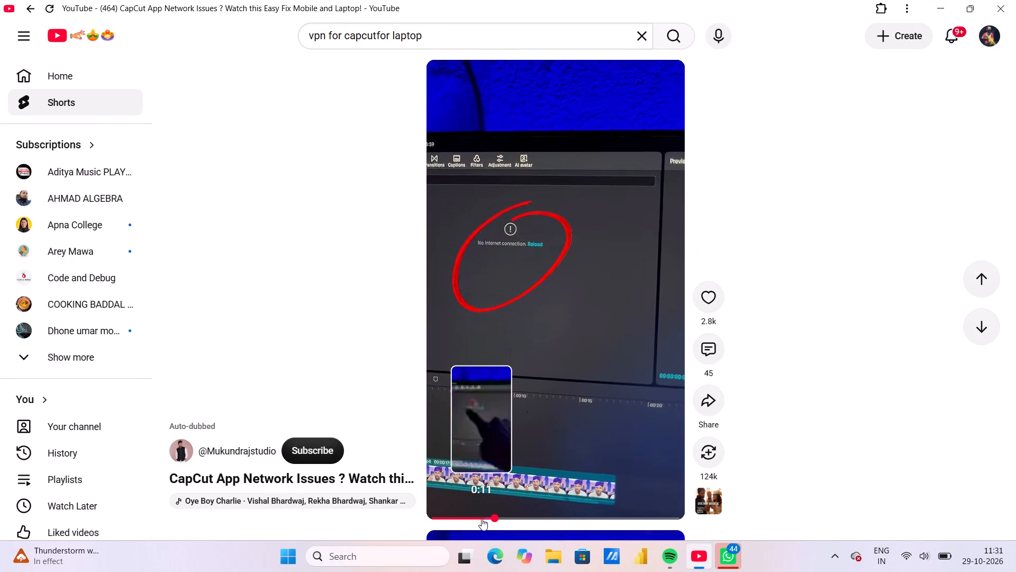
click(482, 519)
click(495, 518)
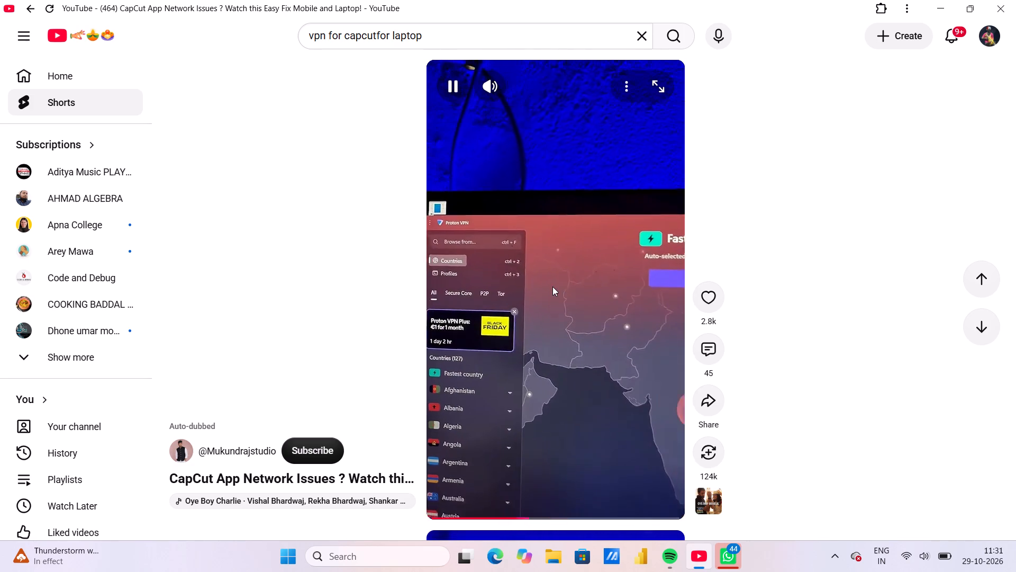
click(552, 285)
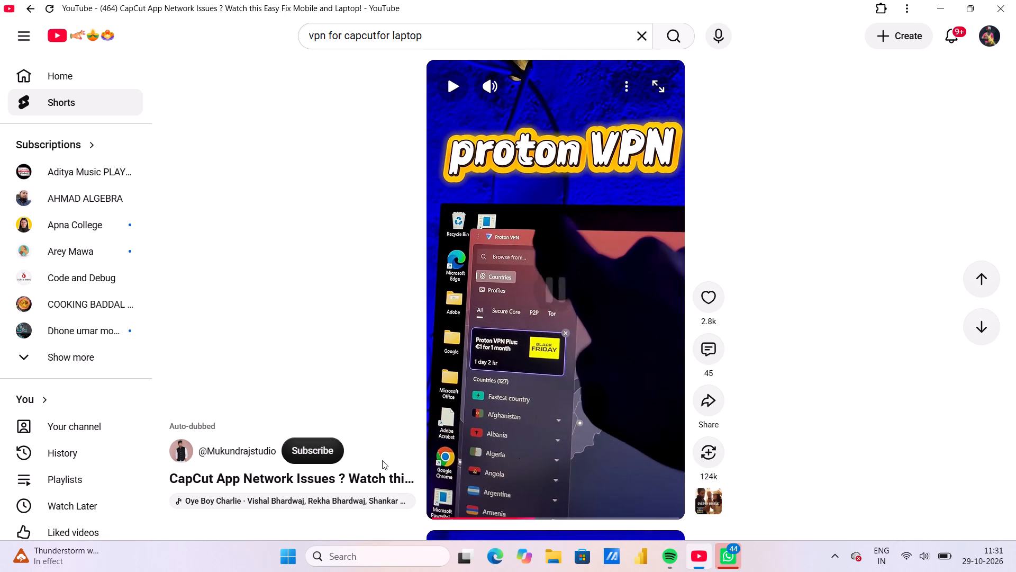
click(395, 479)
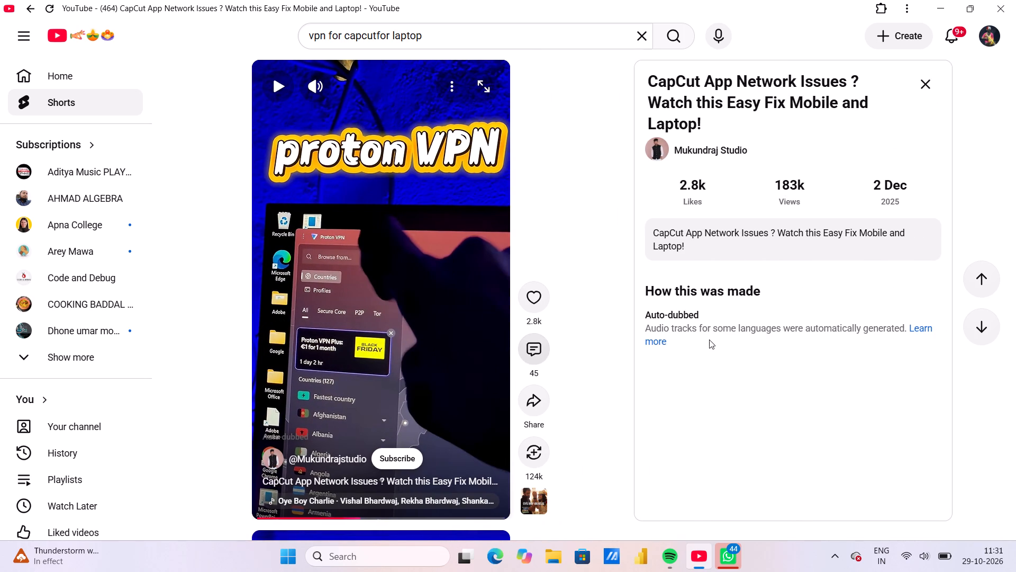
Switch to Microsoft Edge and search the web for "proton vpn".
click(524, 558)
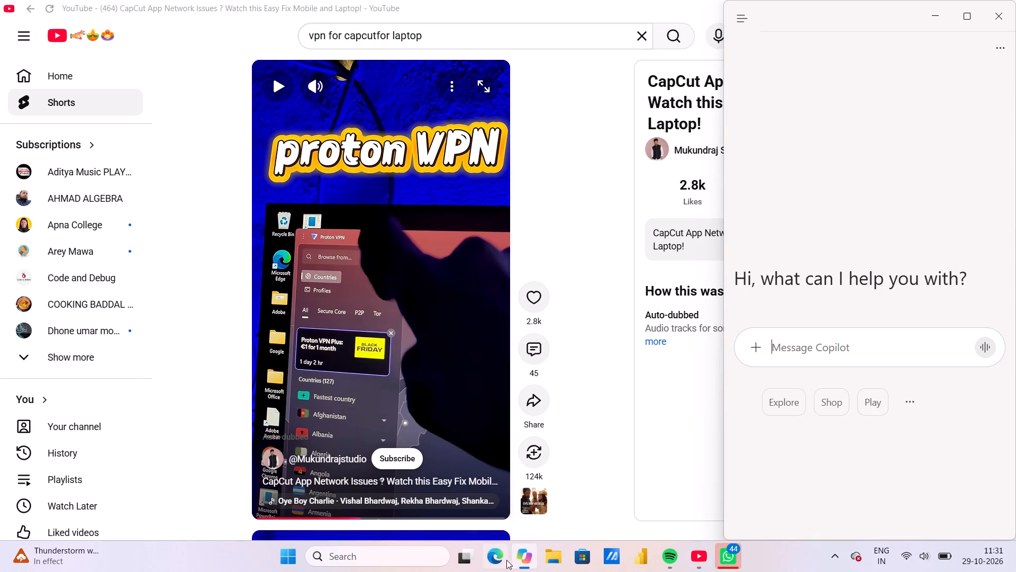
click(500, 557)
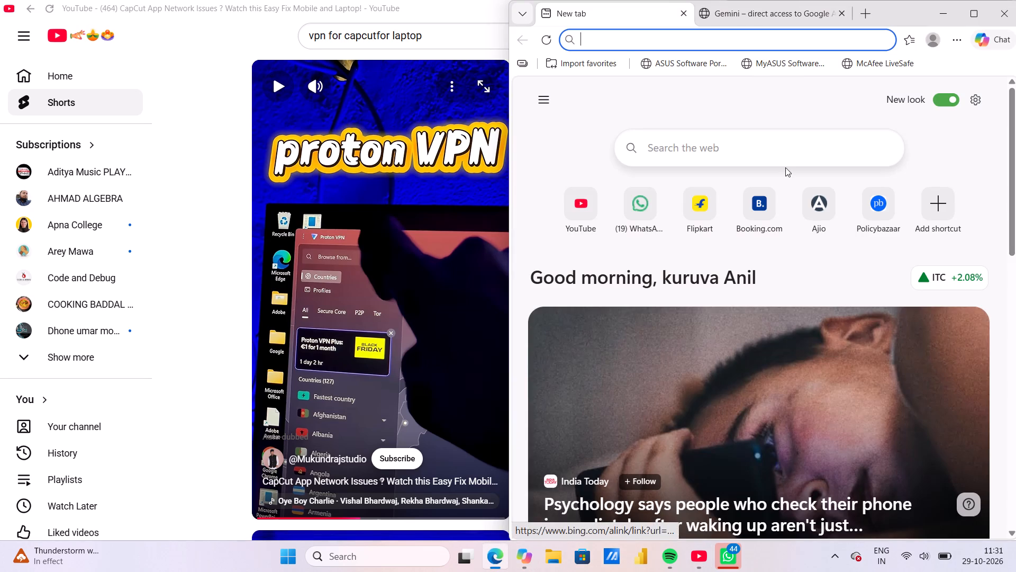
click(775, 158)
text(proy)
key(BackSpace)
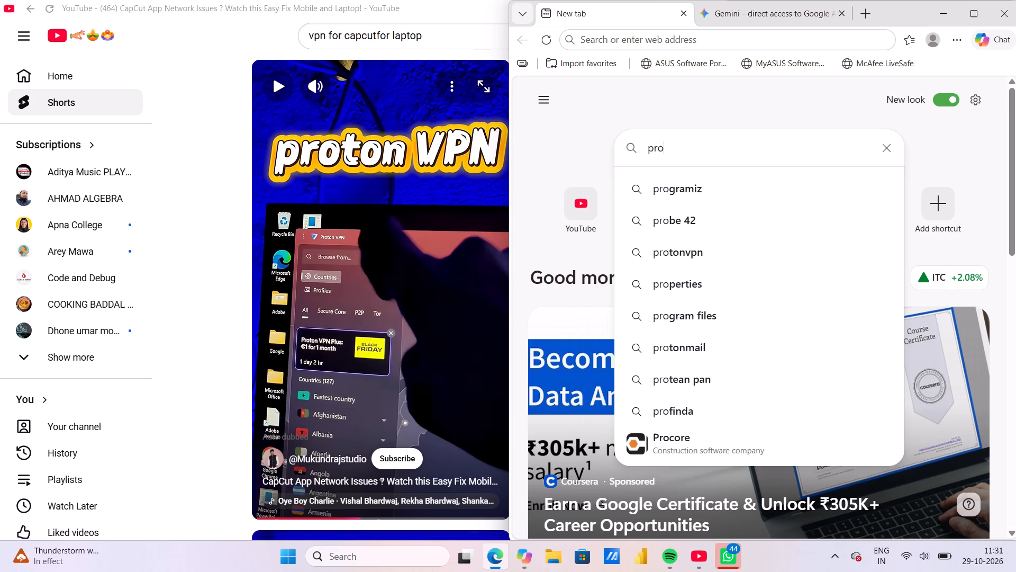
text(ton vpn)
key(Return)
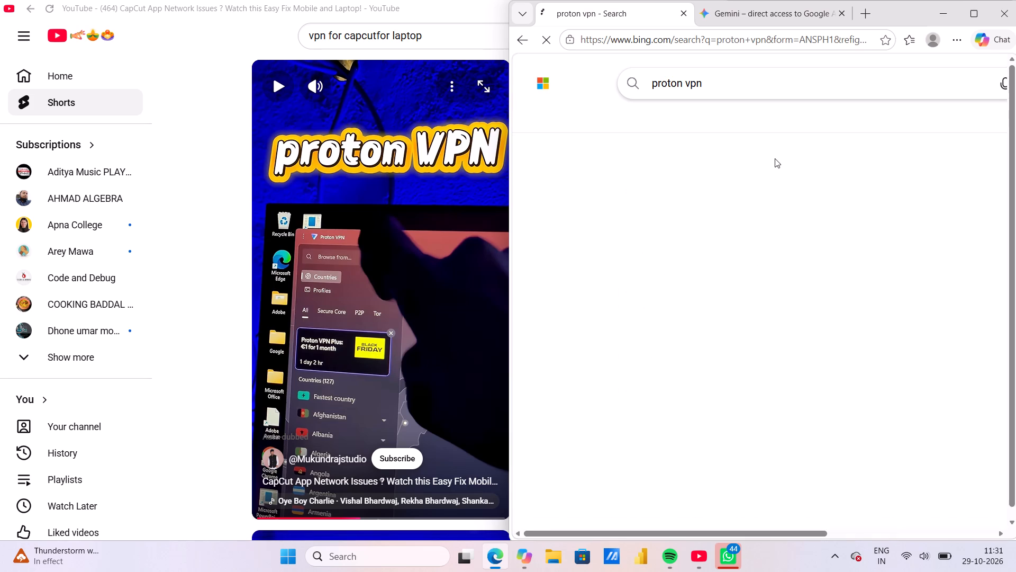
Open the official protonvpn.com result, "Proton VPN - The best VPN for speed and security".
drag(775, 158, 740, 224)
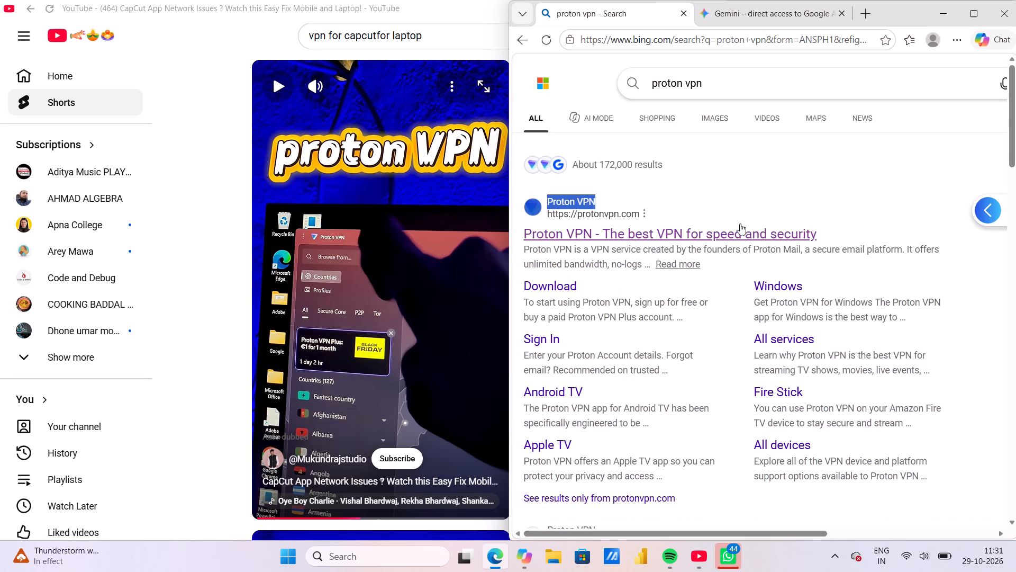
drag(740, 224, 728, 231)
click(728, 231)
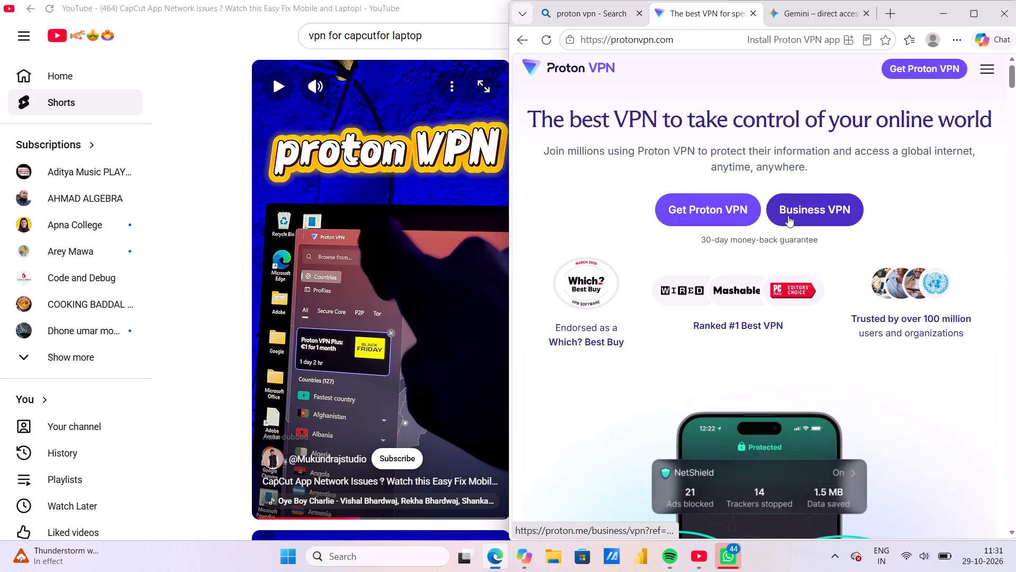
Go to Proton VPN's plans and pricing and choose the Proton Free plan at $0.00 per month.
click(732, 213)
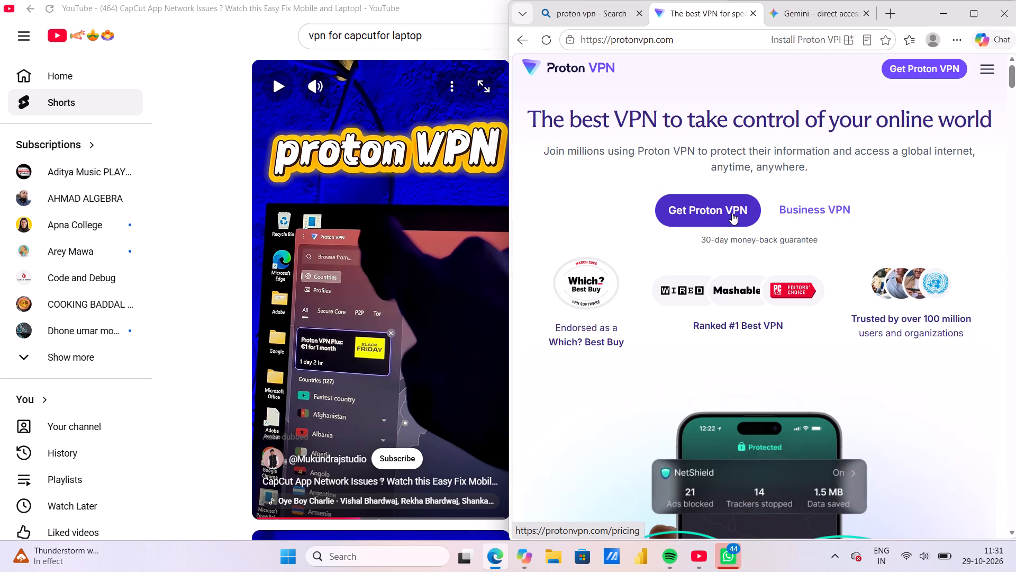
scroll(761, 316, down, 1)
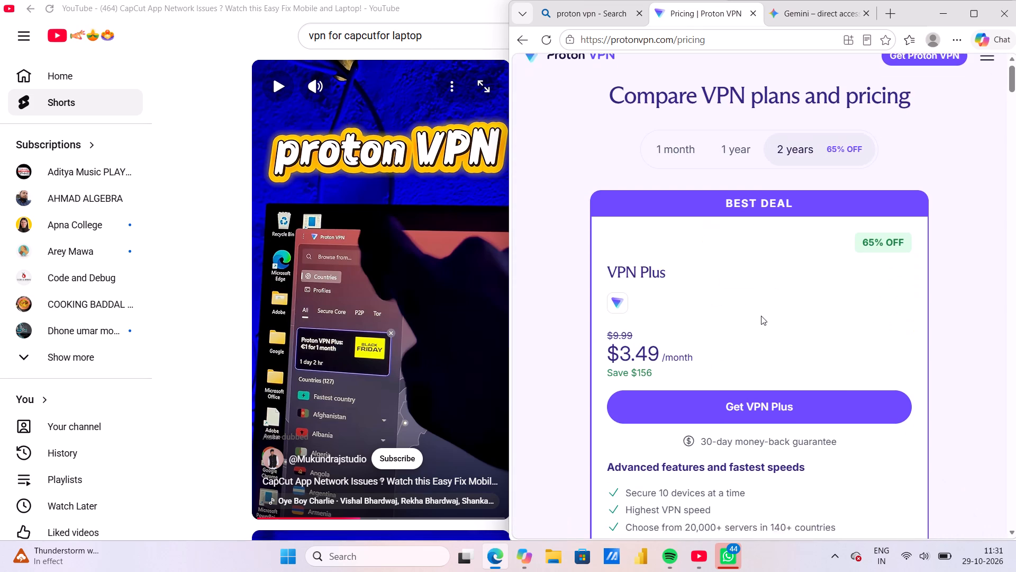
scroll(761, 316, down, 7)
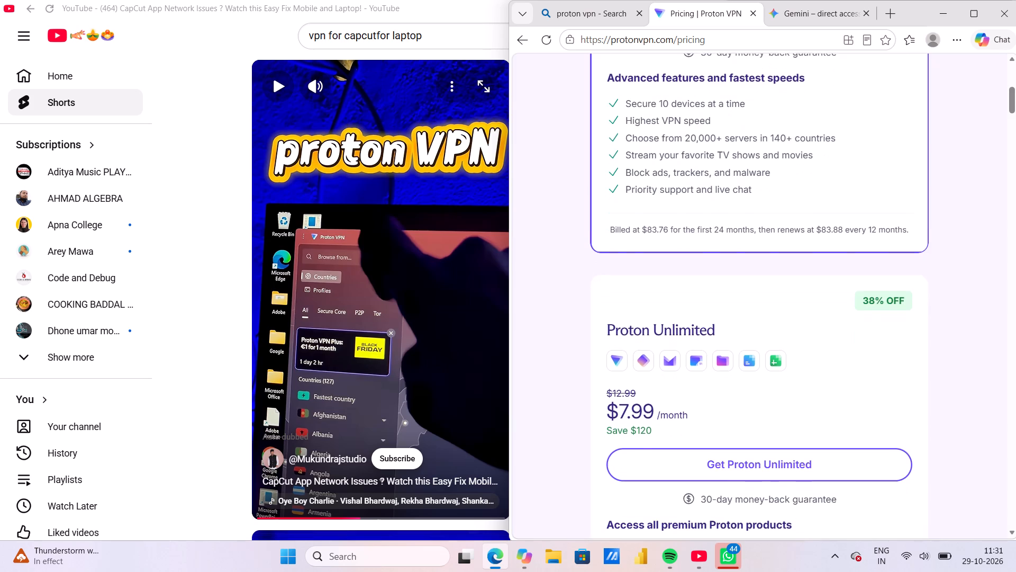
scroll(761, 316, down, 3)
scroll(761, 316, up, 3)
scroll(761, 316, down, 6)
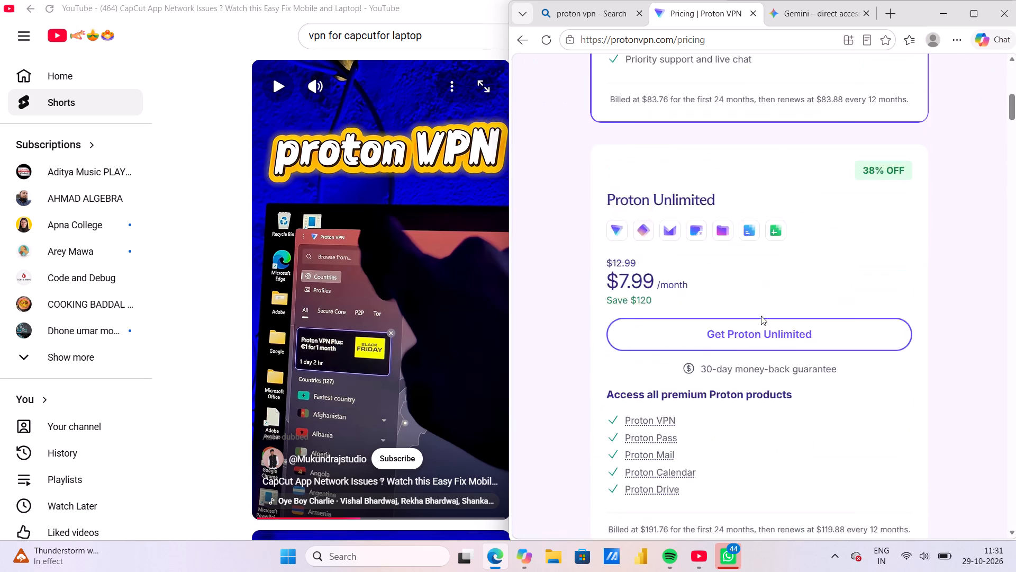
scroll(761, 316, down, 3)
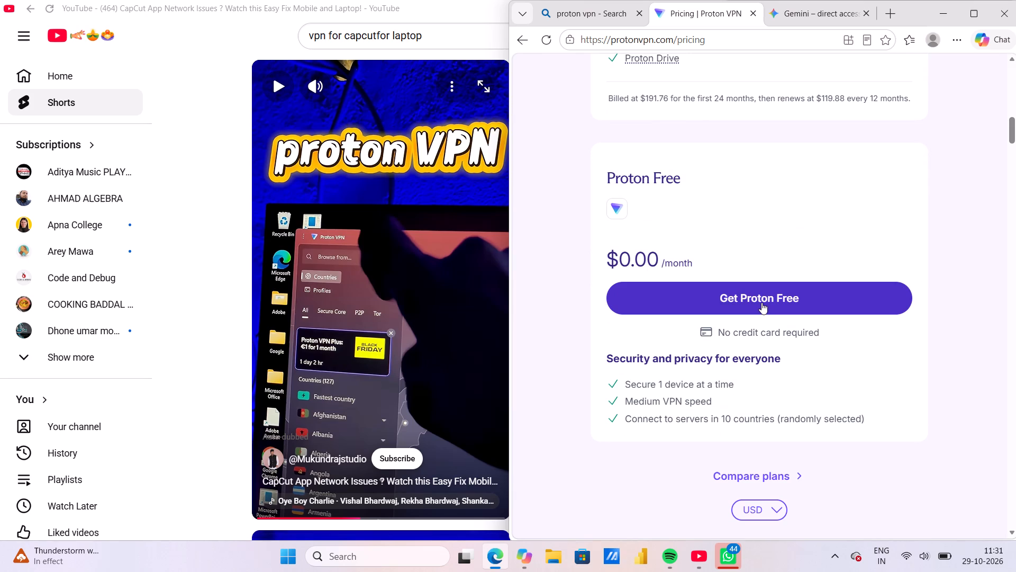
click(761, 302)
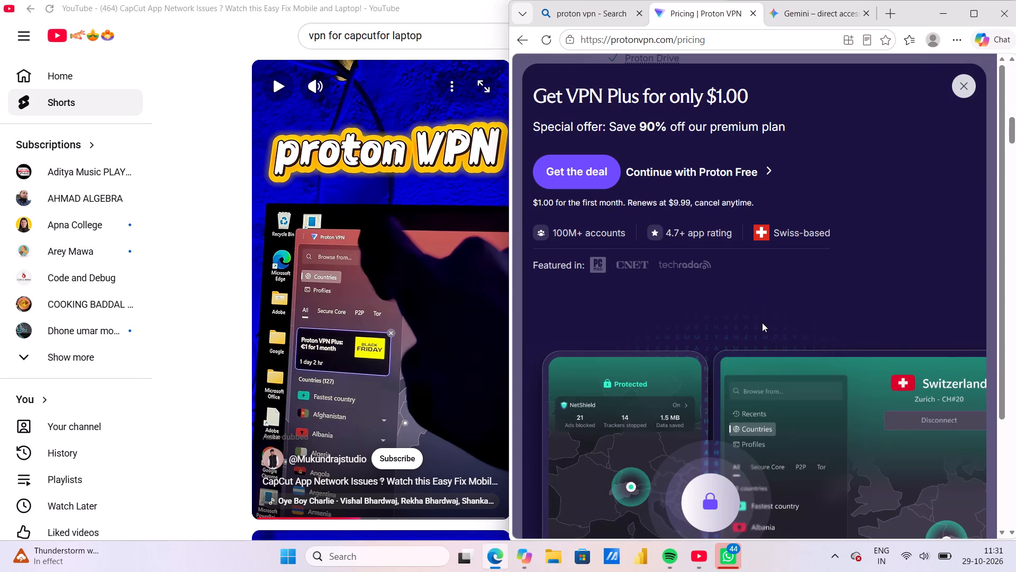
scroll(742, 345, down, 1)
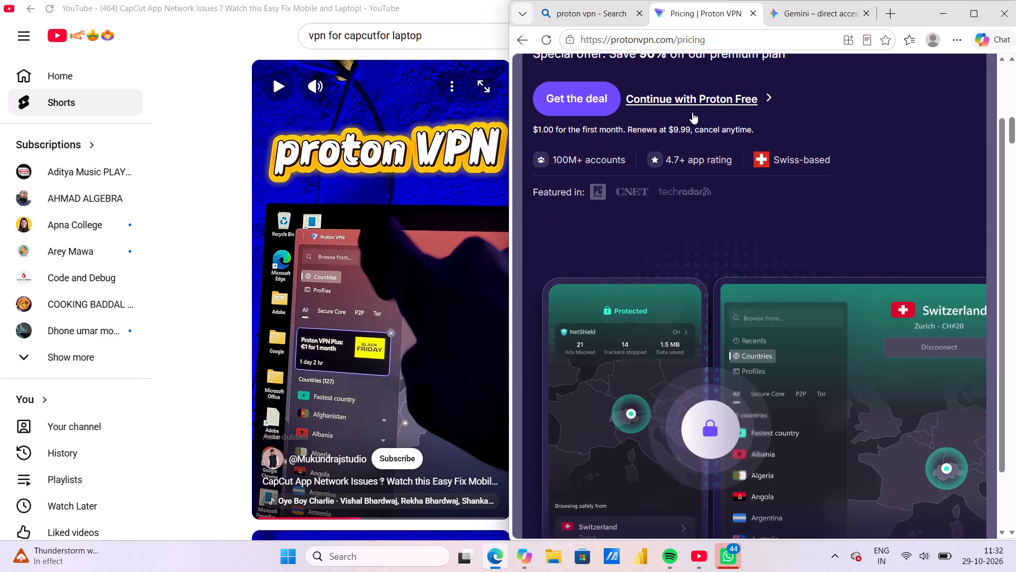
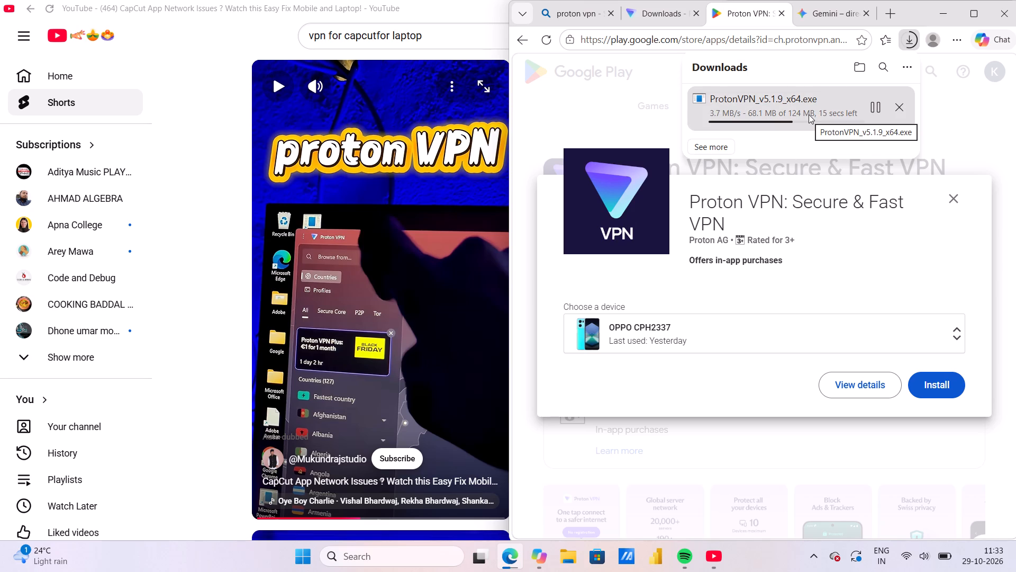
scroll(437, 346, down, 2)
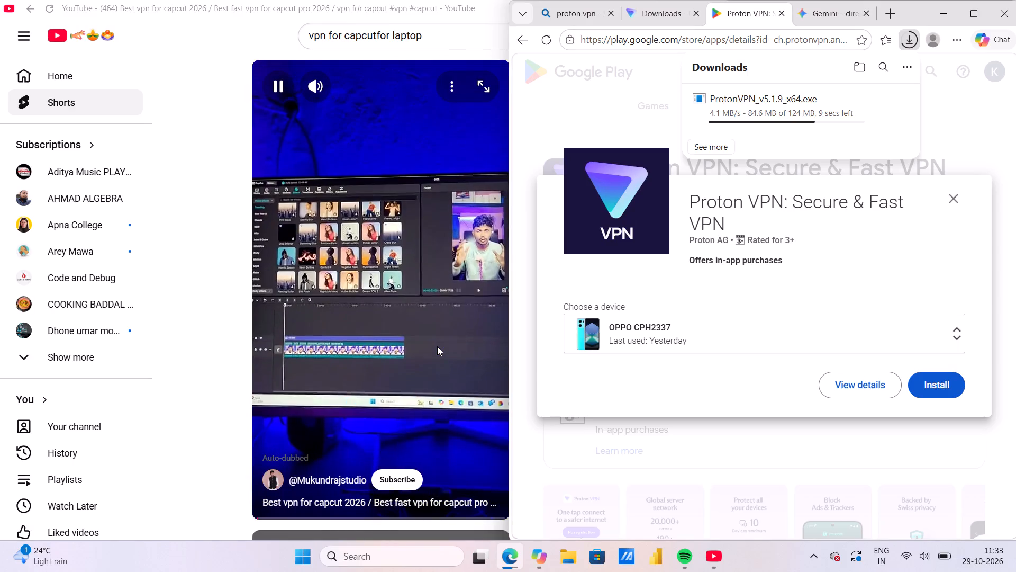
click(287, 518)
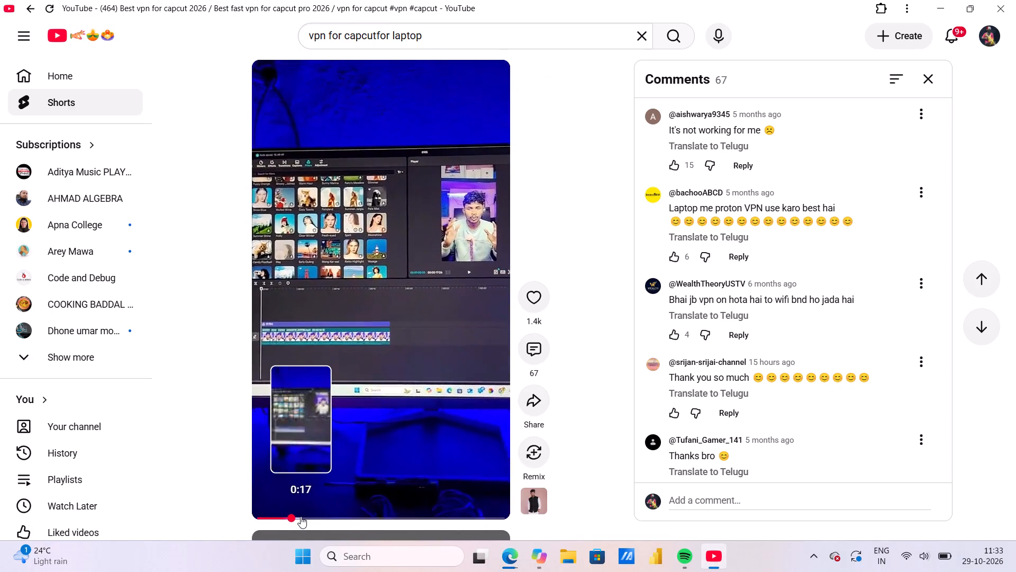
click(301, 516)
click(311, 515)
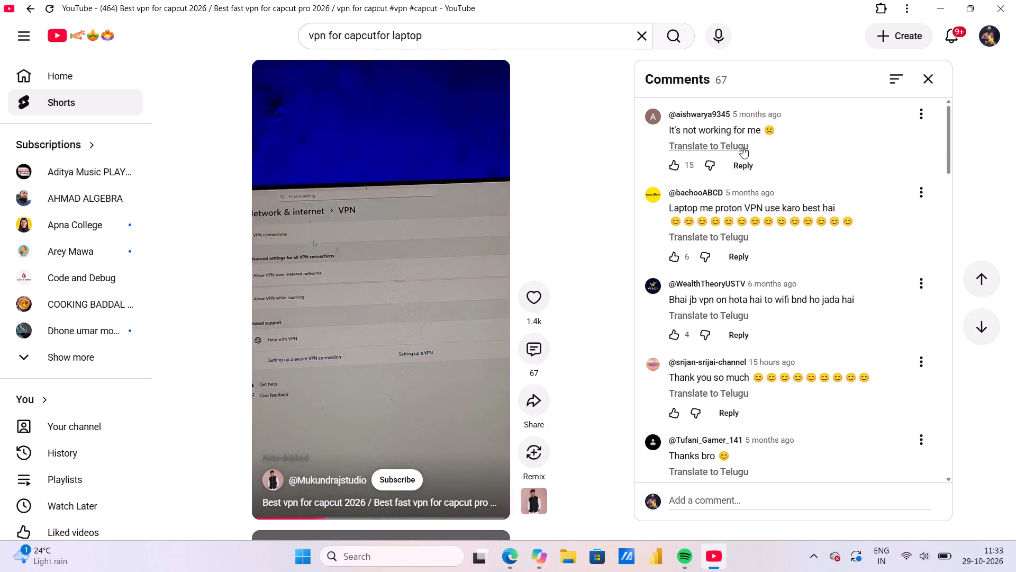
click(940, 71)
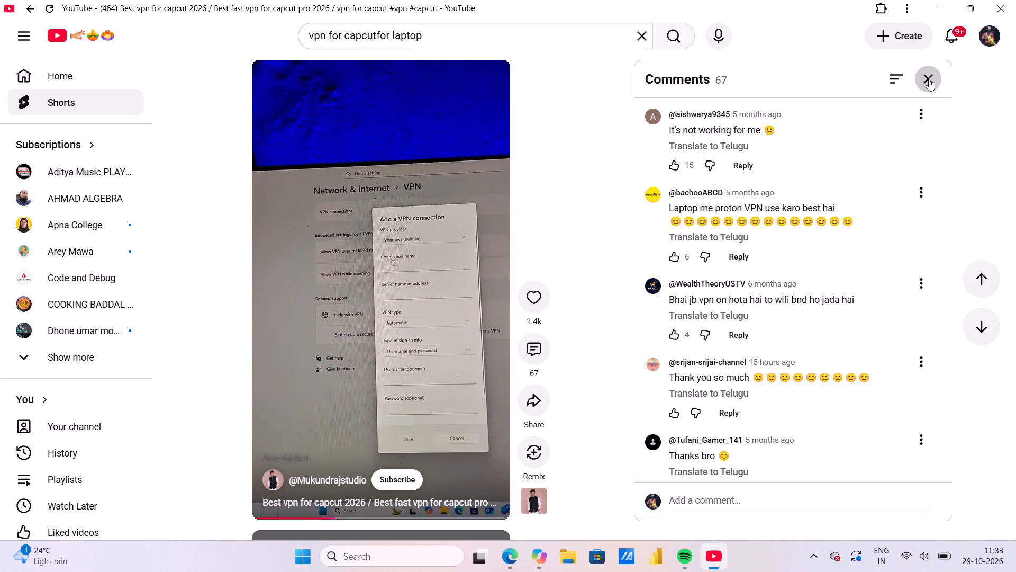
click(929, 79)
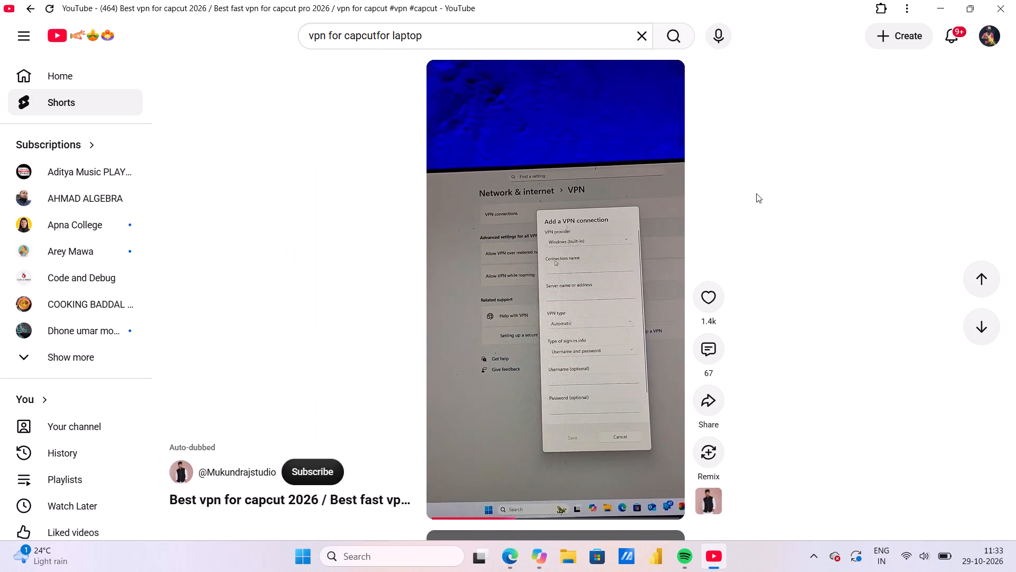
click(497, 570)
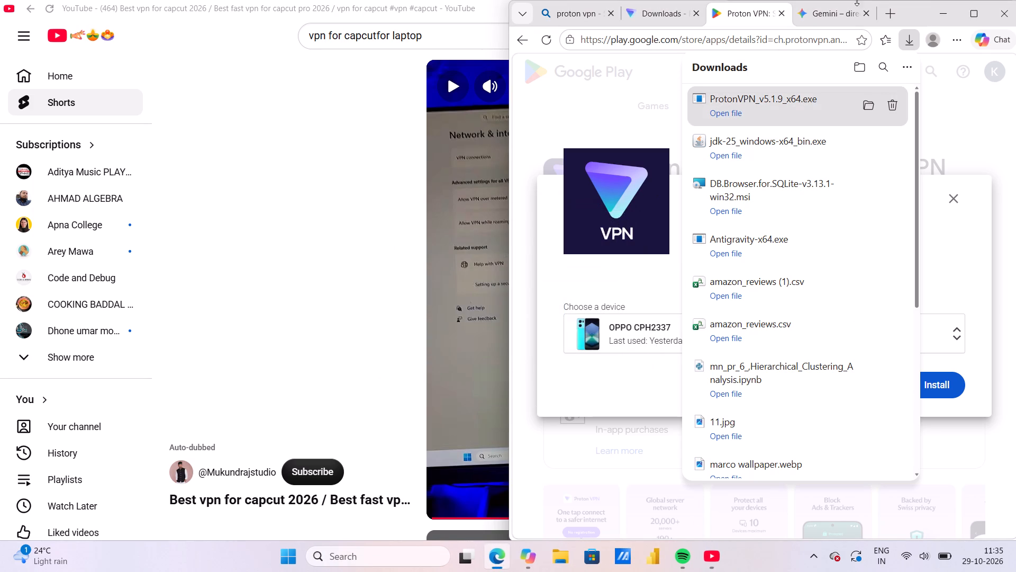
Minimise the Microsoft Edge, Copilot and YouTube windows to reach the desktop.
click(937, 12)
click(937, 12)
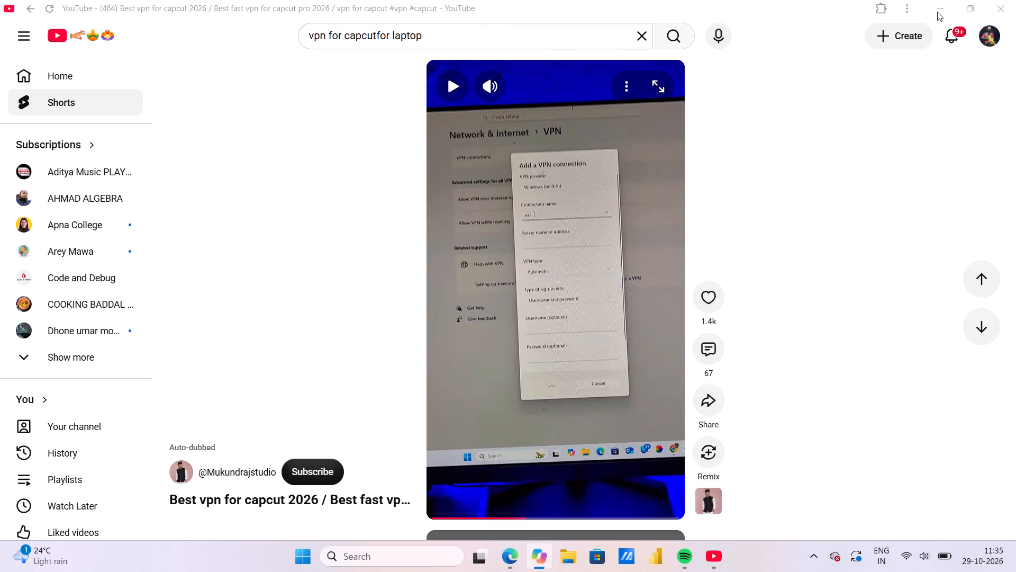
click(937, 12)
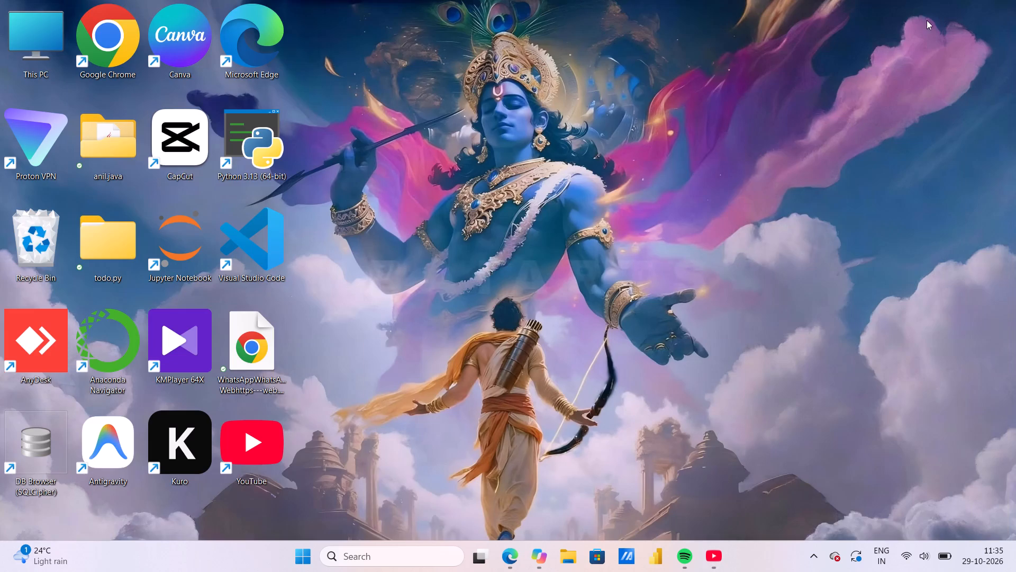
Search the Windows Start menu for "prot" to find the Proton VPN app.
click(306, 564)
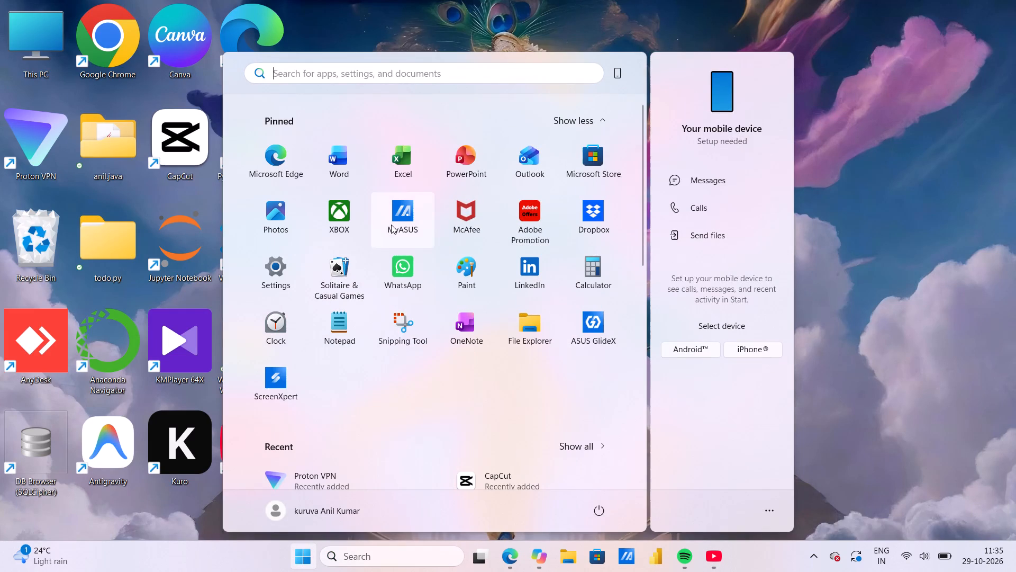
click(396, 78)
text(prot)
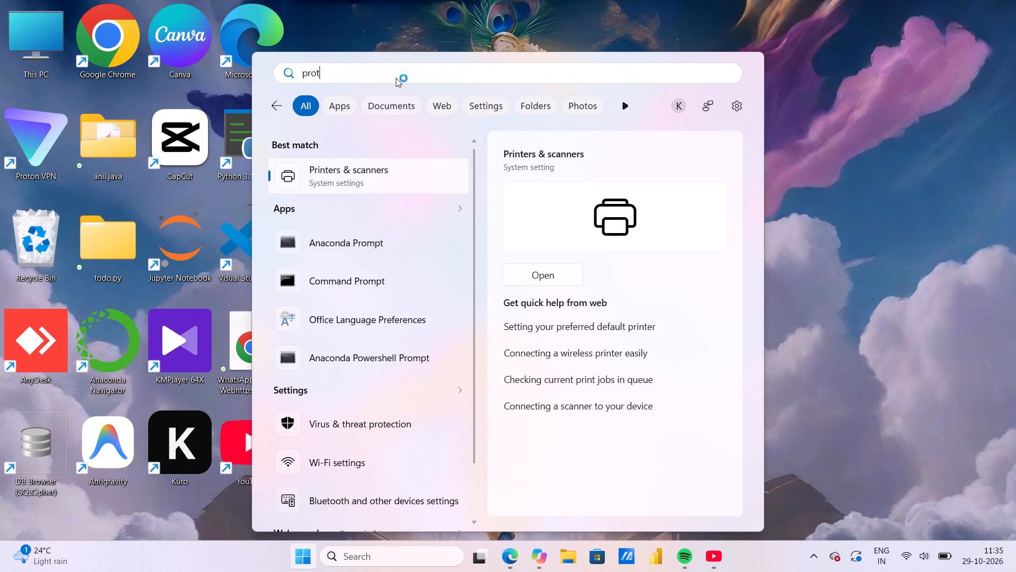
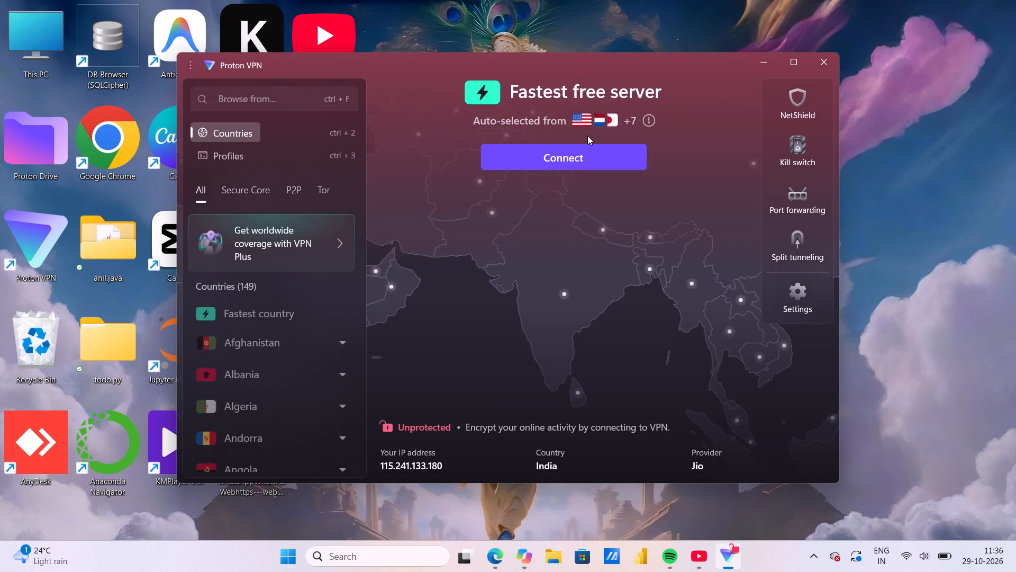
Connect Proton VPN to the fastest free server.
ctrl+click(582, 151)
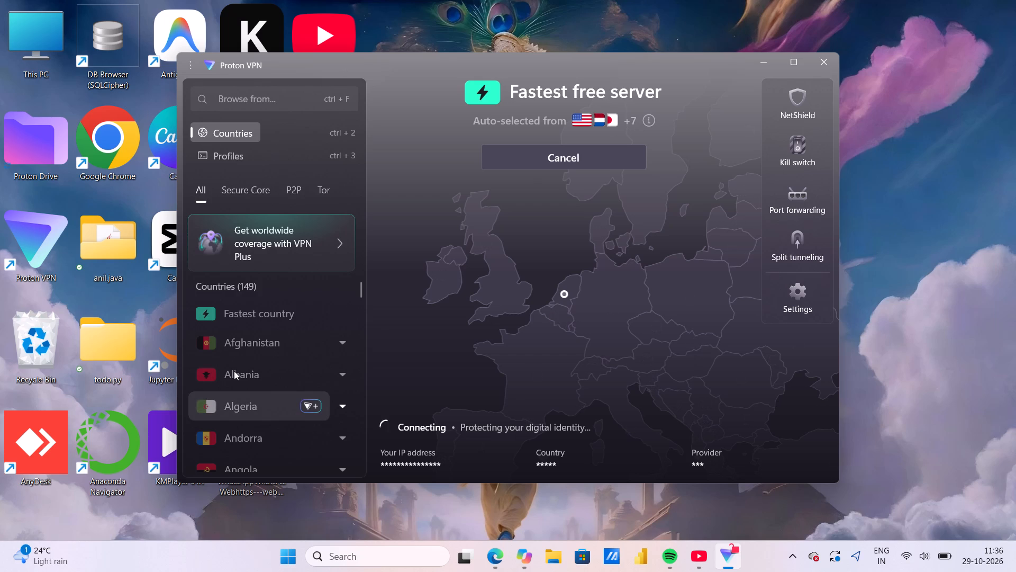
Look through the list of available VPN countries, from Afghanistan down to Poland and Romania.
ctrl+scroll(238, 368, down, 5)
ctrl+scroll(238, 368, up, 1)
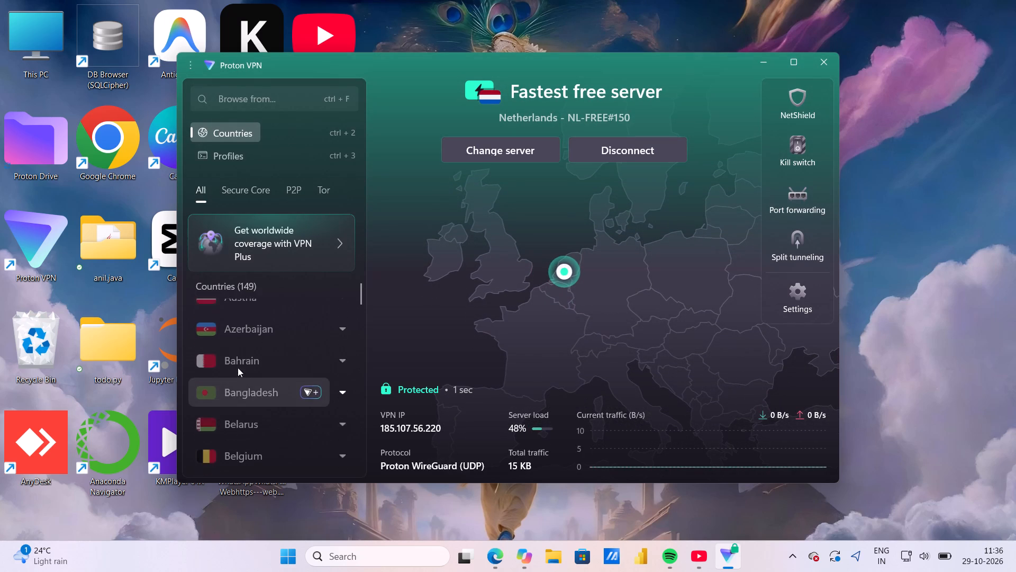
ctrl+scroll(238, 368, up, 1)
ctrl+scroll(238, 368, down, 1)
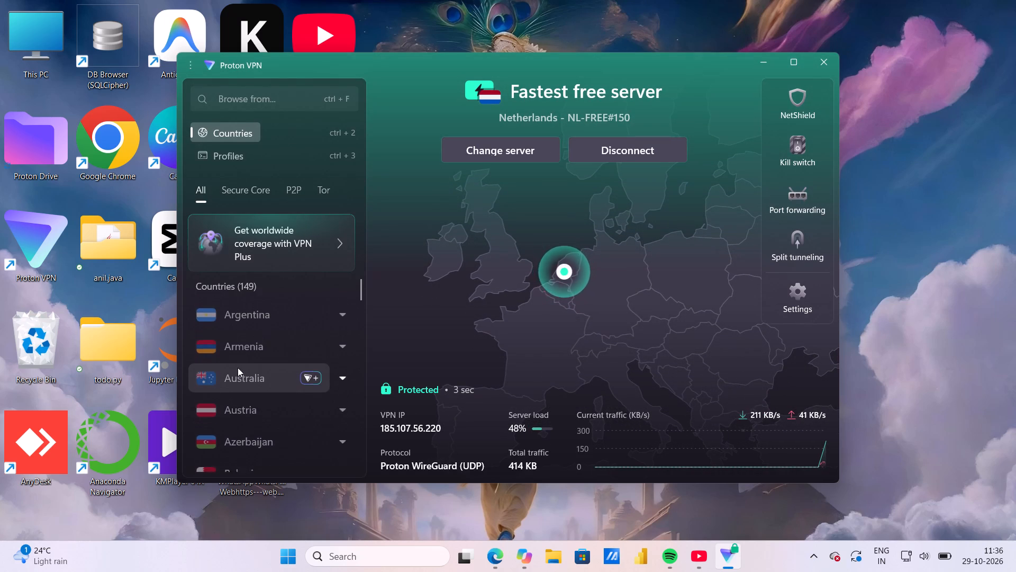
ctrl+scroll(238, 368, down, 14)
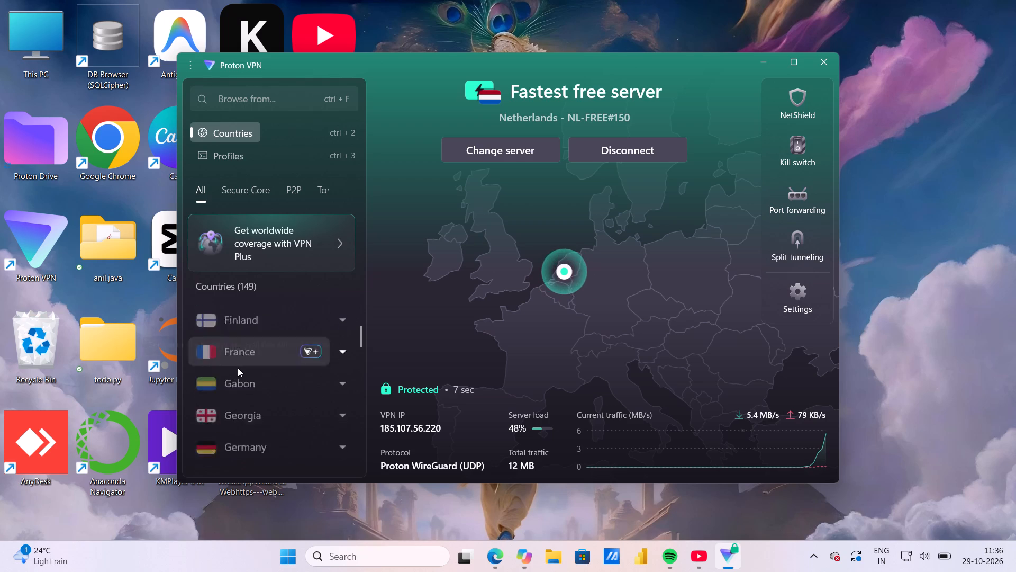
ctrl+scroll(238, 368, down, 7)
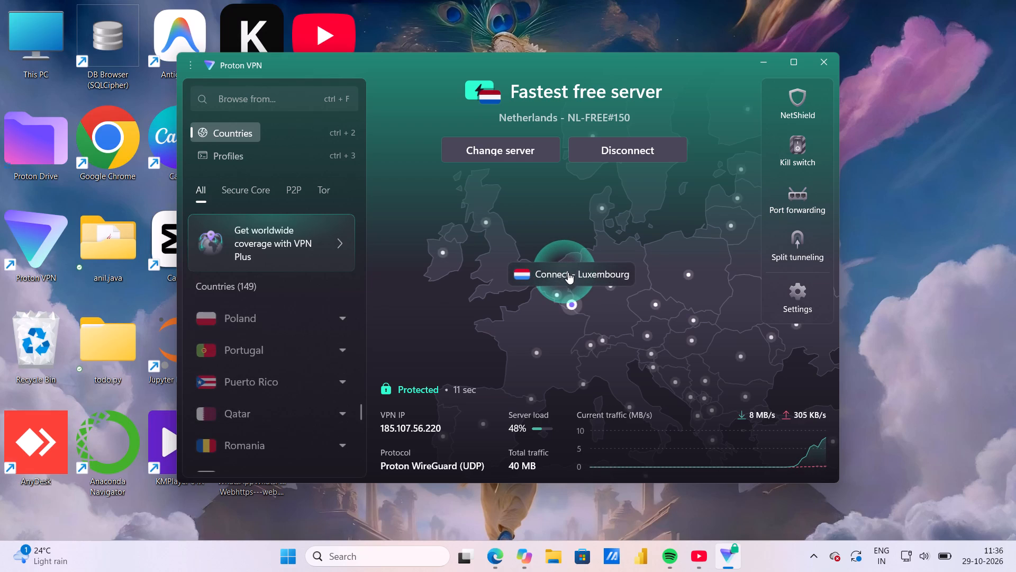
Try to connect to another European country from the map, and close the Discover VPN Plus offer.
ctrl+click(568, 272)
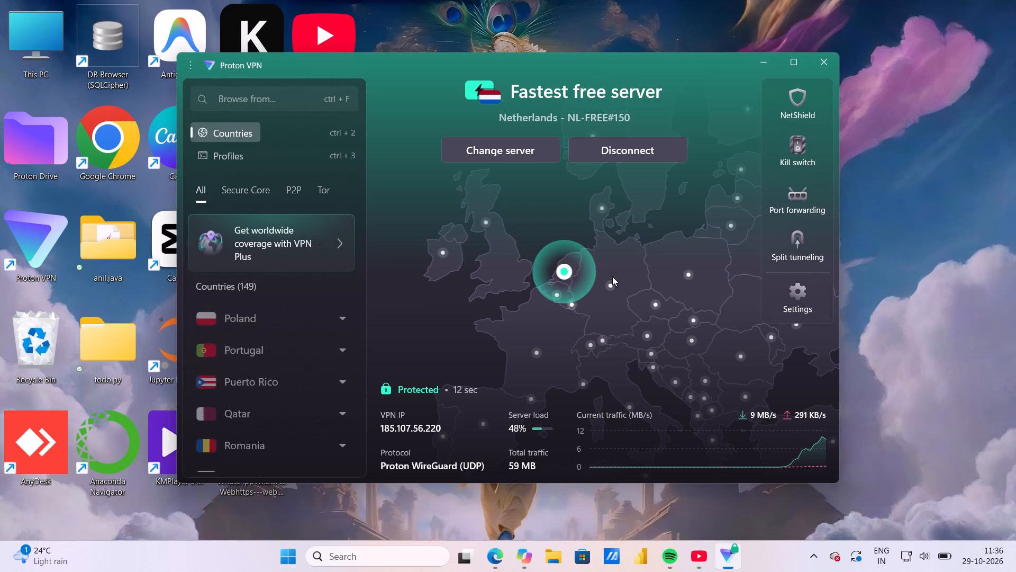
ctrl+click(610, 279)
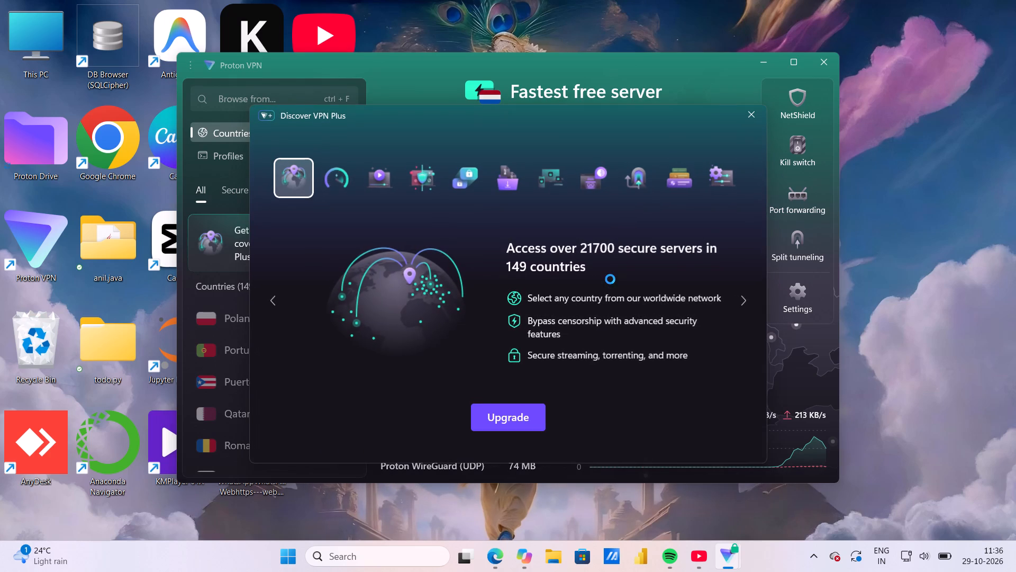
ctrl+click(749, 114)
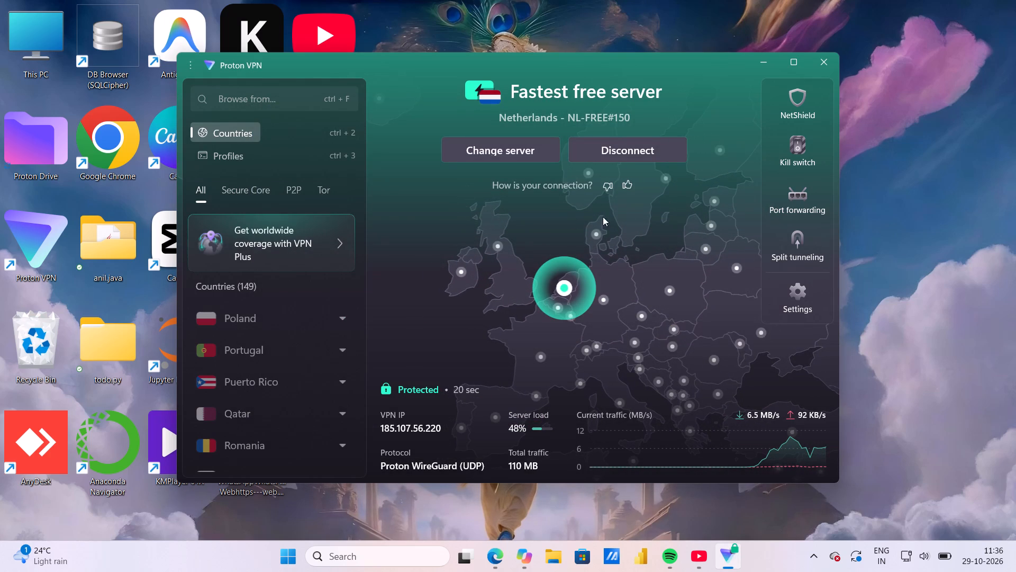
Minimise Proton VPN and launch CapCut from the desktop.
ctrl+click(757, 59)
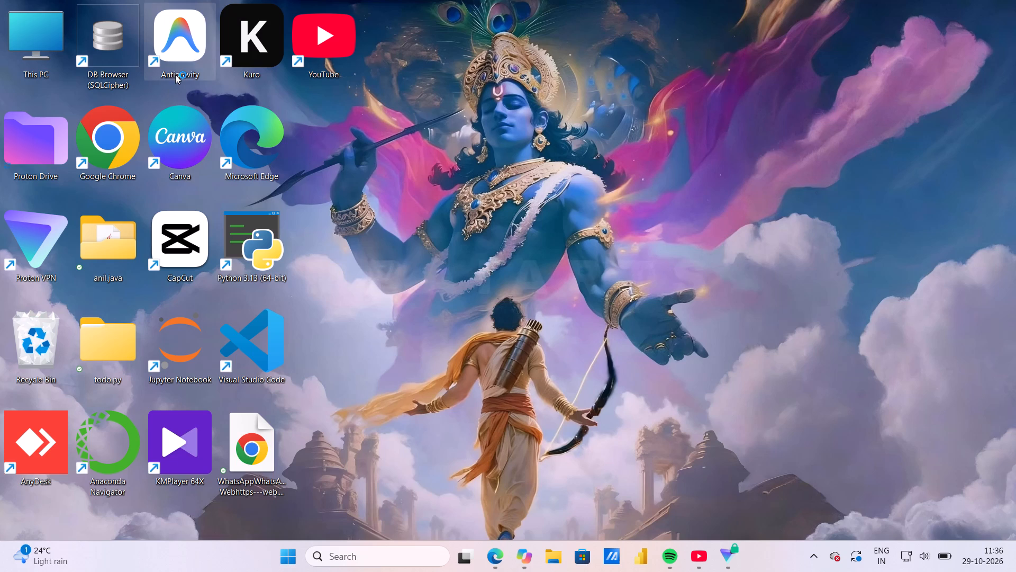
ctrl+double_click(184, 236)
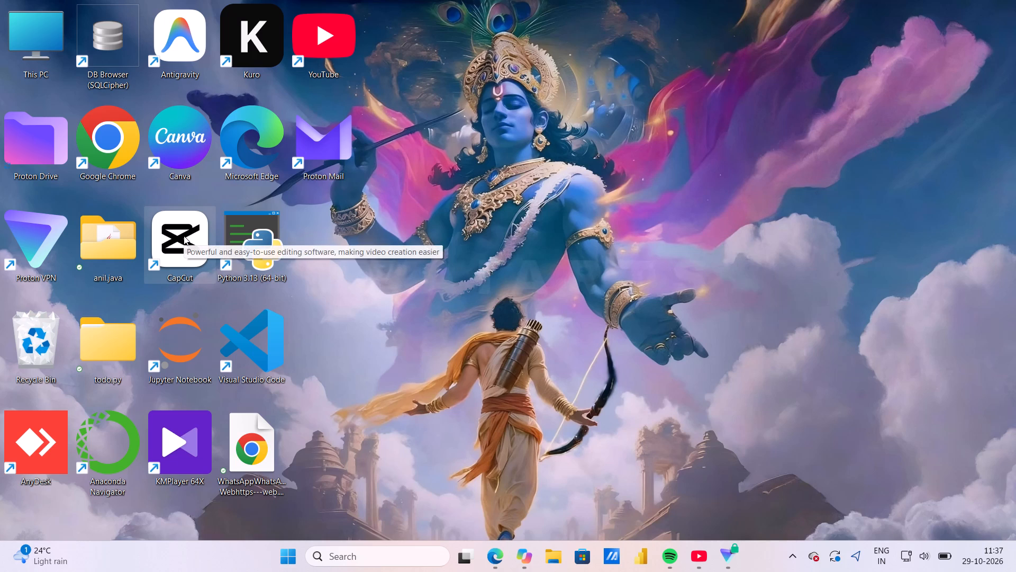
ctrl+double_click(184, 236)
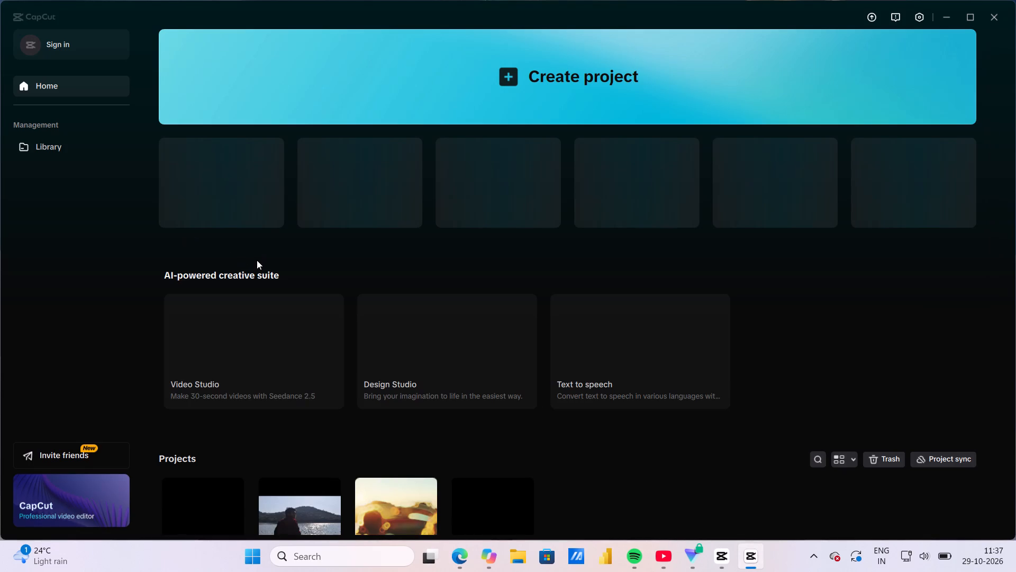
Dismiss the CapCut Pro offer, open the existing lakeside video project 1027, and confirm the environment test.
ctrl+click(313, 502)
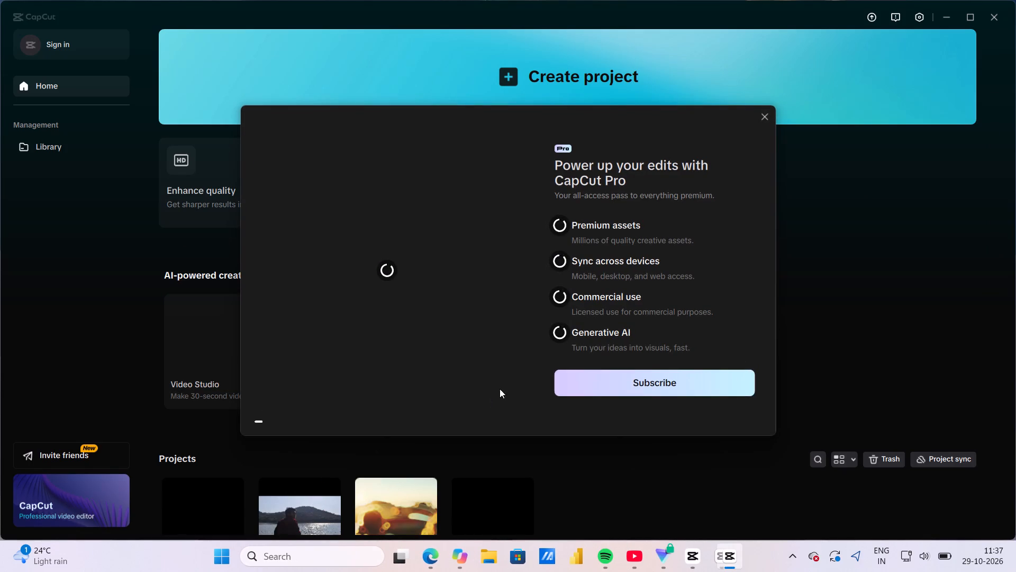
ctrl+click(758, 115)
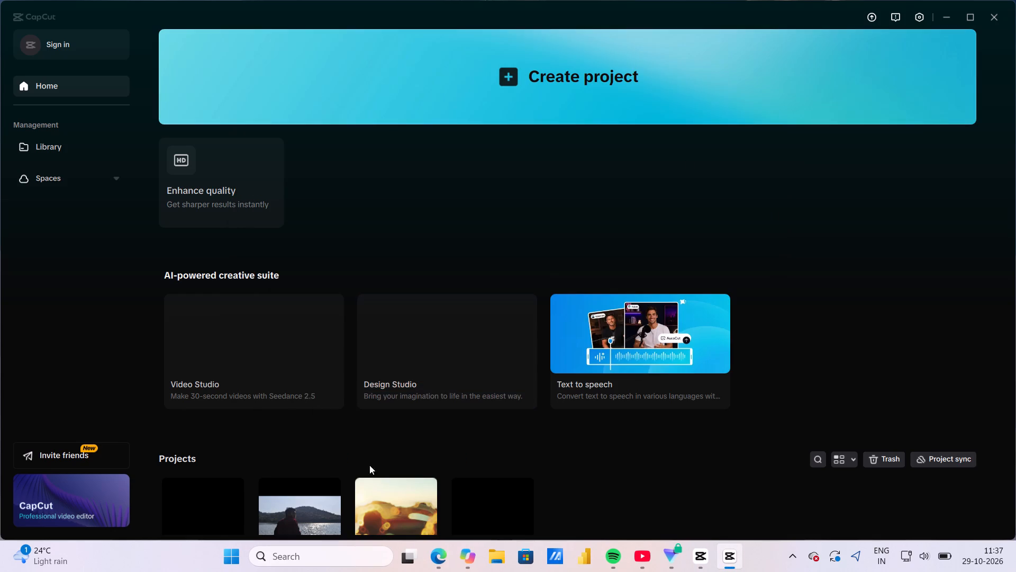
ctrl+click(315, 511)
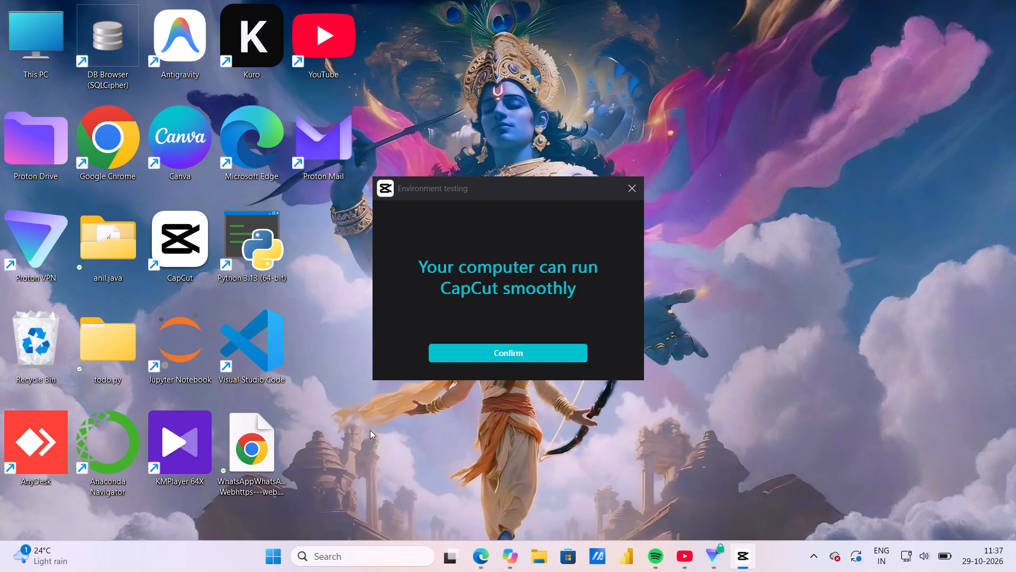
ctrl+click(474, 359)
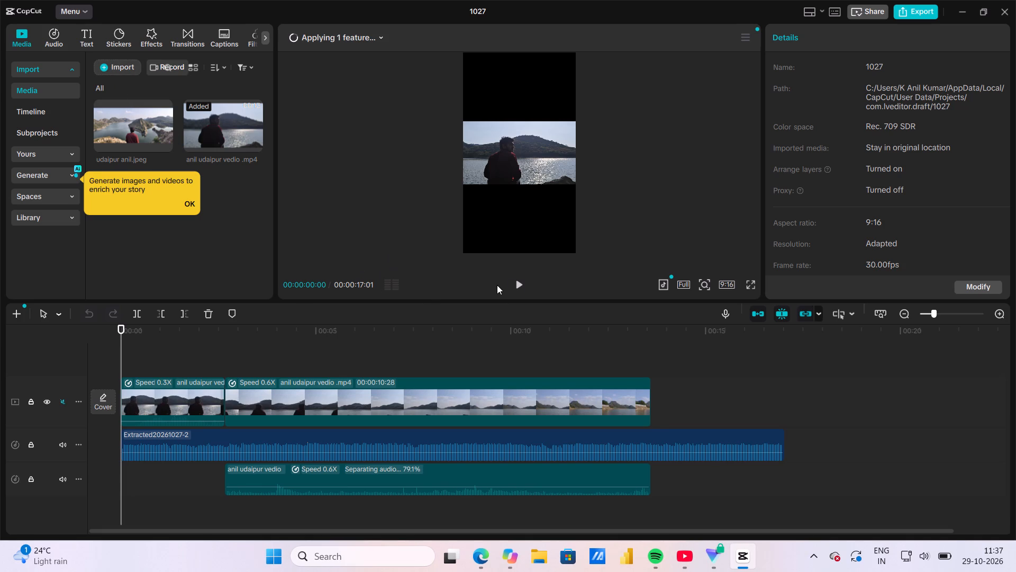
Play the project and check its frames at about 7 seconds and 2 seconds on the timeline.
ctrl+click(520, 283)
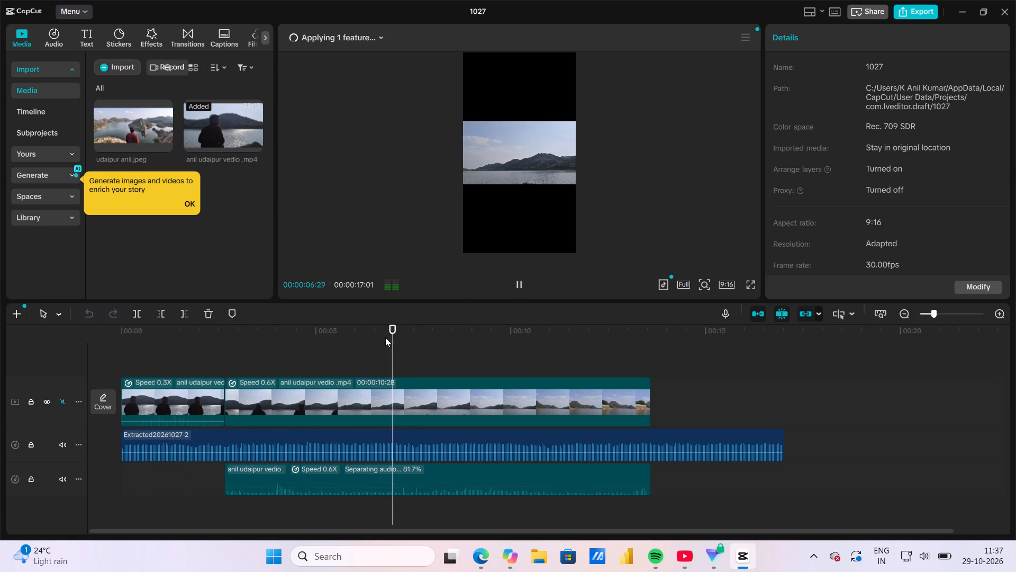
ctrl+click(407, 341)
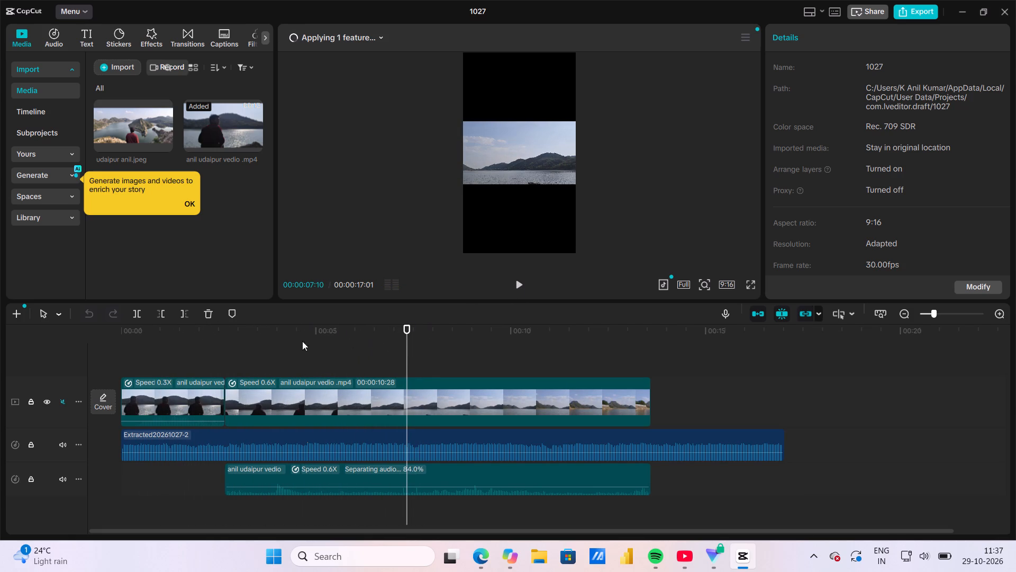
ctrl+click(229, 354)
ctrl+click(201, 345)
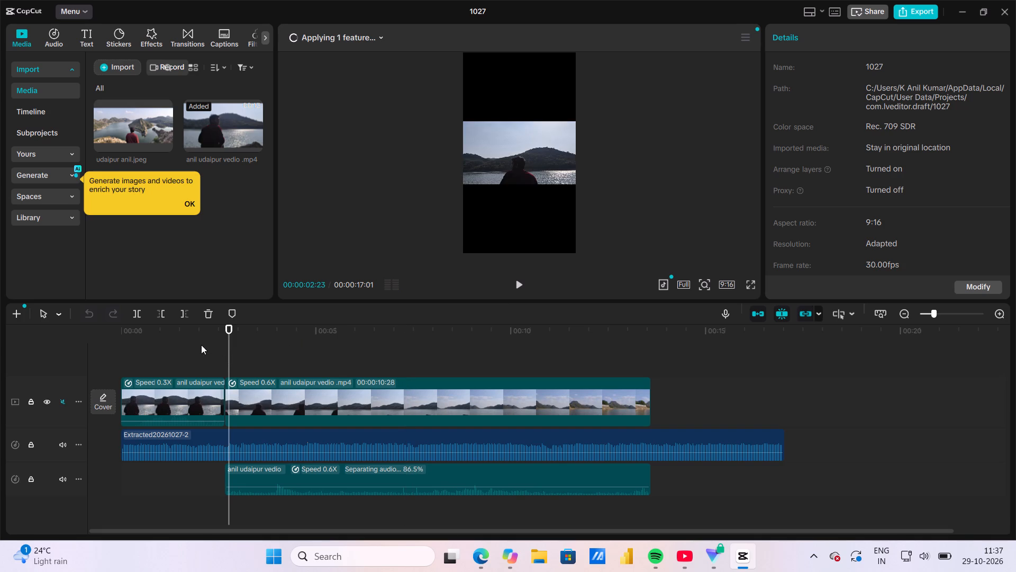
Open the video effects library to view the trending effects.
ctrl+click(150, 35)
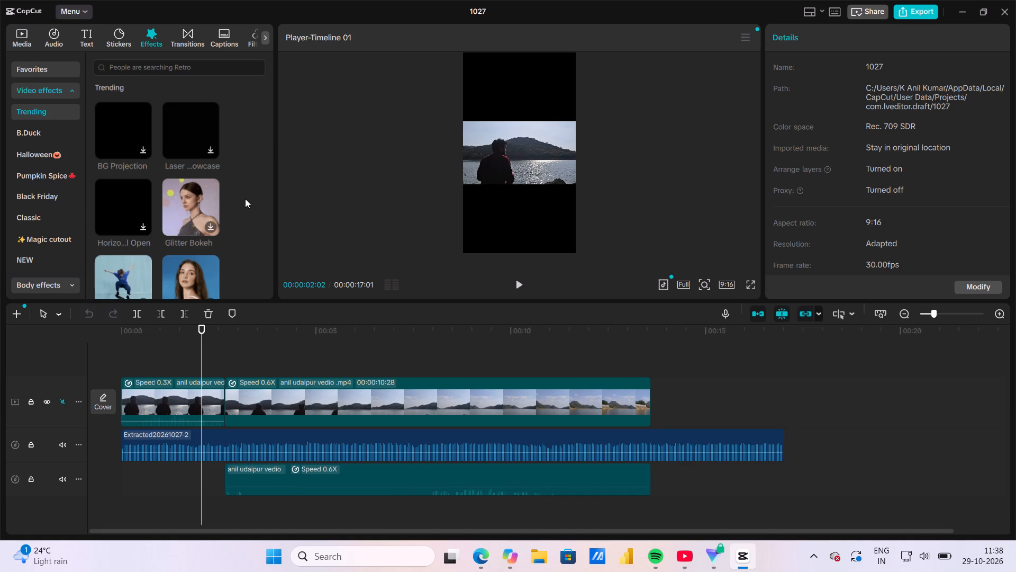
ctrl+click(245, 199)
Add the Rio Nights filter from the featured filters at the start of the timeline.
ctrl+click(262, 40)
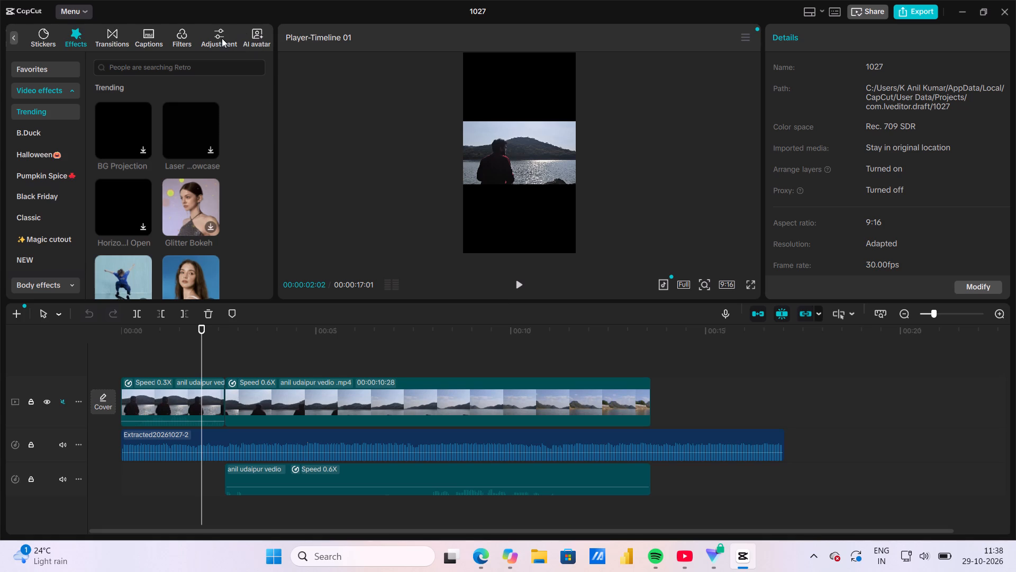
ctrl+click(171, 42)
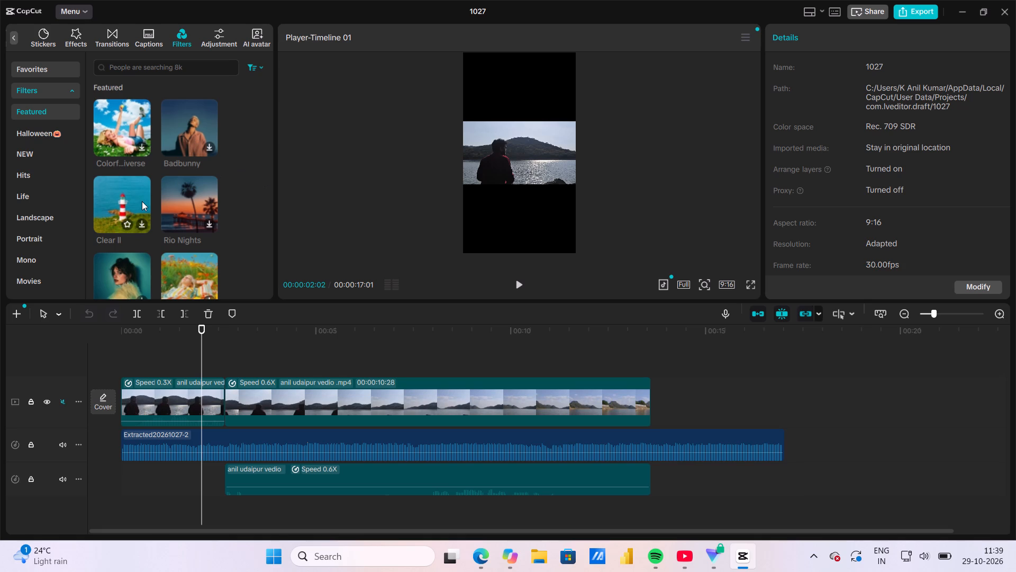
ctrl+click(207, 219)
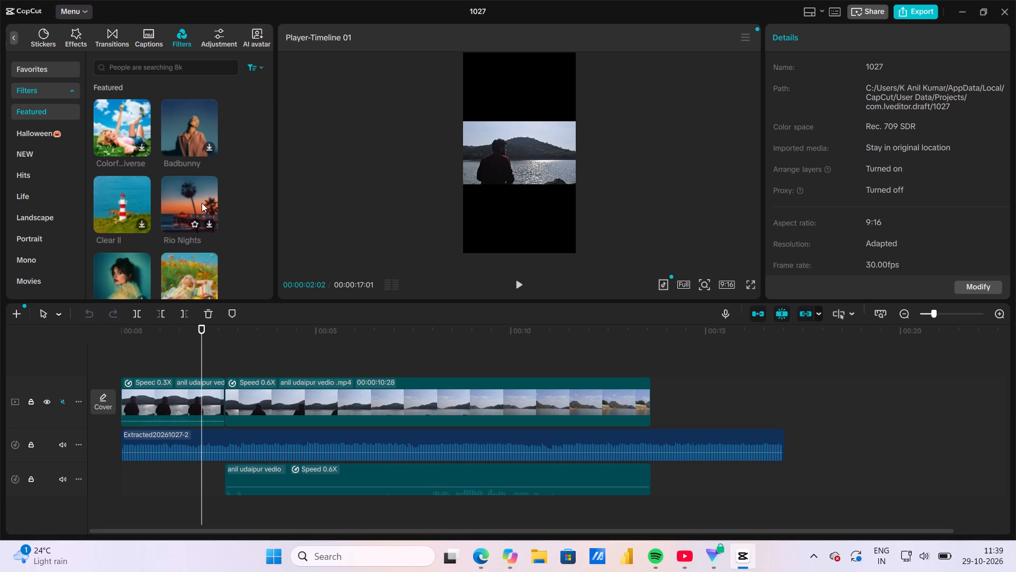
ctrl+click(202, 203)
ctrl+double_click(202, 203)
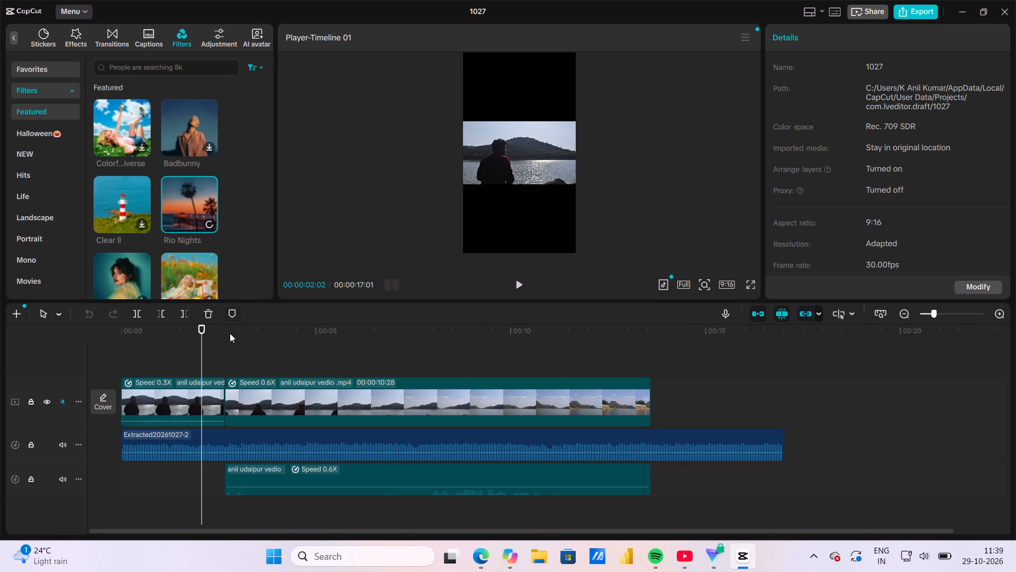
click(123, 344)
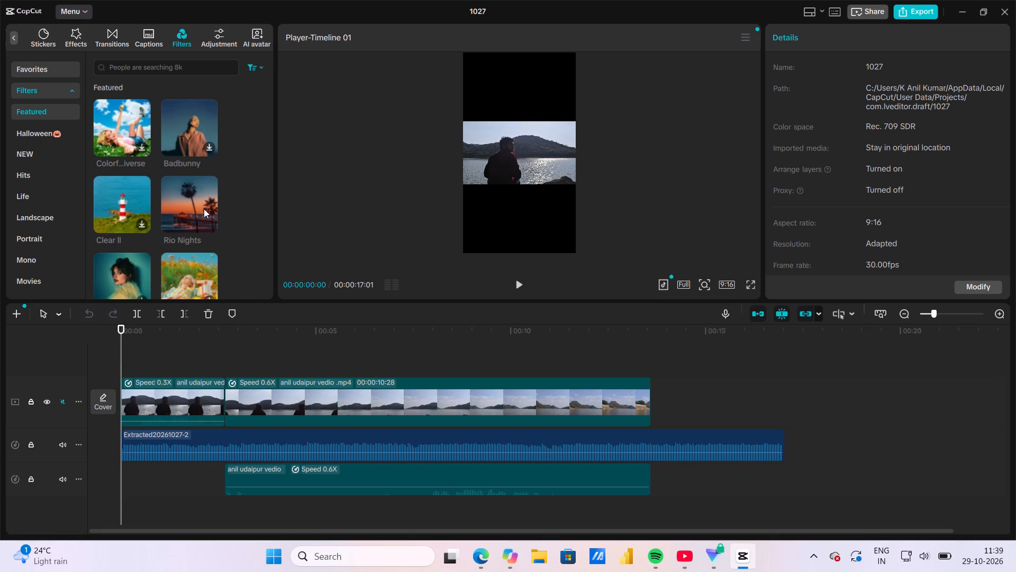
click(203, 209)
click(206, 221)
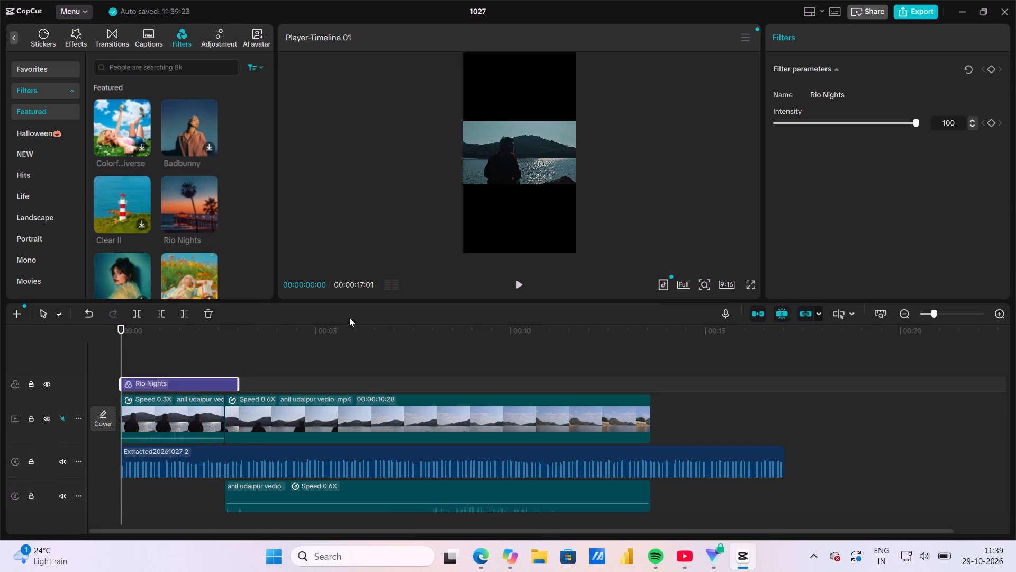
Play back the opening second of the video to preview the Rio Nights filter.
click(520, 282)
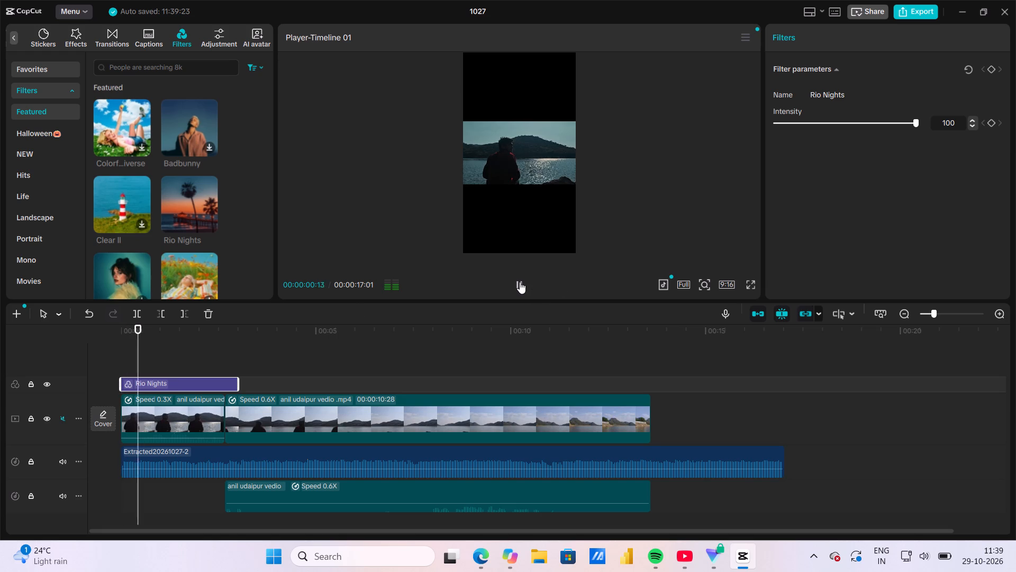
click(520, 282)
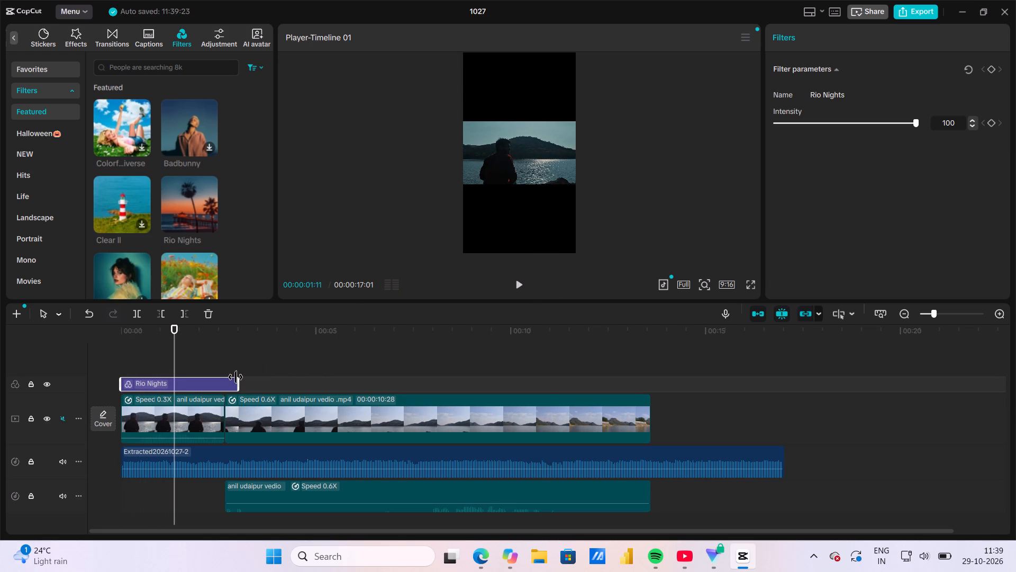
Extend the Rio Nights filter on the timeline to the end of the second video clip.
drag(235, 377, 550, 383)
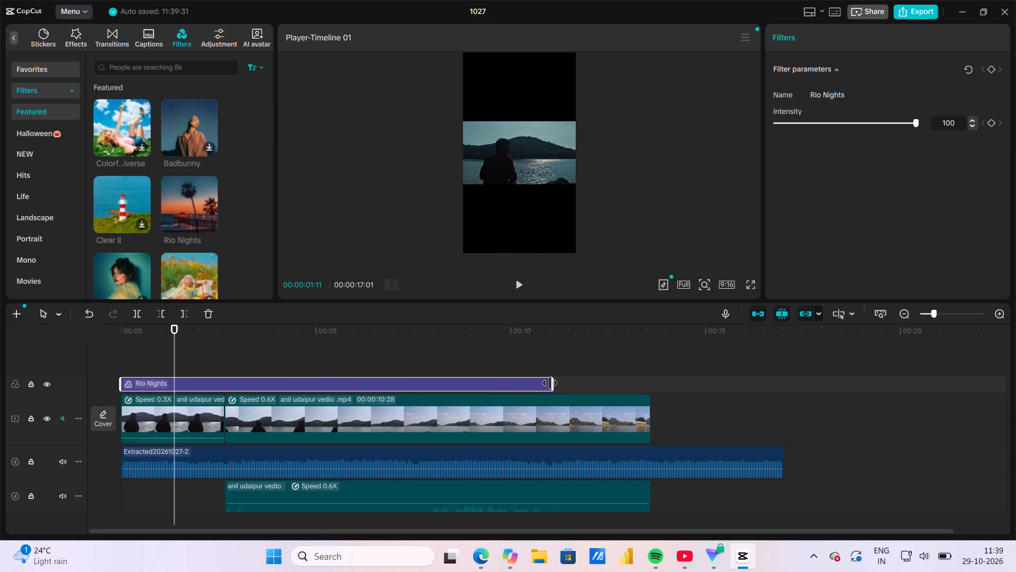
drag(552, 383, 582, 382)
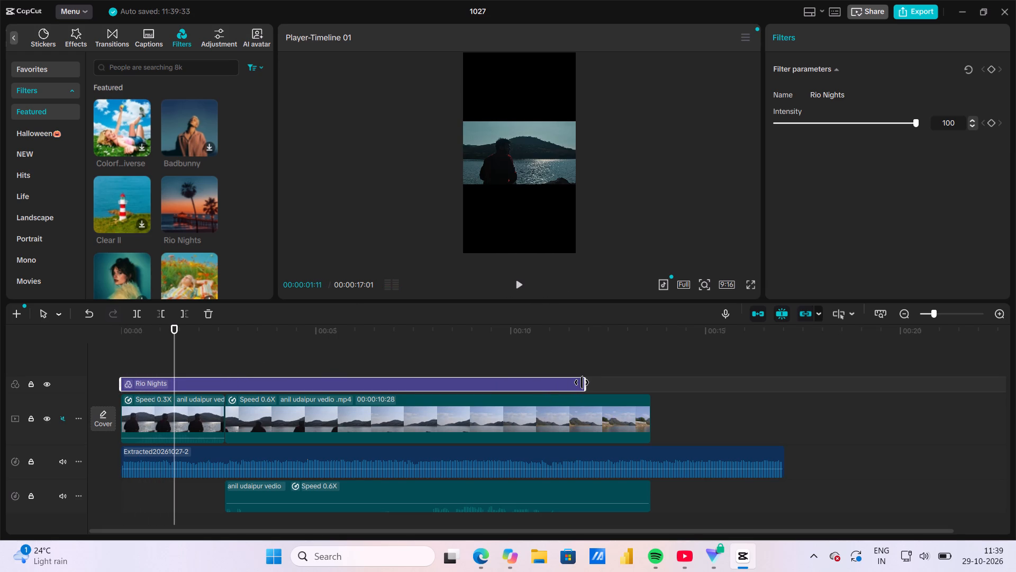
right_click(587, 381)
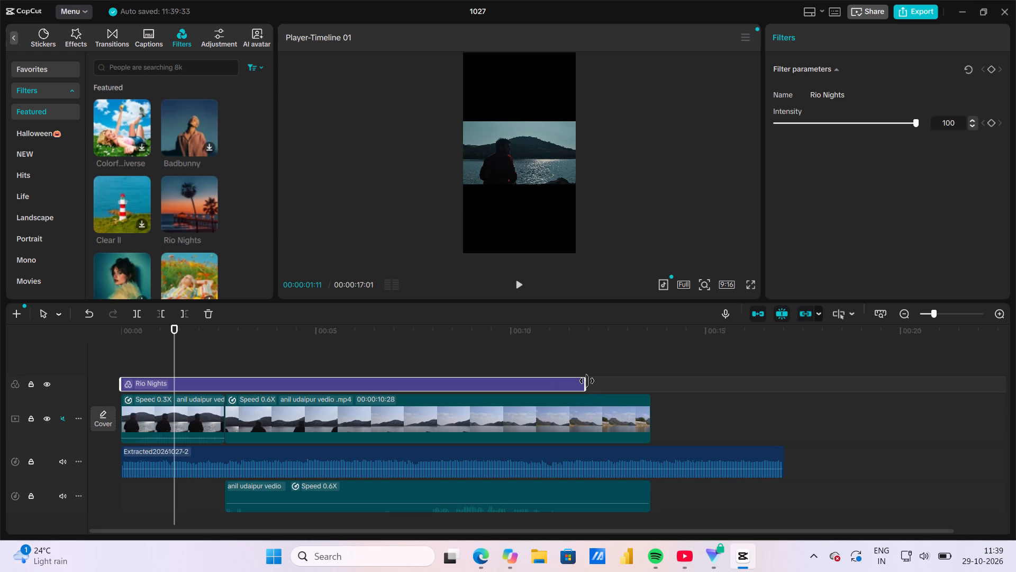
scroll(587, 381, right, 1)
click(580, 379)
drag(584, 380, 653, 379)
Play back the filtered video and view the preview quality options without changing them.
click(515, 281)
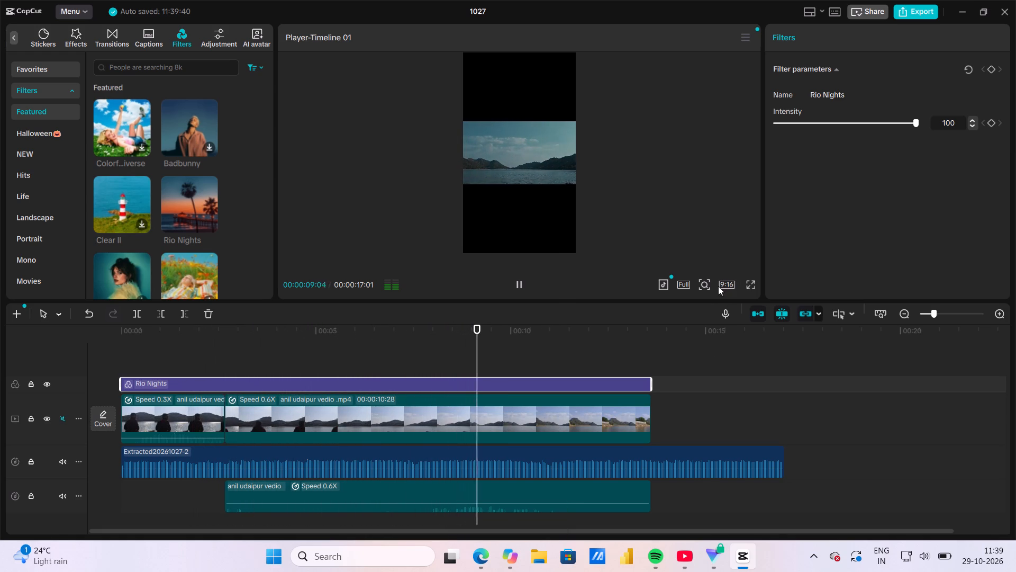
click(685, 283)
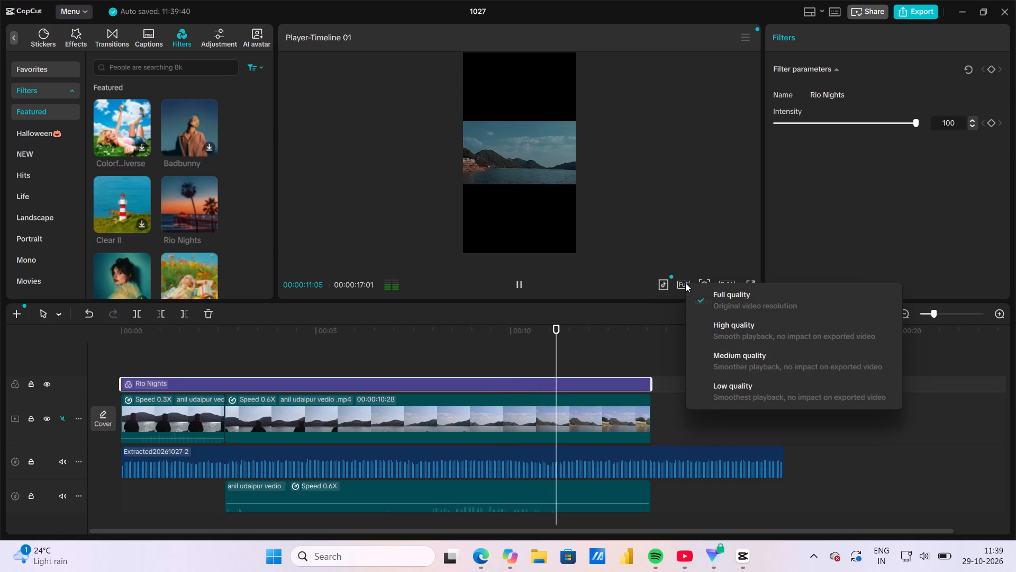
click(651, 317)
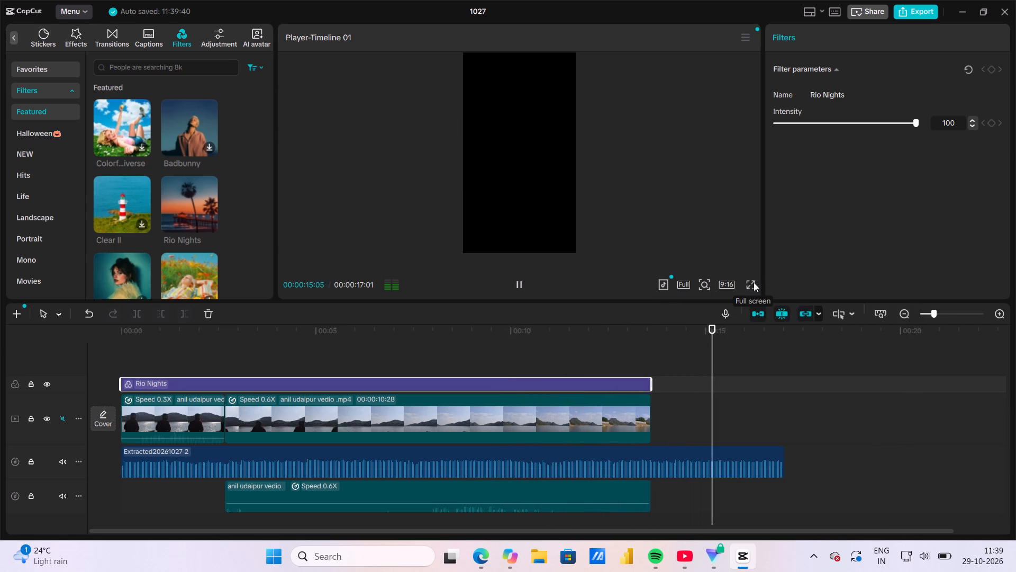
Play the filtered video in full screen from its start, and return to the editor.
click(754, 282)
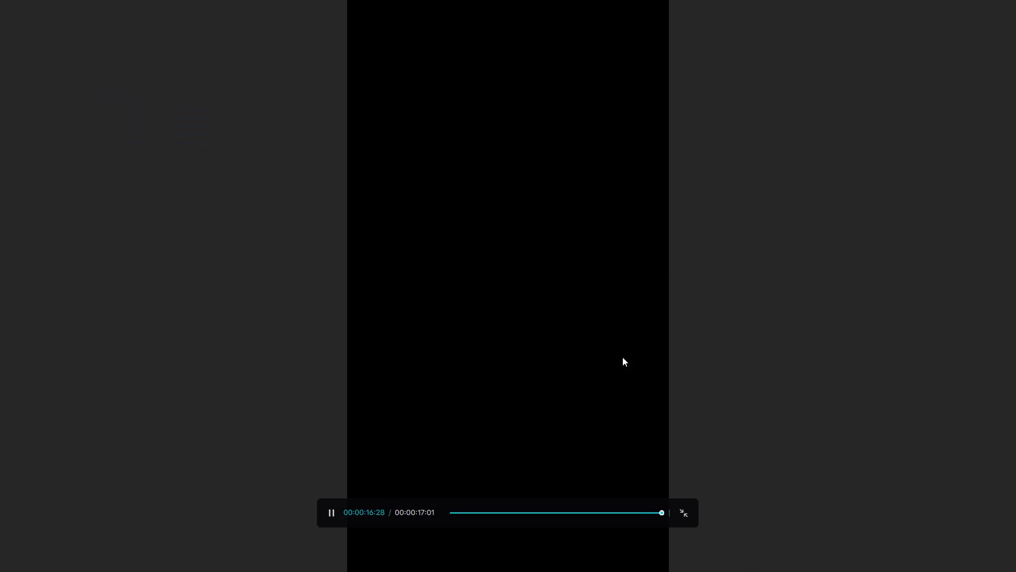
click(451, 513)
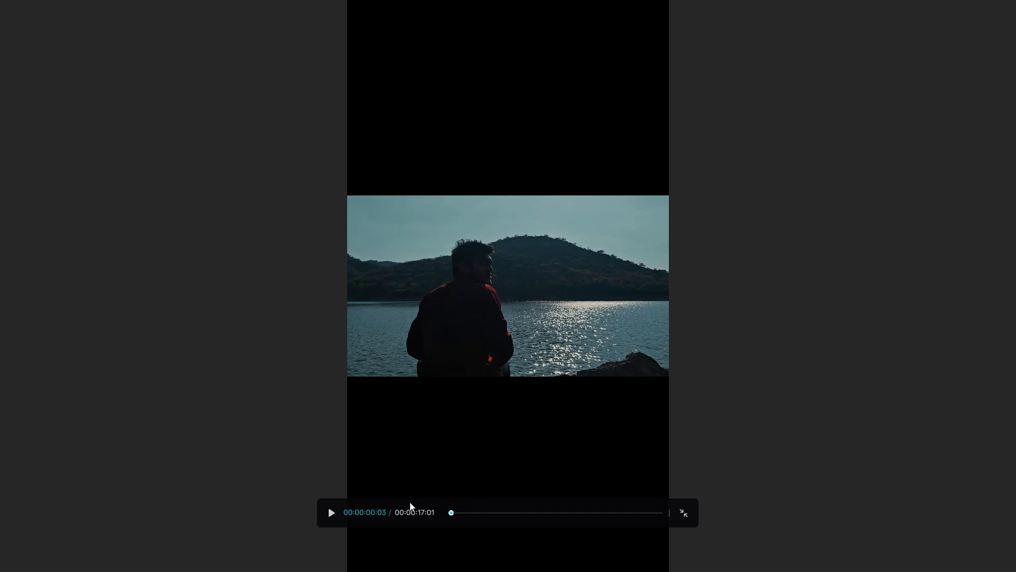
click(328, 513)
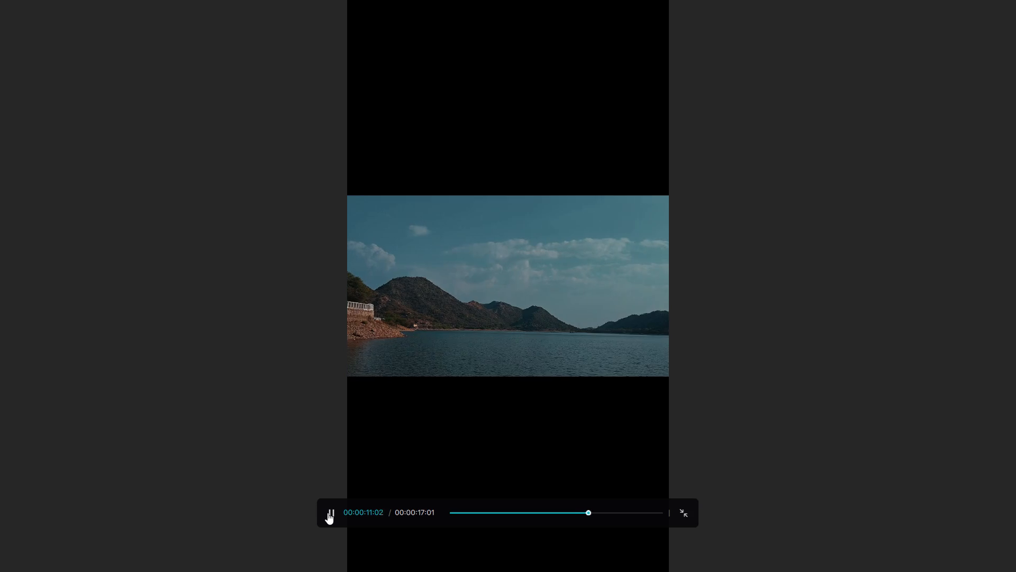
click(682, 512)
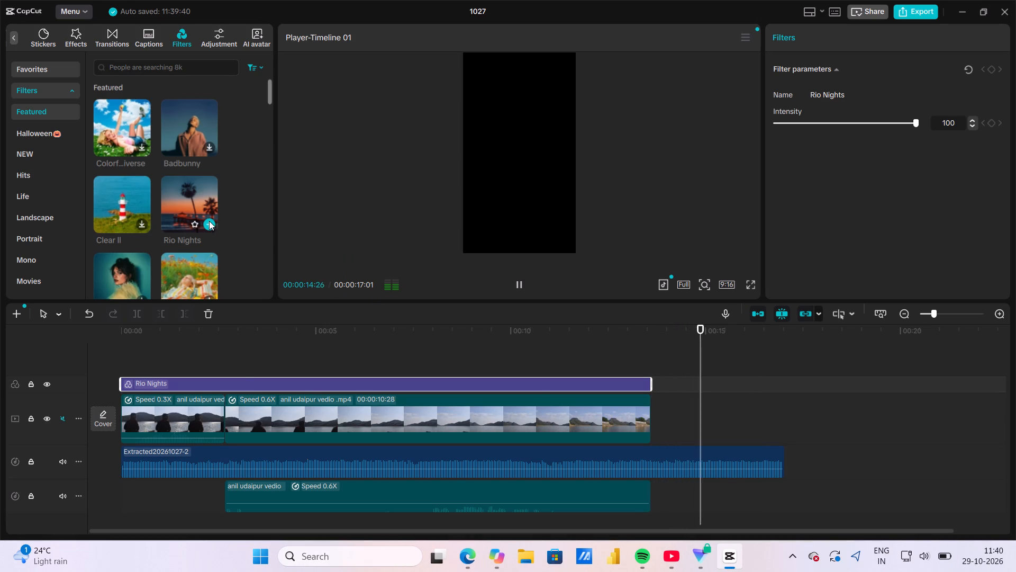
Delete the Rio Nights filter from the timeline.
click(243, 376)
click(256, 379)
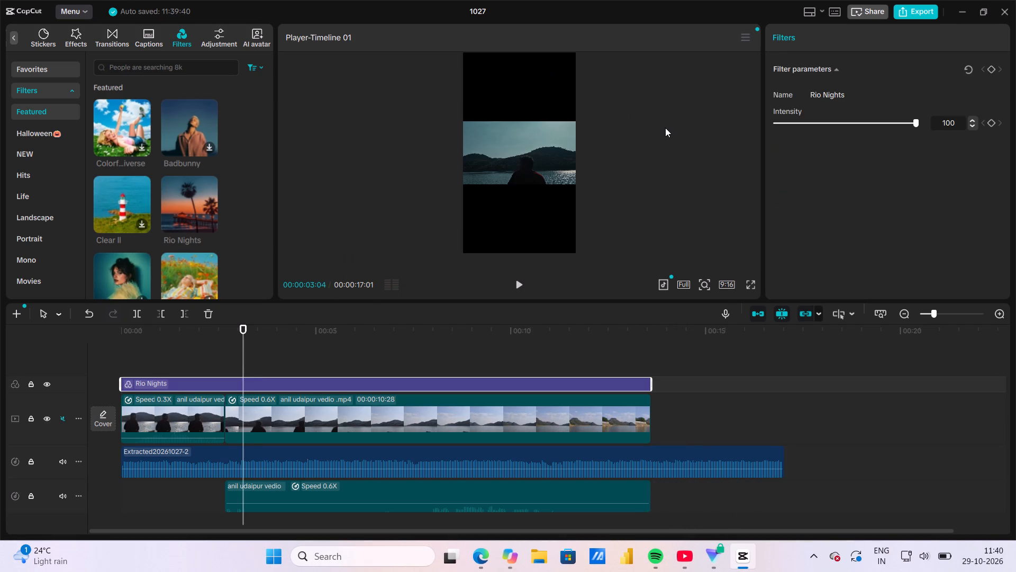
key(Delete)
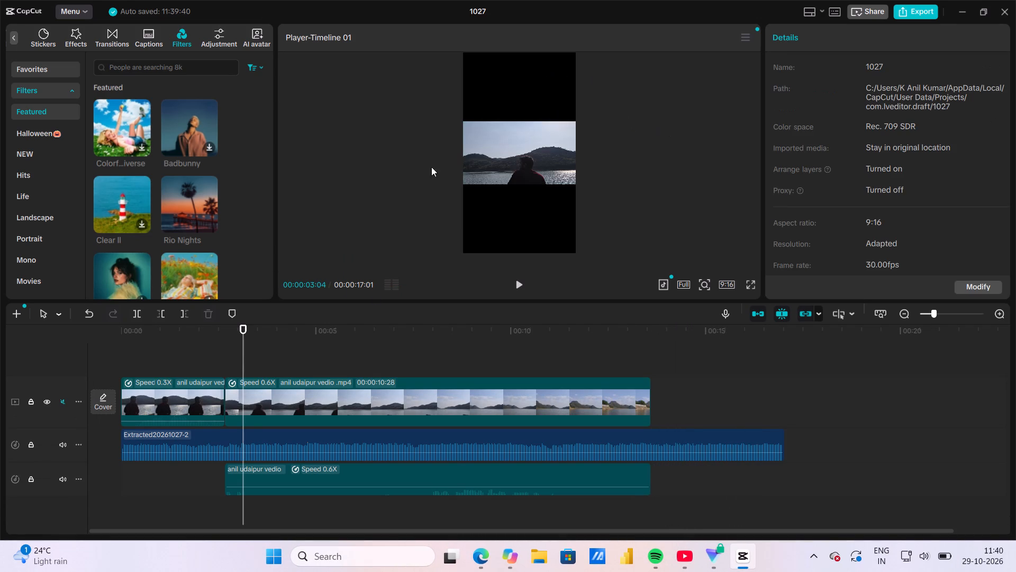
Move the playhead back to the very start of the timeline.
click(131, 352)
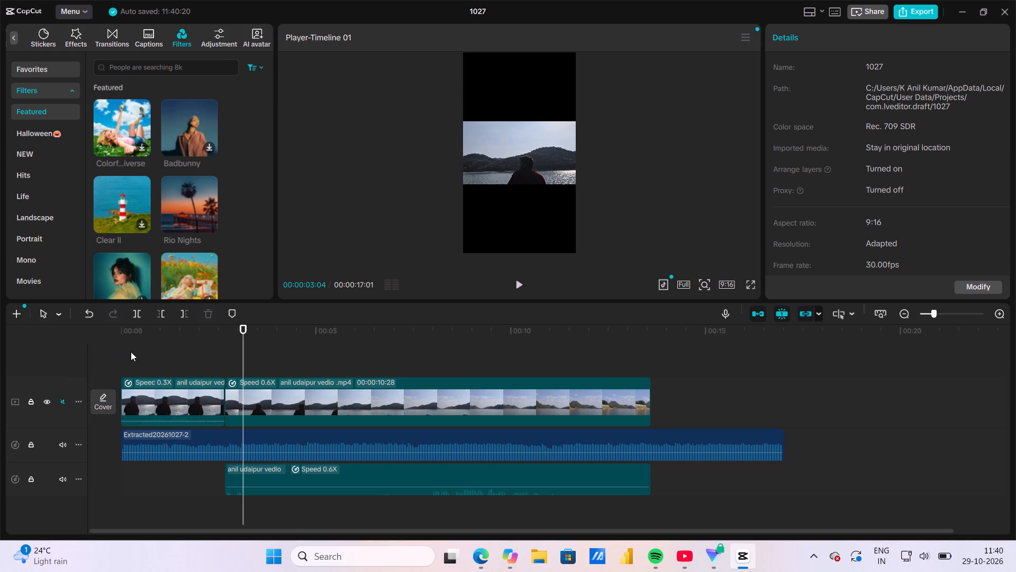
click(119, 350)
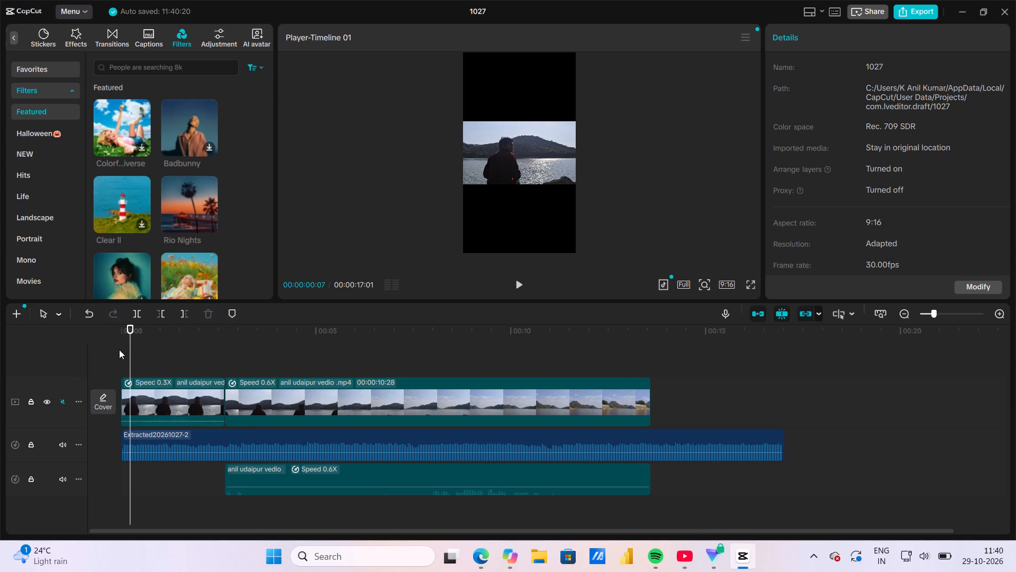
click(129, 348)
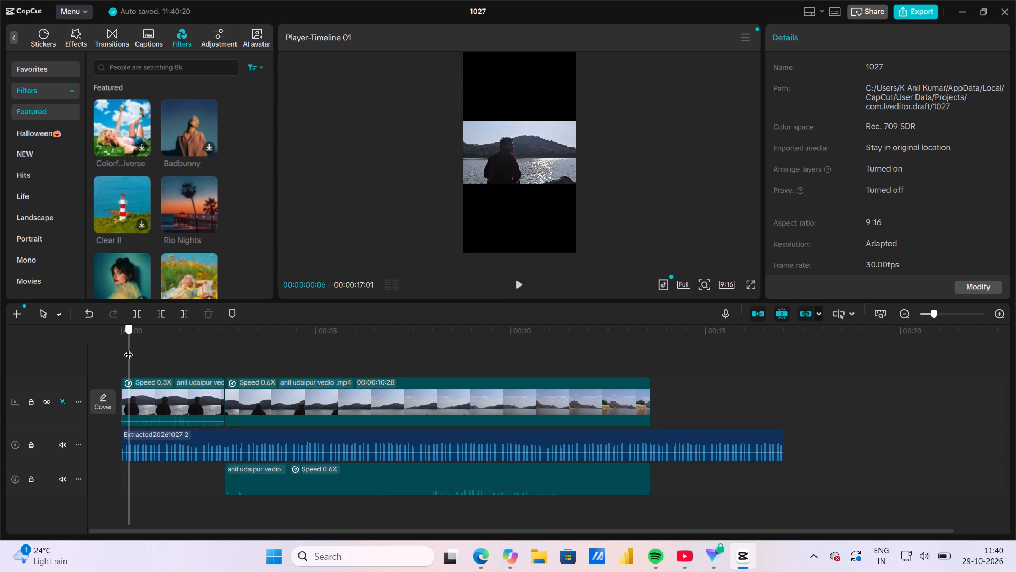
drag(129, 348, 111, 350)
Browse the featured filters for a replacement look for the lake video.
scroll(137, 251, right, 1)
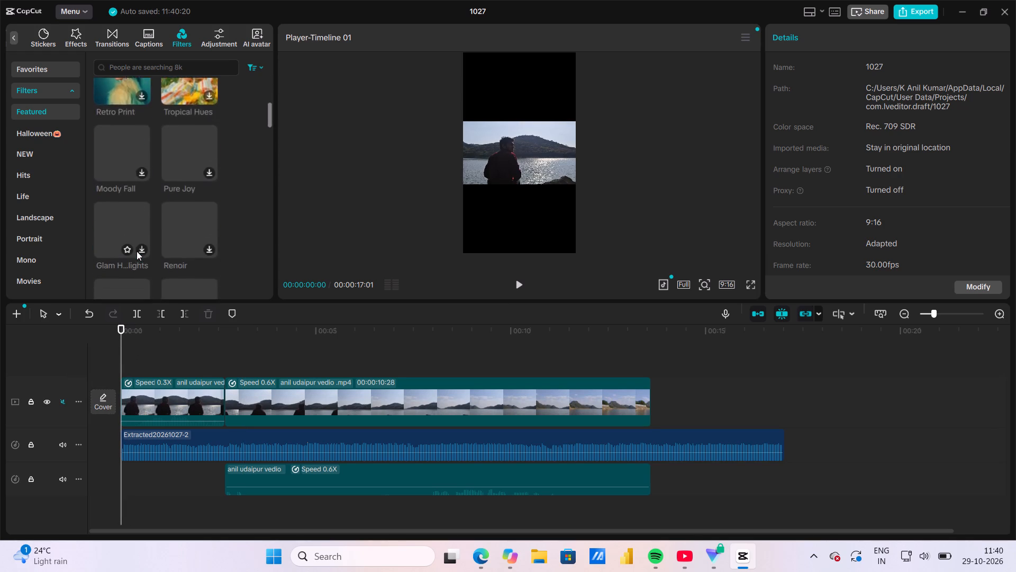
scroll(137, 251, right, 1)
scroll(137, 251, down, 2)
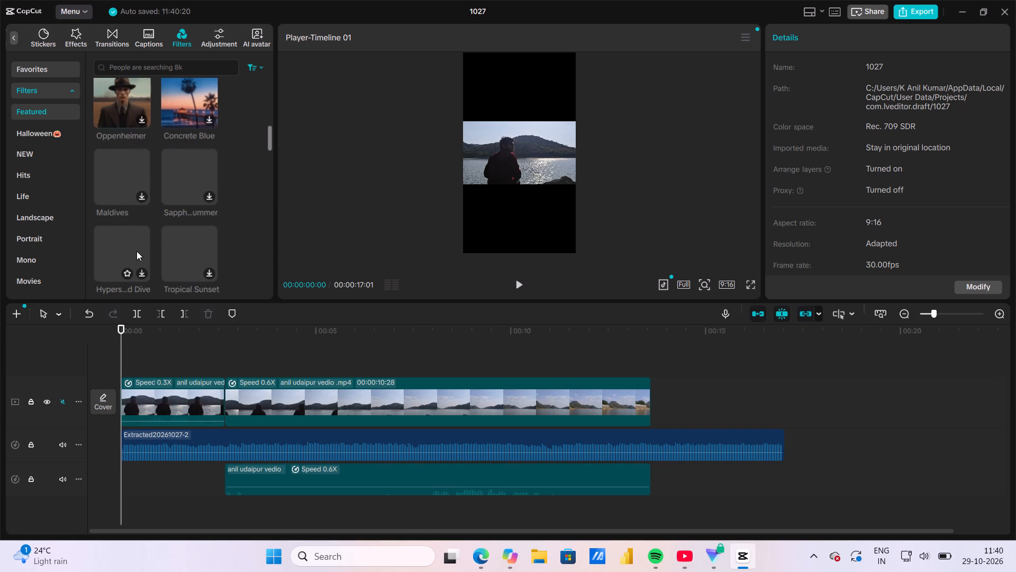
scroll(137, 251, down, 1)
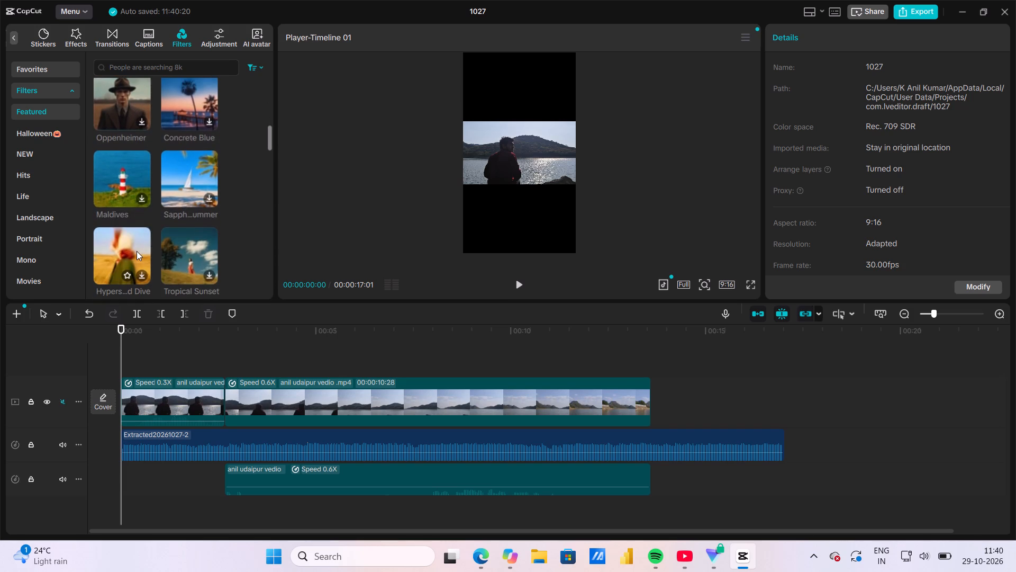
scroll(137, 251, down, 4)
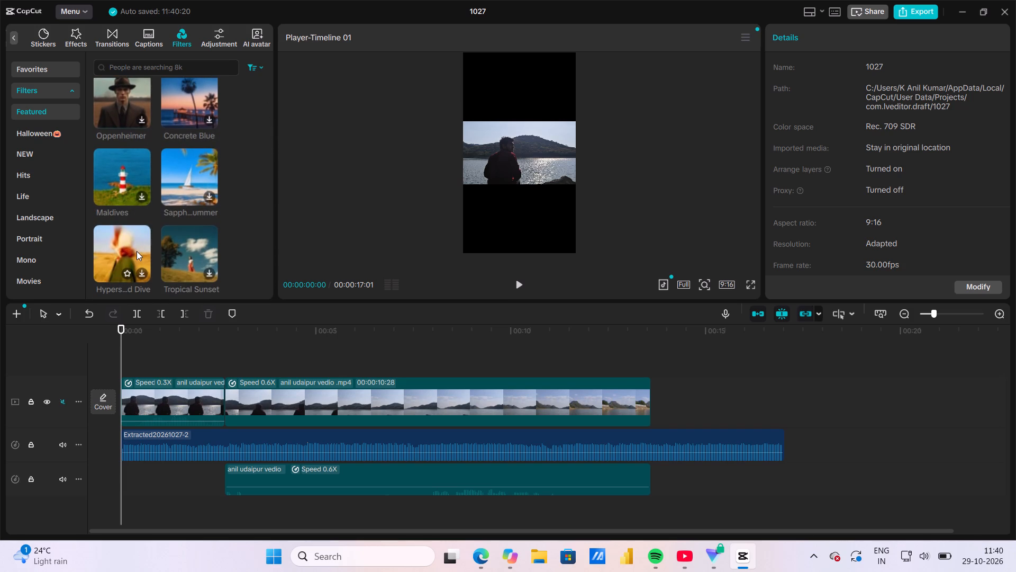
scroll(137, 251, down, 1)
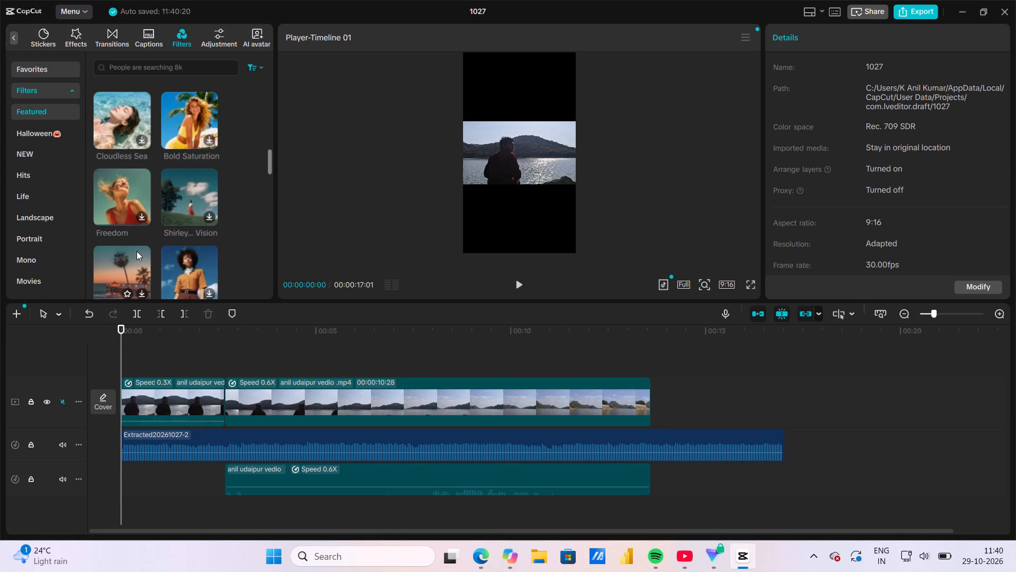
scroll(137, 251, down, 1)
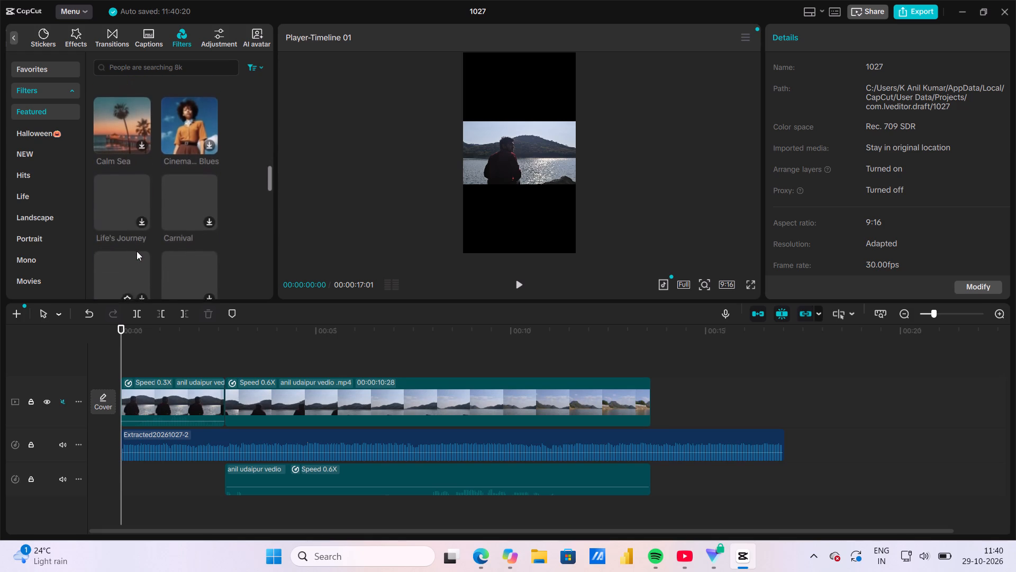
scroll(137, 251, down, 2)
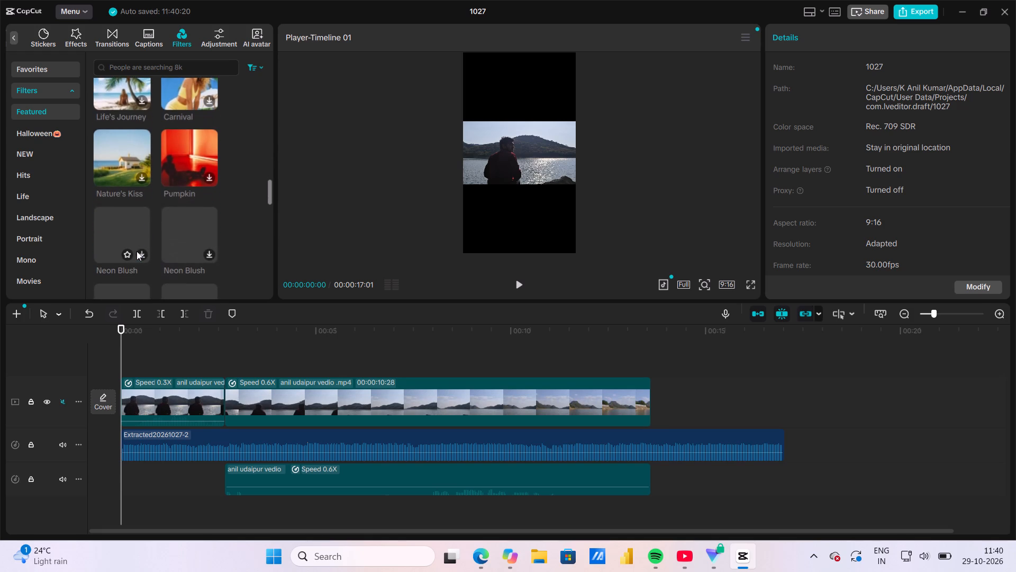
scroll(137, 251, down, 1)
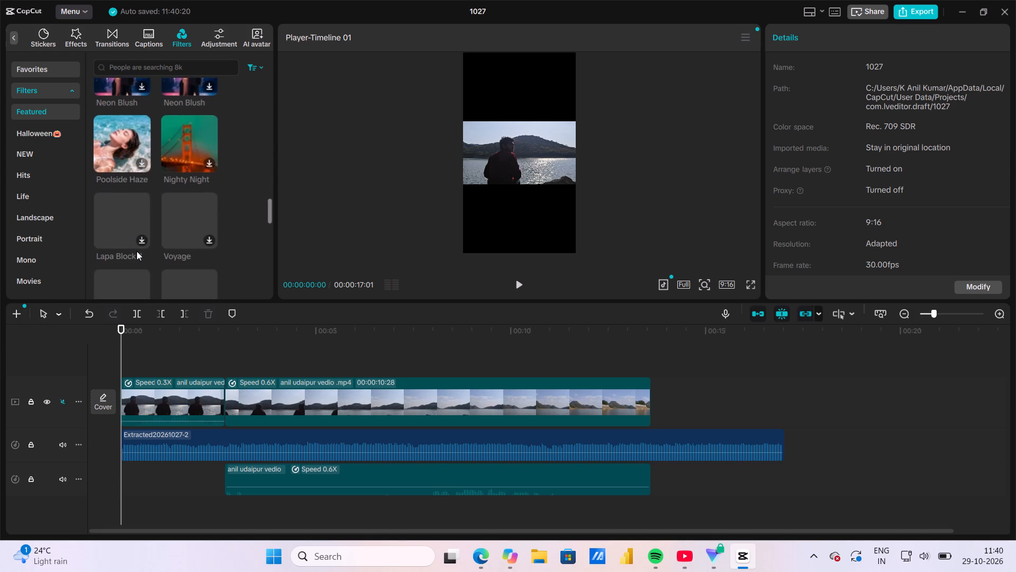
scroll(137, 251, down, 1)
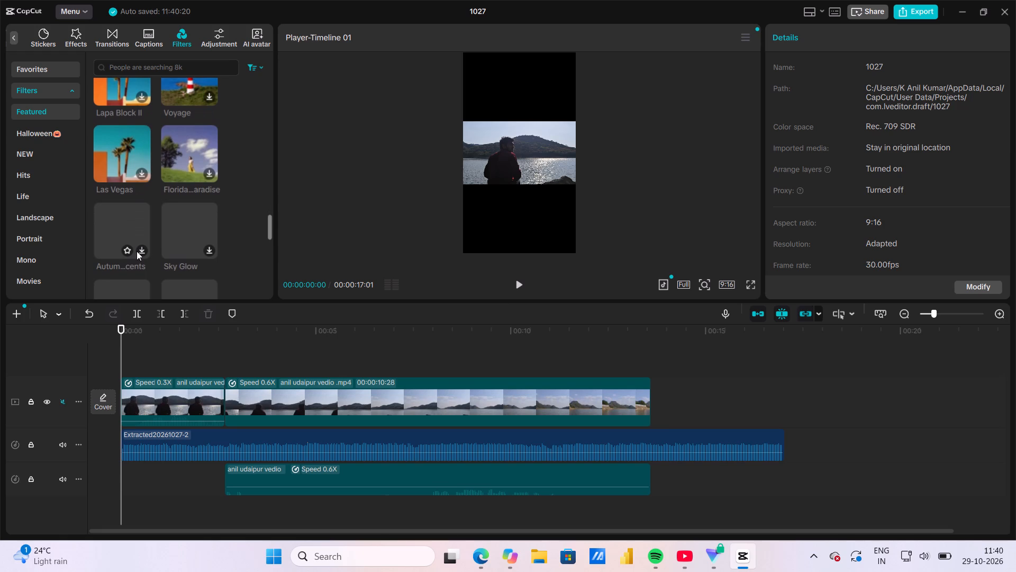
scroll(137, 251, down, 1)
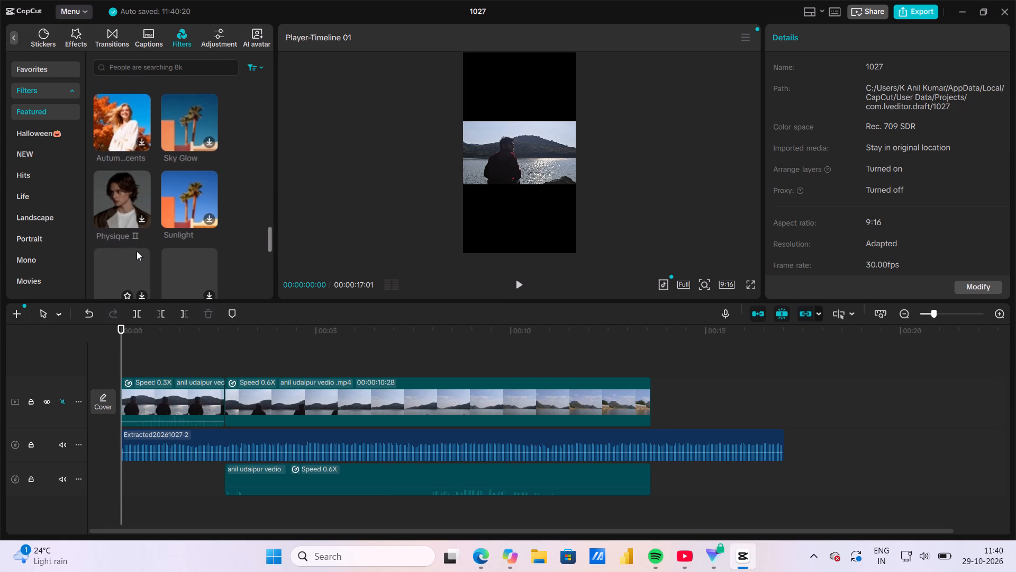
scroll(137, 251, down, 2)
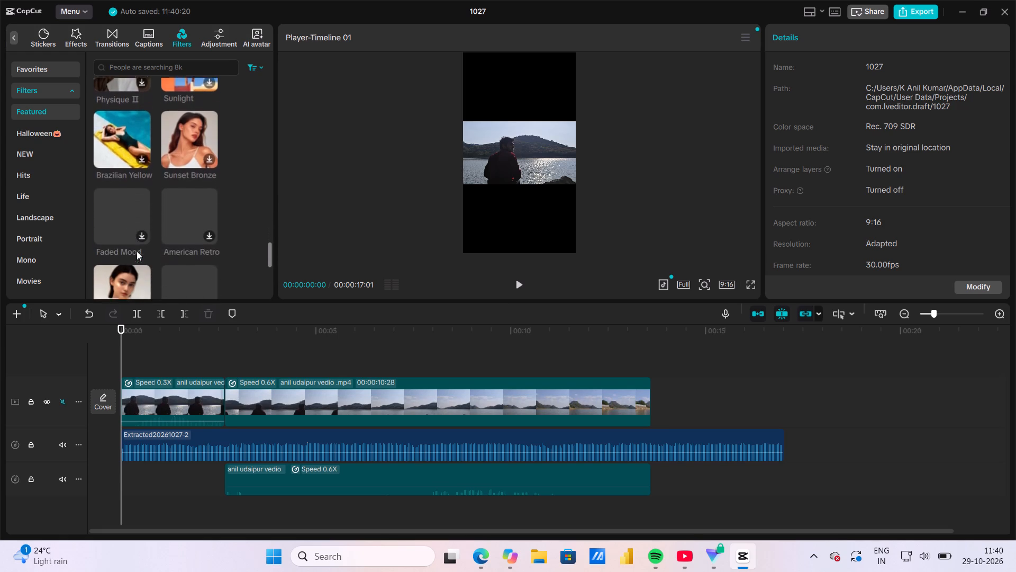
scroll(137, 251, down, 1)
scroll(137, 251, up, 2)
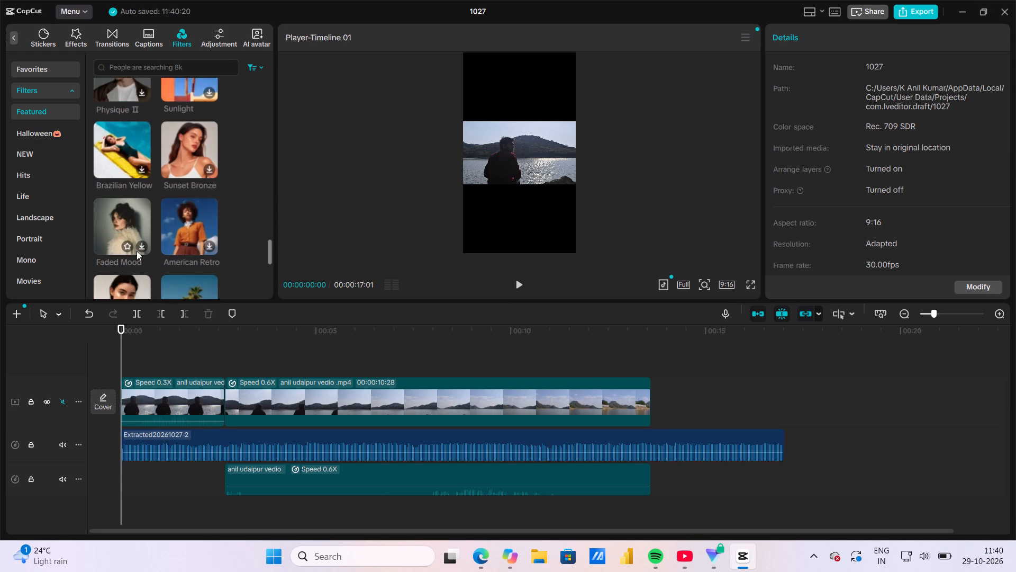
scroll(137, 251, up, 1)
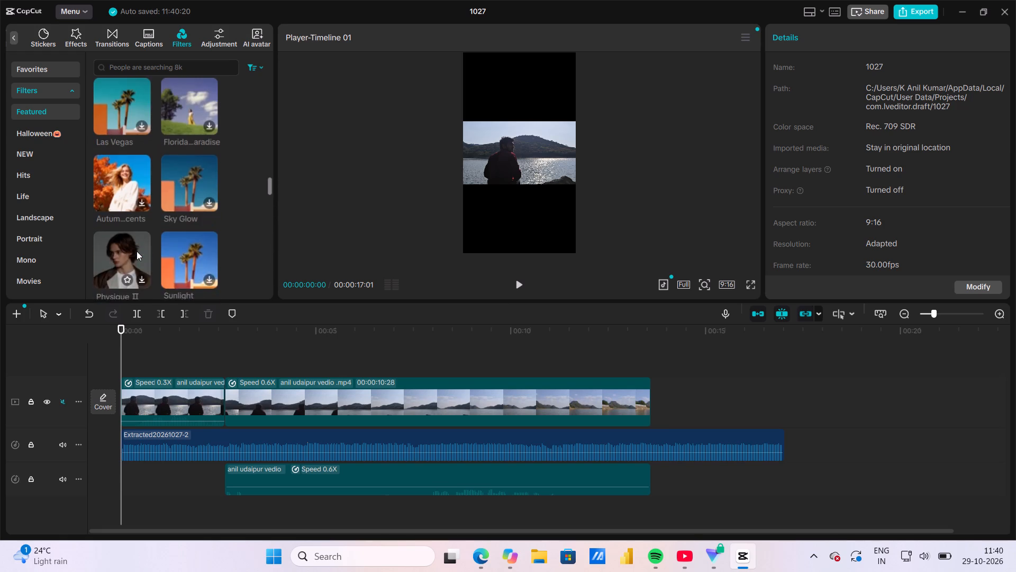
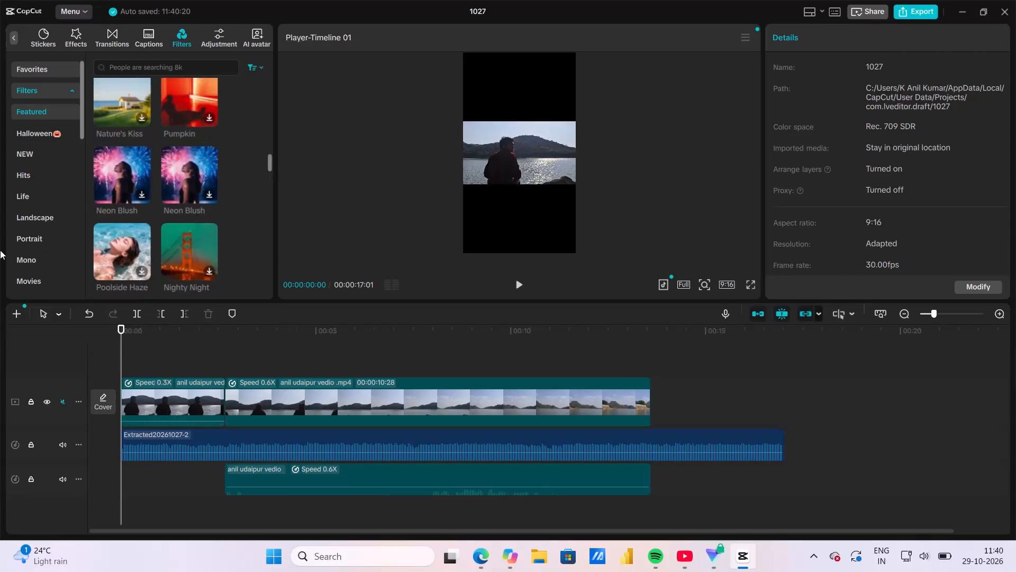
Browse the Film, Sundown and Beach filter categories for a look that suits the lake video.
scroll(56, 260, down, 2)
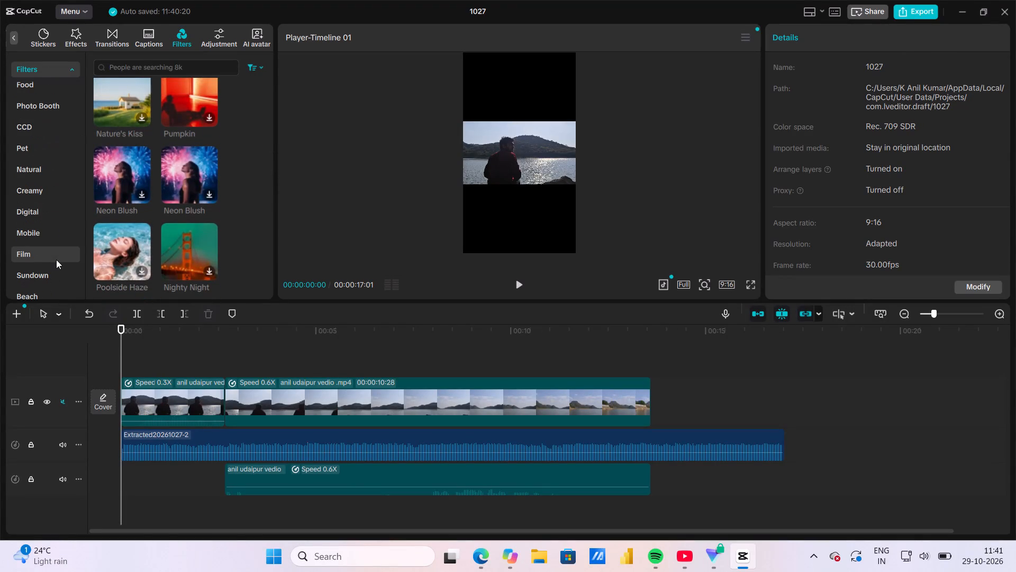
click(56, 260)
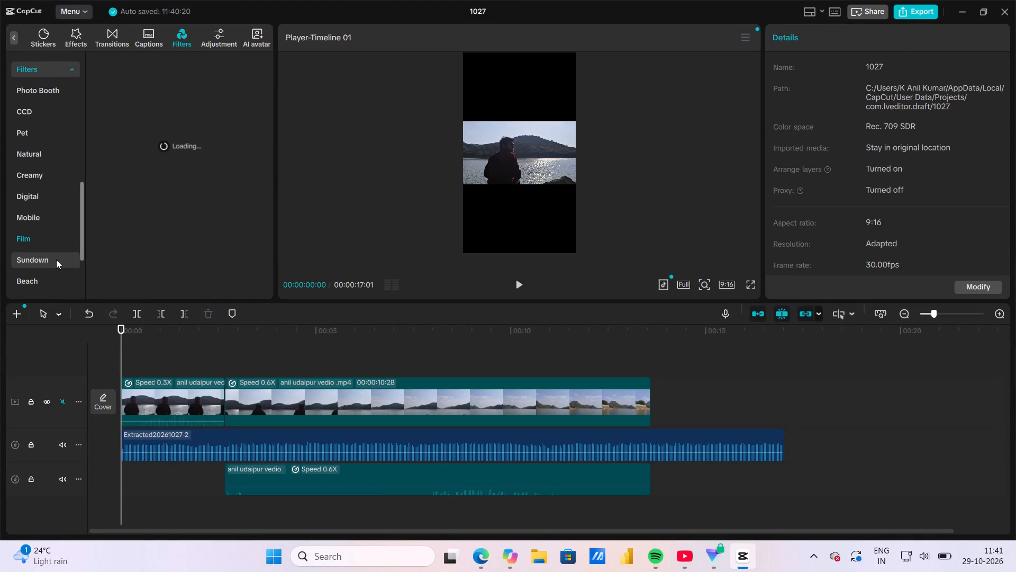
click(56, 260)
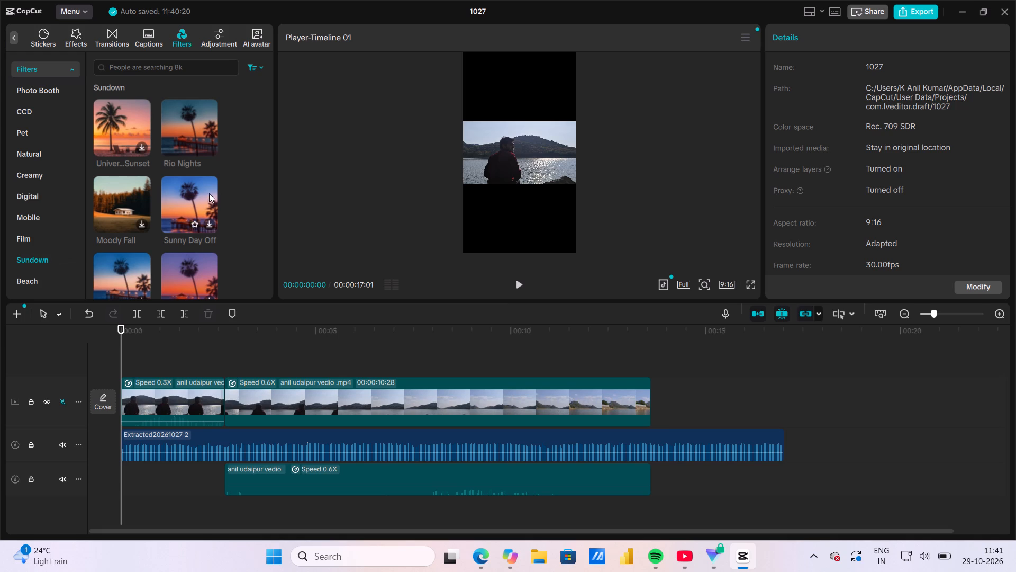
scroll(210, 198, down, 2)
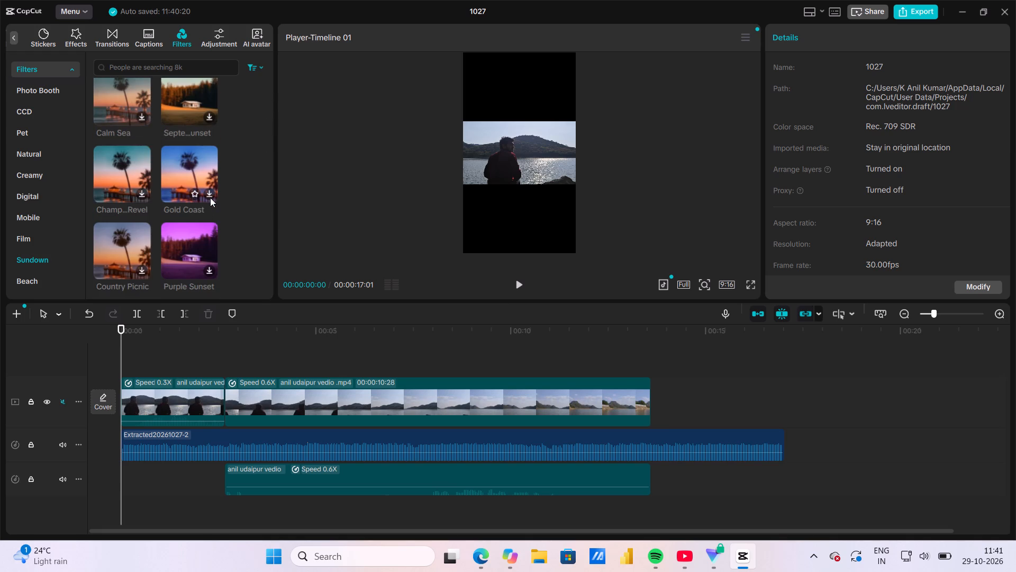
scroll(210, 198, down, 1)
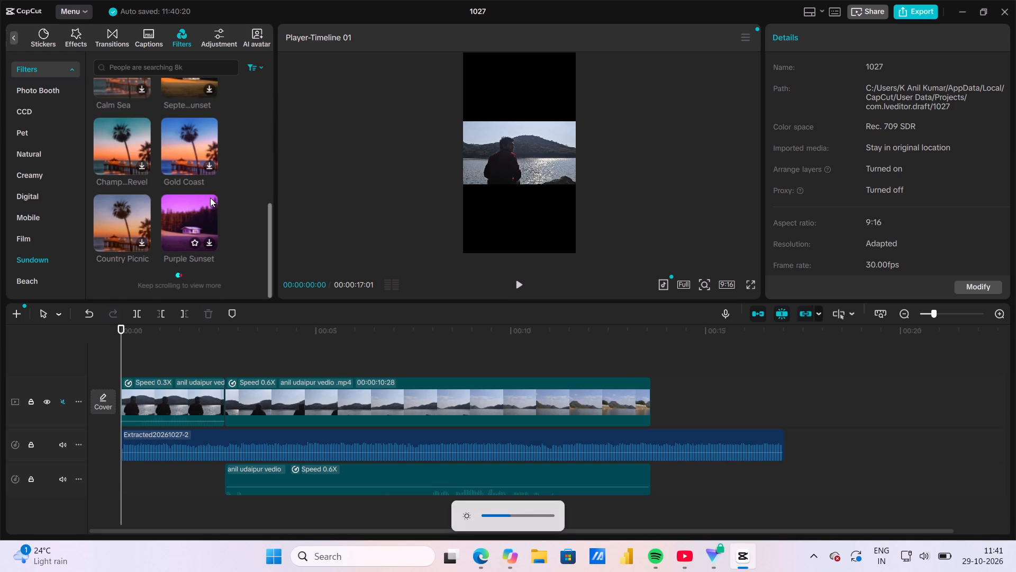
scroll(210, 198, up, 3)
click(210, 225)
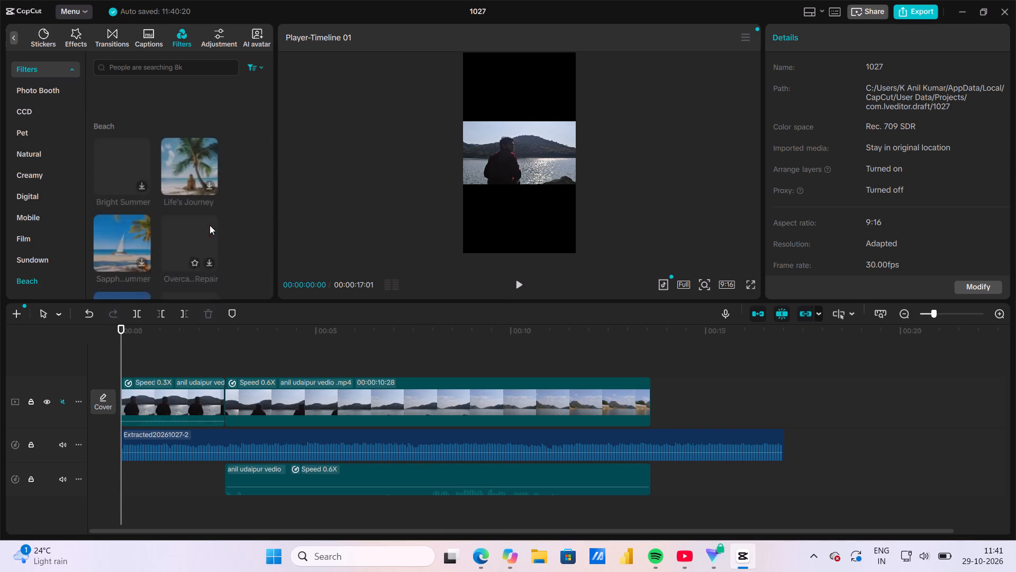
scroll(210, 225, up, 1)
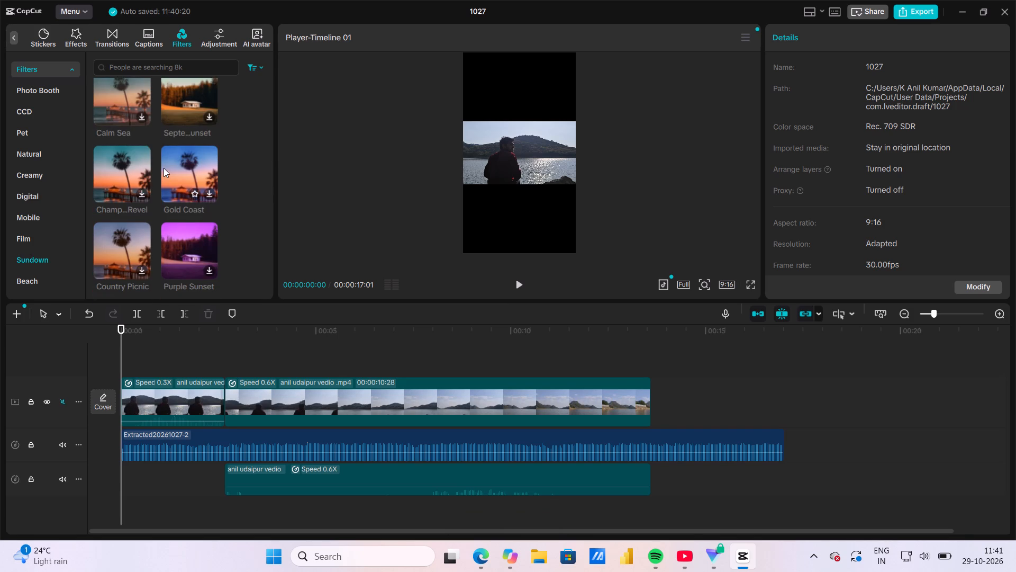
scroll(219, 175, up, 2)
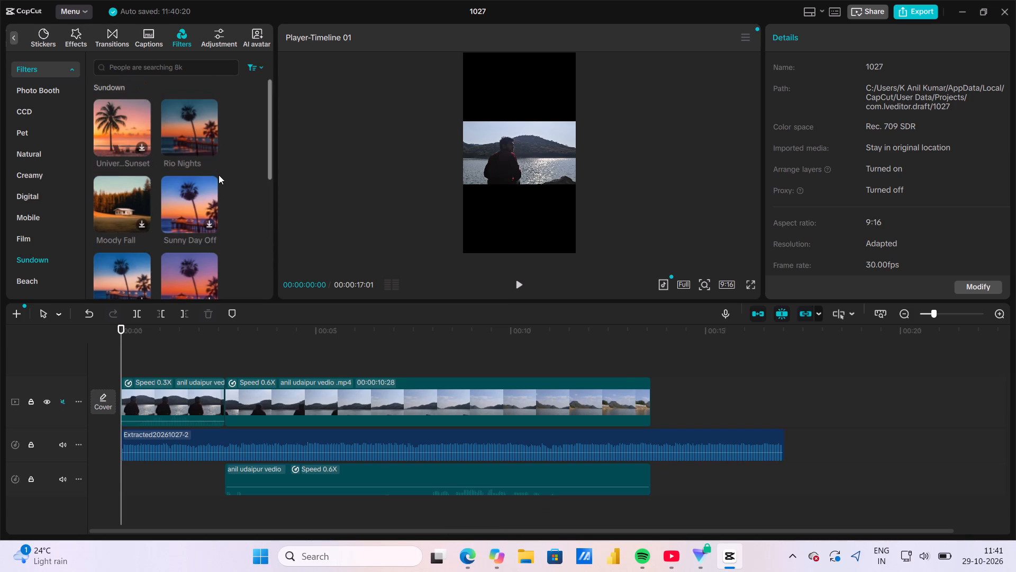
scroll(219, 175, up, 1)
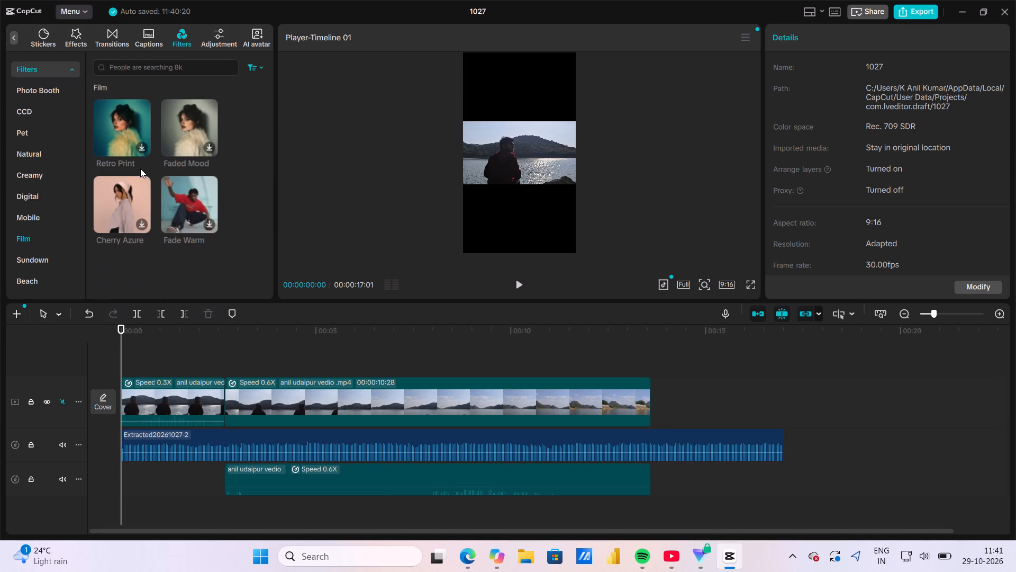
scroll(140, 168, down, 3)
scroll(143, 188, up, 1)
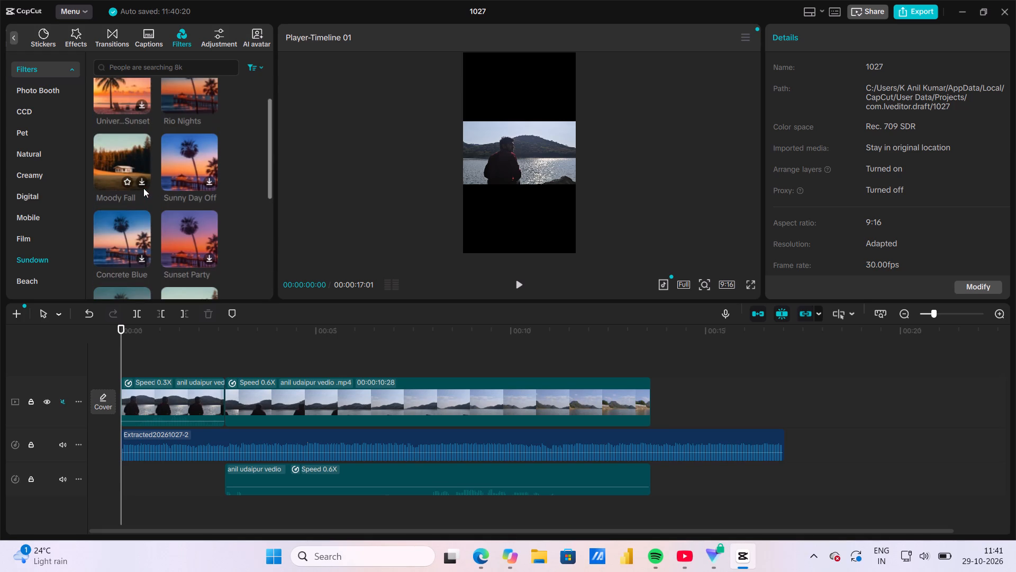
Download and preview the Universal Sunset filter, and add it at the start of the timeline.
click(144, 104)
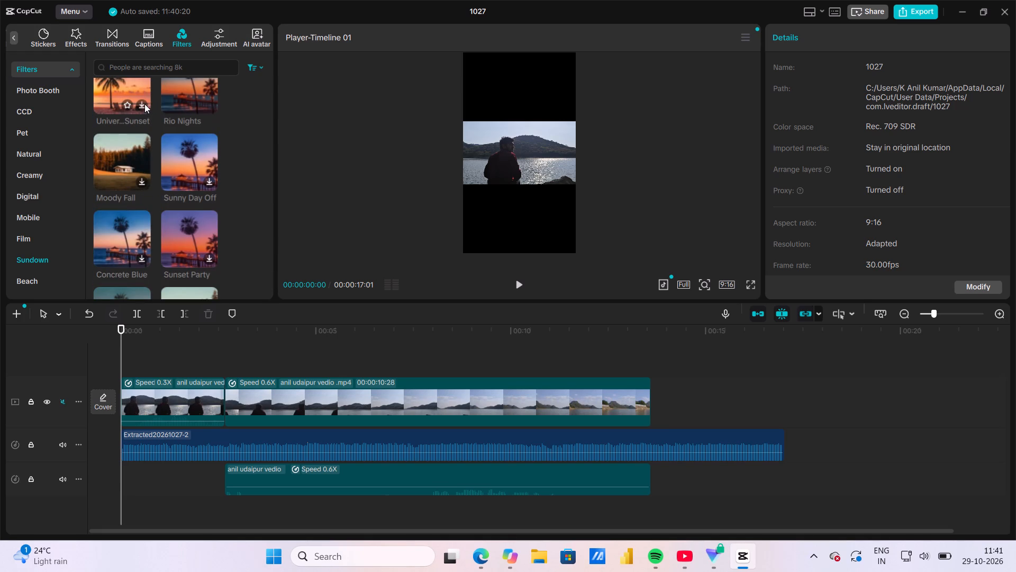
click(144, 104)
double_click(141, 100)
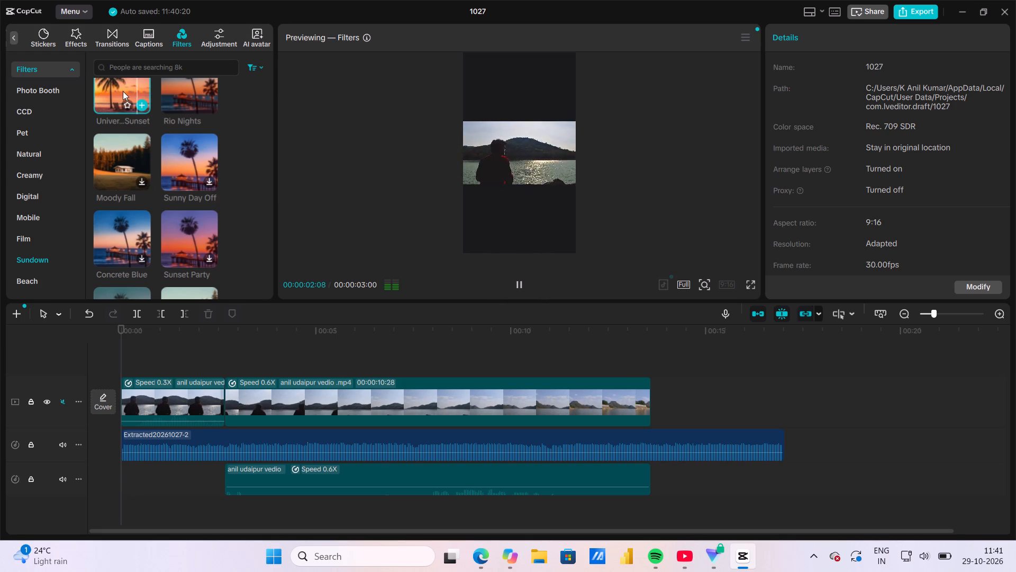
click(141, 108)
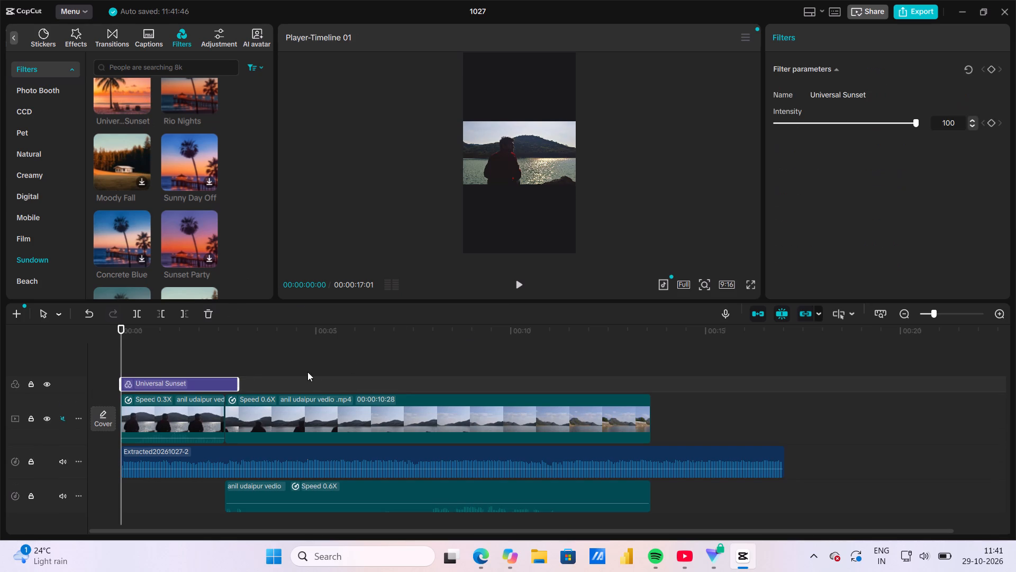
Extend the end of the Universal Sunset filter clip to about 5 seconds on the timeline.
double_click(233, 380)
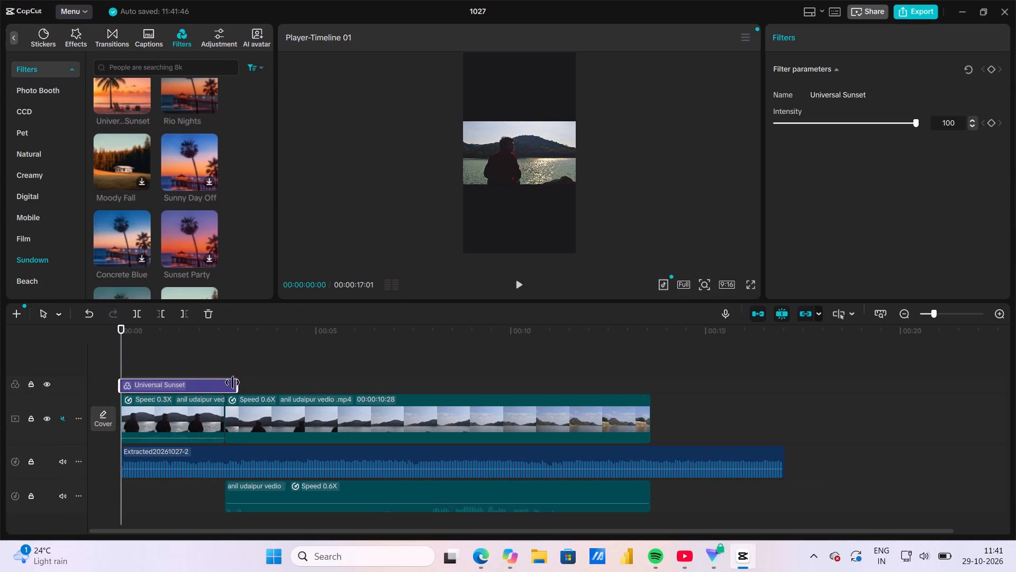
click(238, 385)
drag(238, 385, 291, 394)
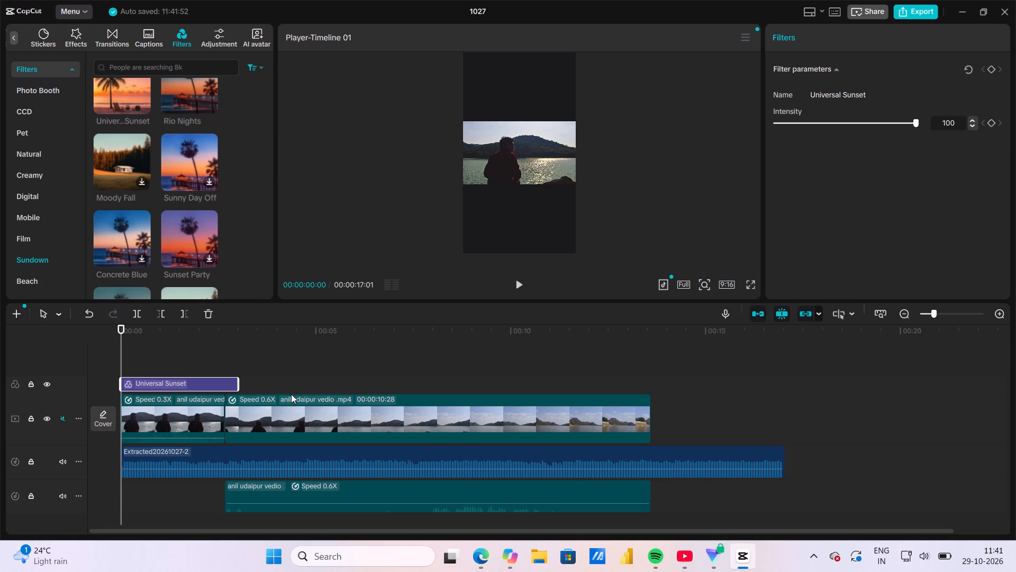
drag(291, 394, 233, 383)
double_click(233, 383)
drag(238, 385, 323, 380)
double_click(317, 380)
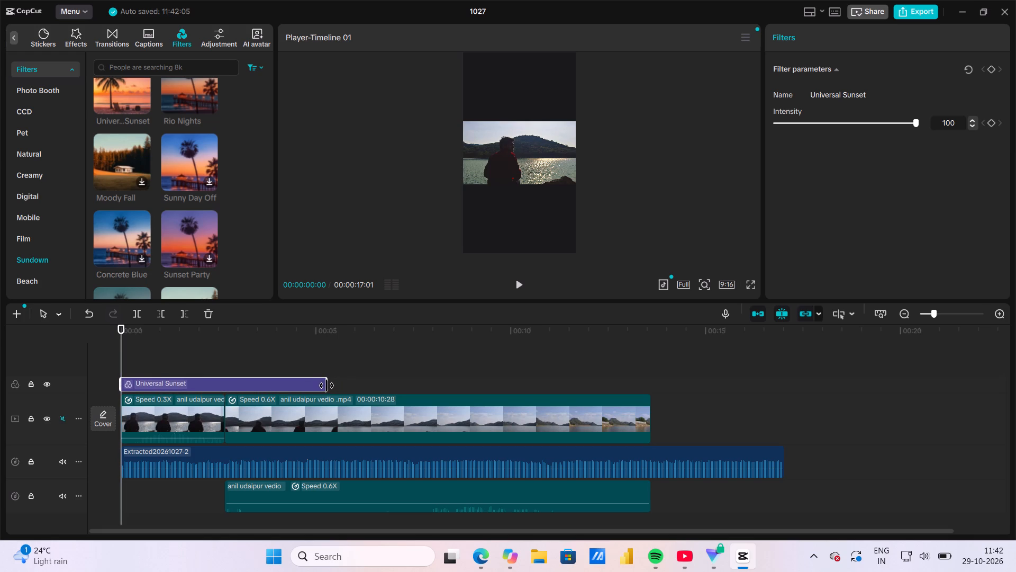
double_click(326, 386)
click(326, 386)
drag(326, 386, 329, 386)
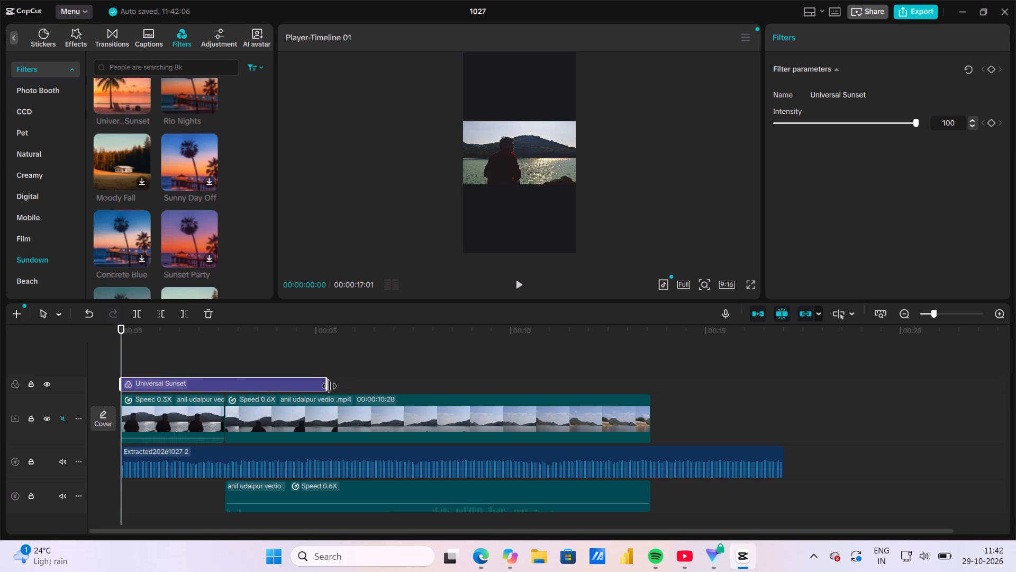
drag(329, 386, 326, 381)
double_click(326, 381)
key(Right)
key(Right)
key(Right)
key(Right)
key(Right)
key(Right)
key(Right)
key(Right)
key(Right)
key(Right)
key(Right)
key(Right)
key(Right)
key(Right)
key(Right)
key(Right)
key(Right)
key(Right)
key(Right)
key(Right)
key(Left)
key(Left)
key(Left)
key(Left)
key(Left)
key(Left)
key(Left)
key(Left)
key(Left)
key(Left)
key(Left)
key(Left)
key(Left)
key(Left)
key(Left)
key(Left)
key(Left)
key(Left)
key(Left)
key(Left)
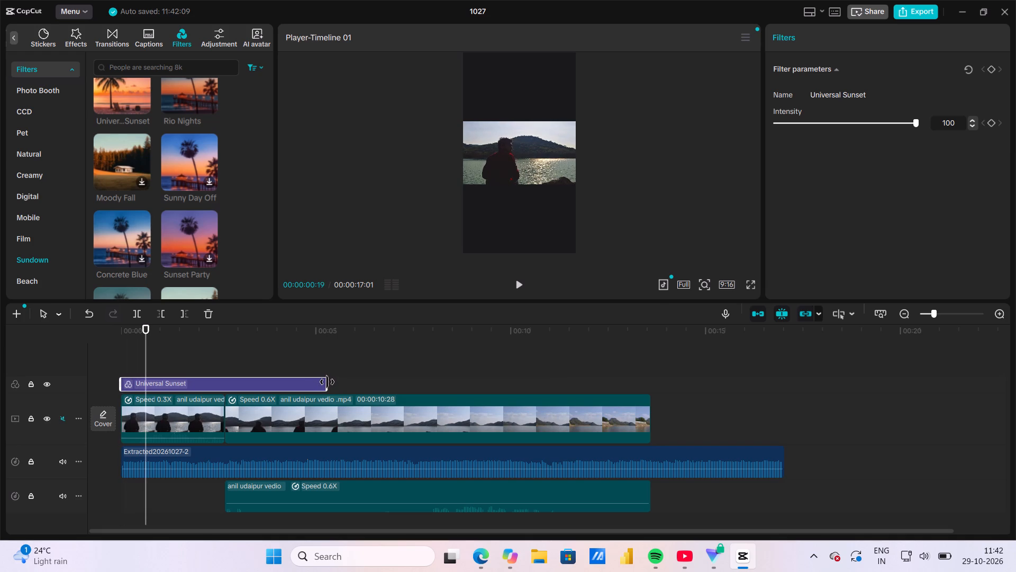
Extend the Universal Sunset filter almost to the end of the second video clip, at about 13.5 seconds.
double_click(327, 382)
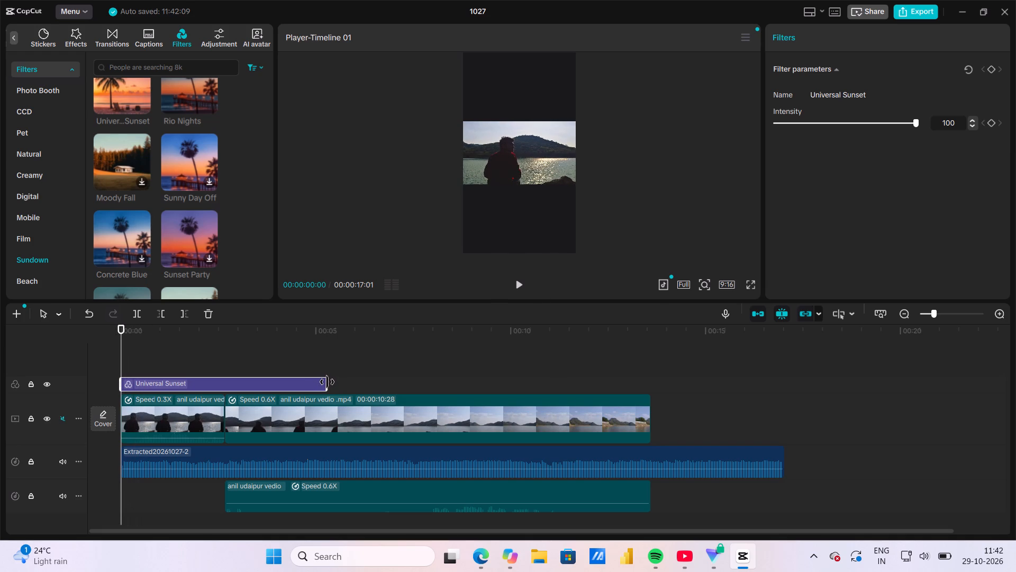
click(326, 382)
drag(326, 382, 361, 387)
drag(361, 387, 320, 386)
double_click(320, 386)
drag(325, 381, 644, 389)
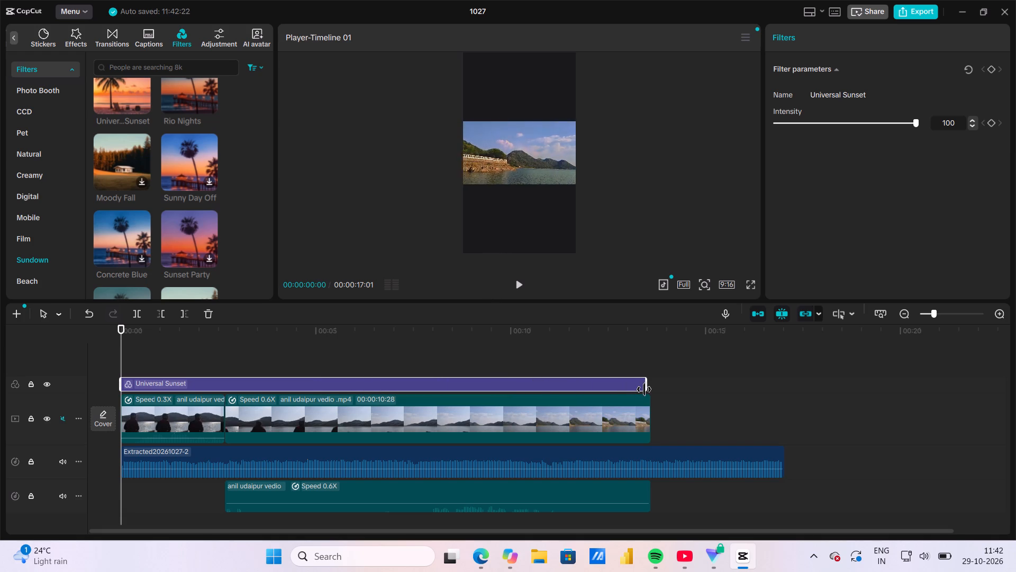
Play the video with the Universal Sunset filter in full screen from its start, and return to the editor.
click(751, 281)
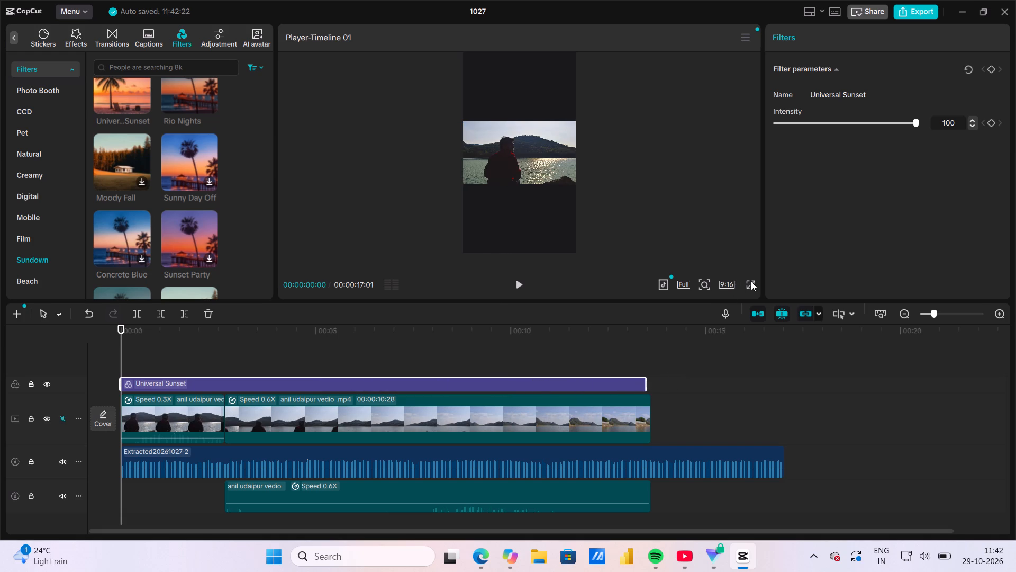
click(327, 509)
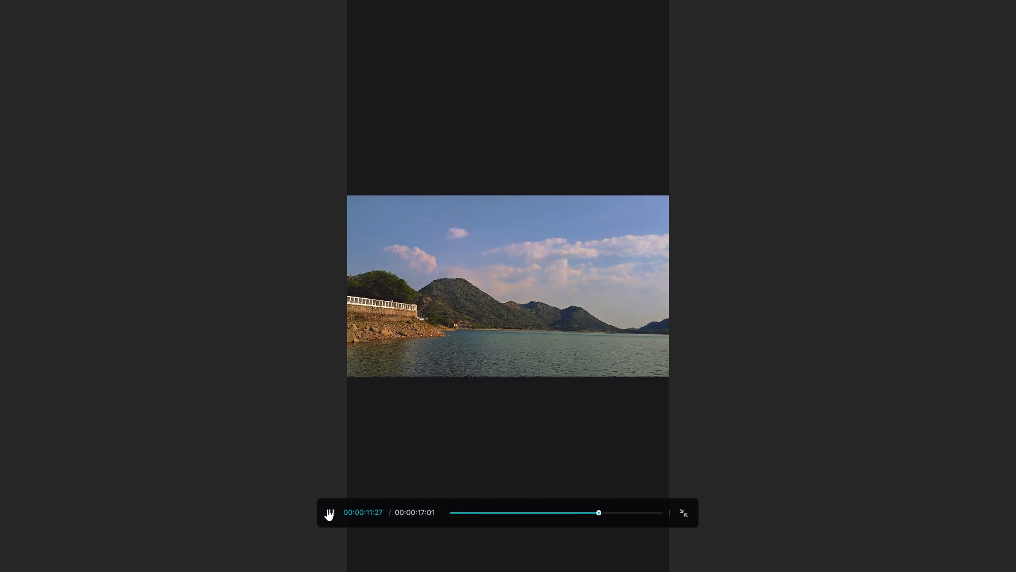
ctrl+scroll(327, 509, up, 6)
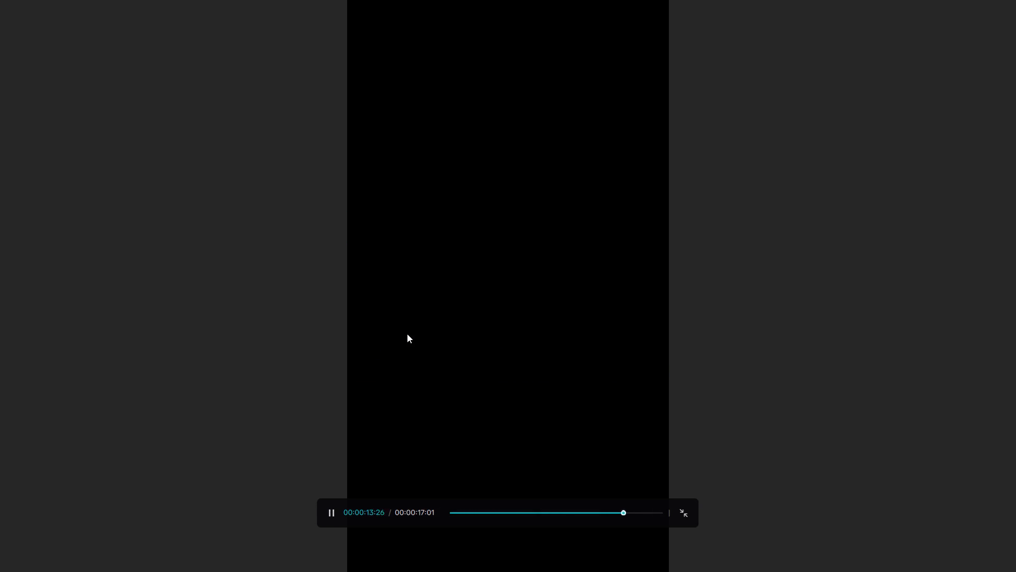
ctrl+scroll(407, 334, up, 5)
click(683, 513)
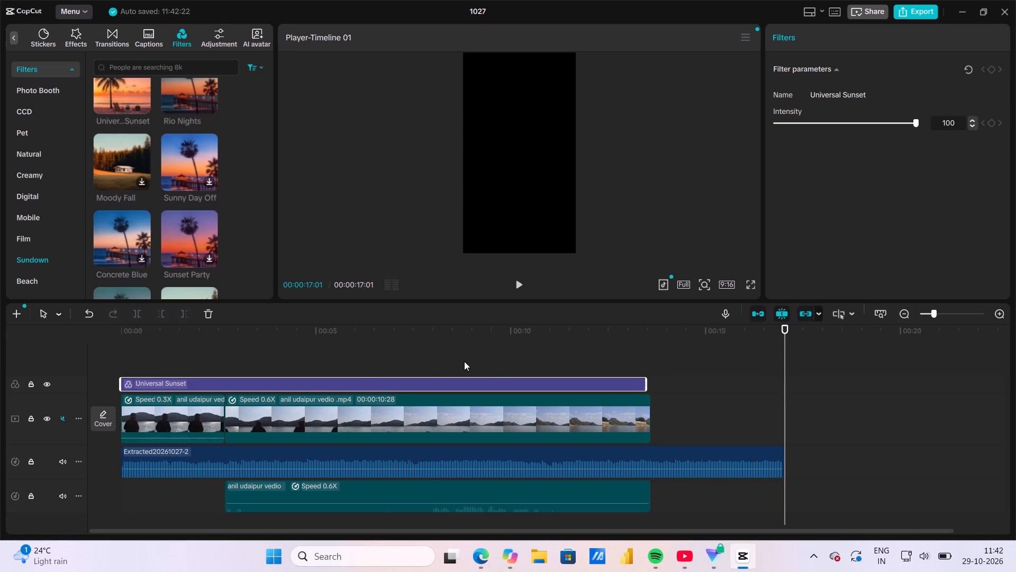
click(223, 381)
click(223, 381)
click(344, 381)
Browse the Sundown, Beach, Early 2000s and Action filter categories for another filter that could suit the video.
scroll(200, 189, up, 1)
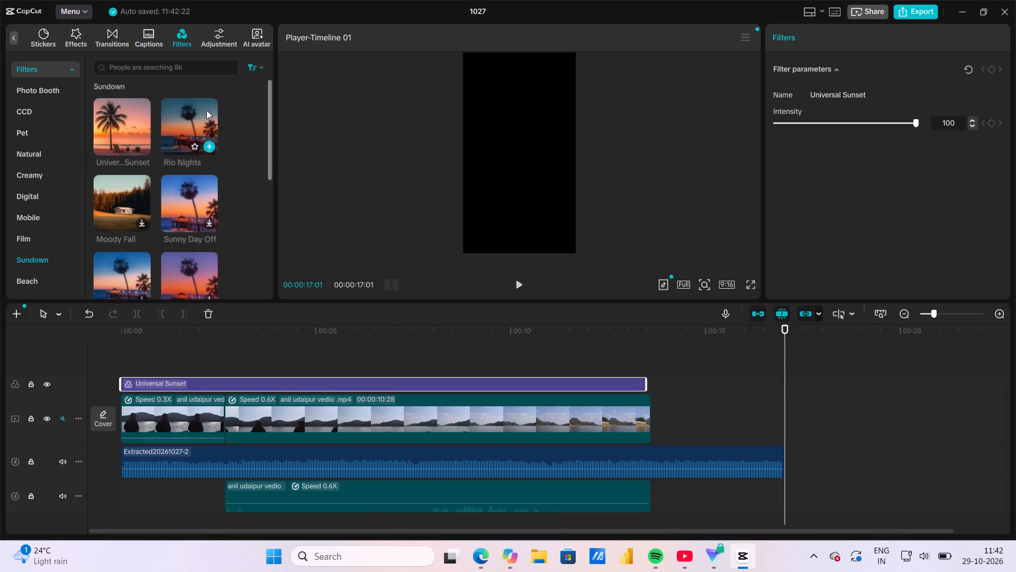
scroll(208, 145, down, 3)
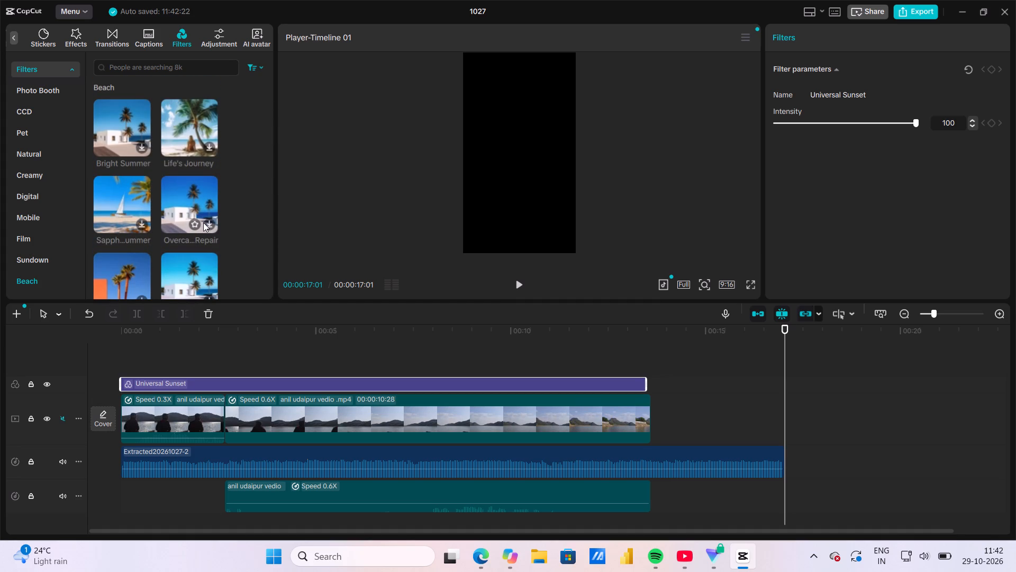
scroll(203, 223, down, 2)
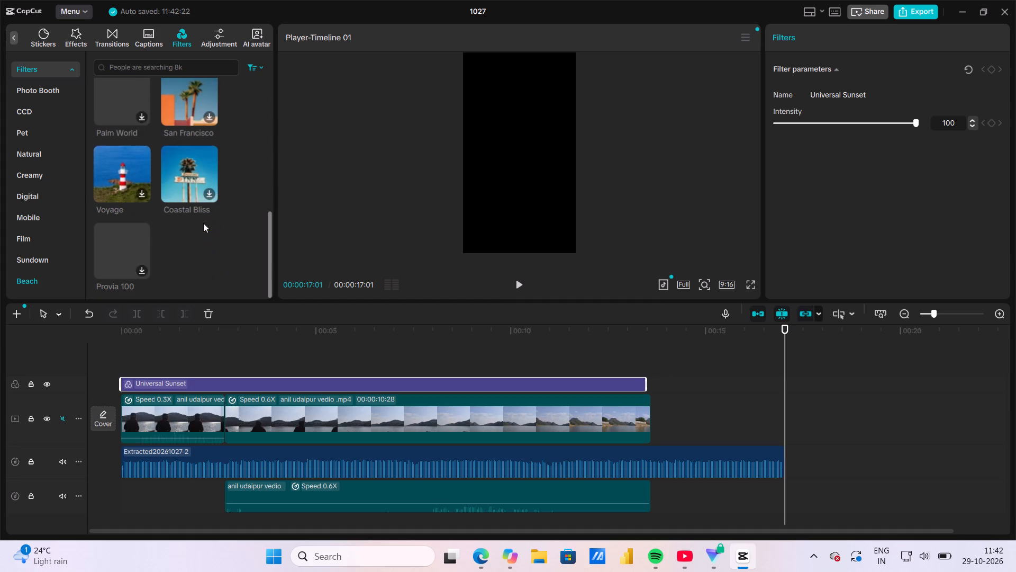
scroll(42, 268, down, 1)
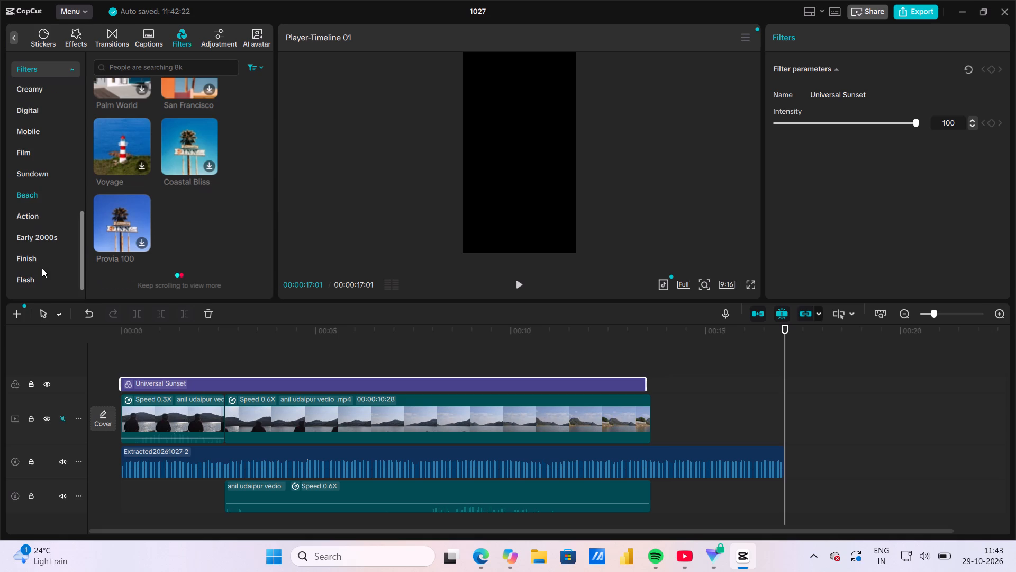
click(54, 240)
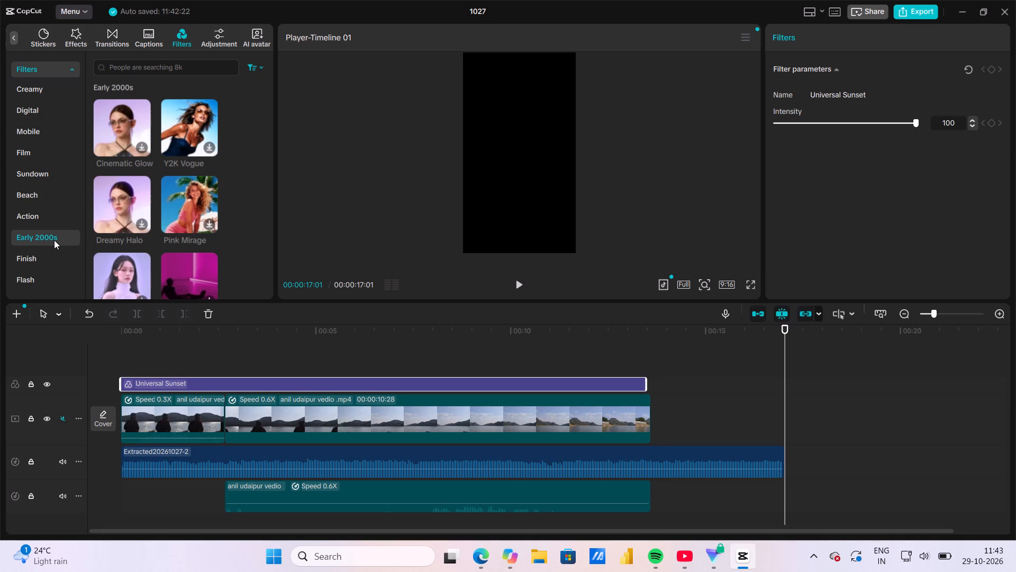
right_click(54, 240)
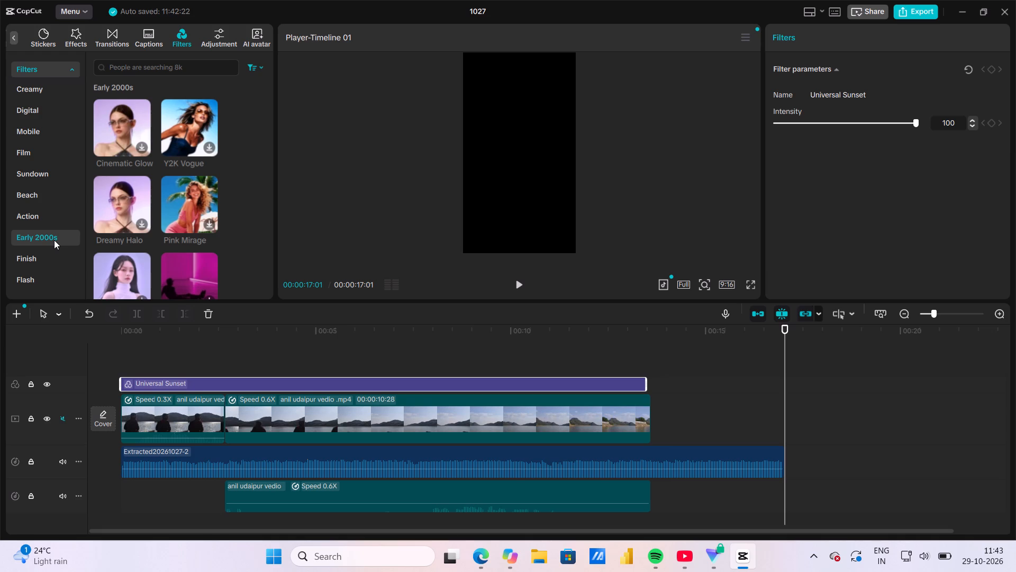
click(54, 240)
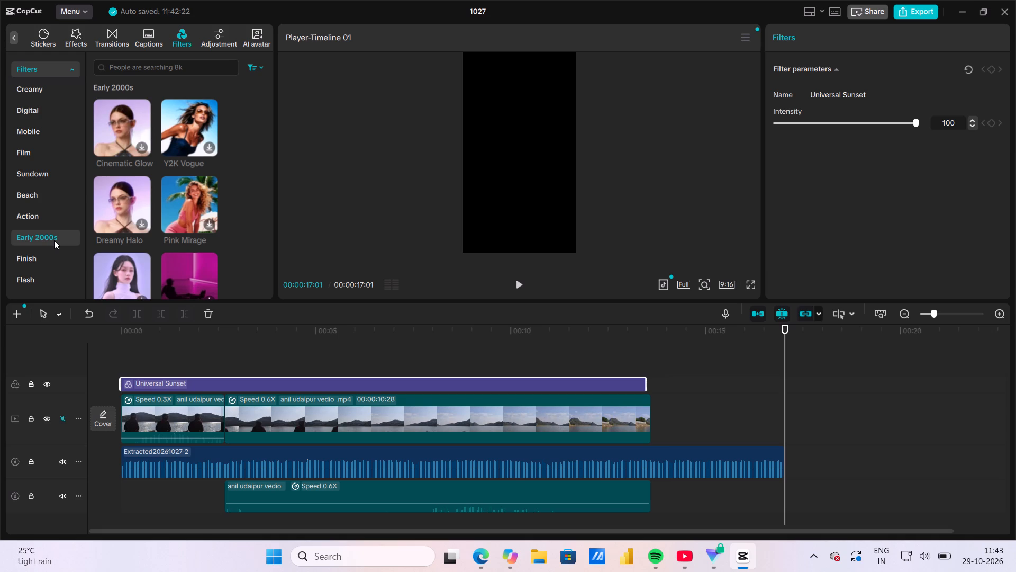
click(54, 240)
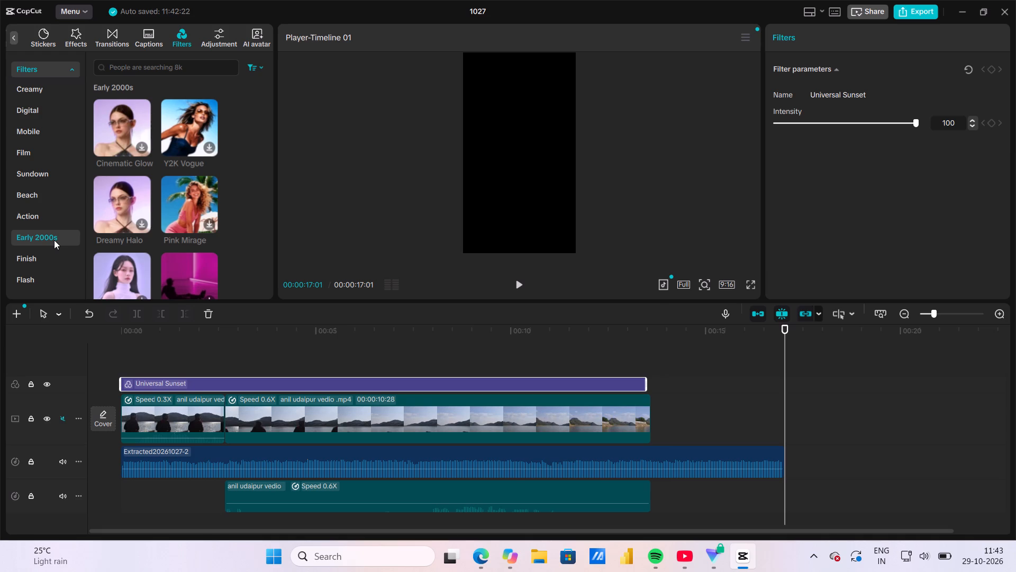
click(54, 240)
click(36, 221)
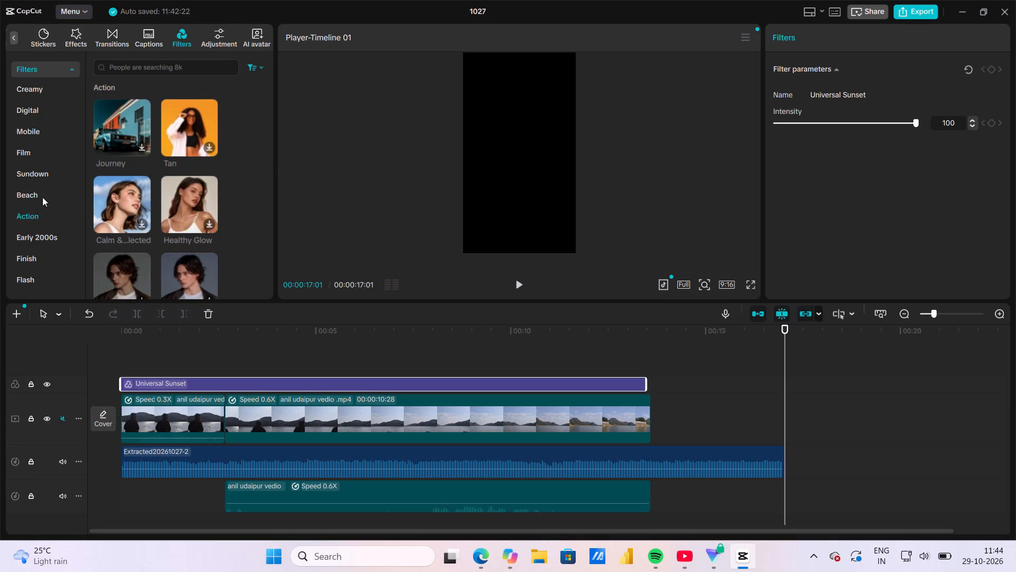
click(42, 197)
click(47, 177)
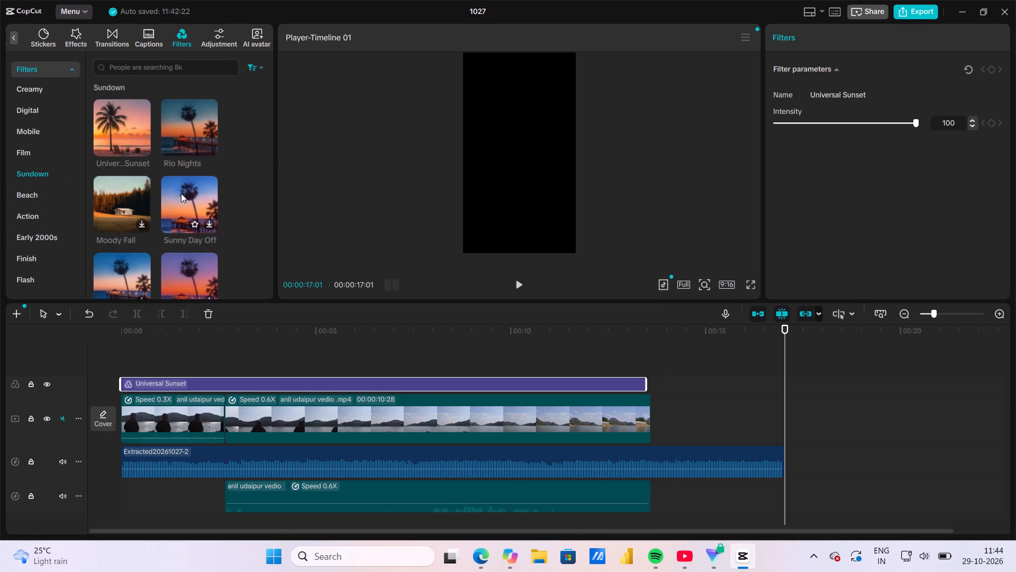
scroll(182, 207, down, 1)
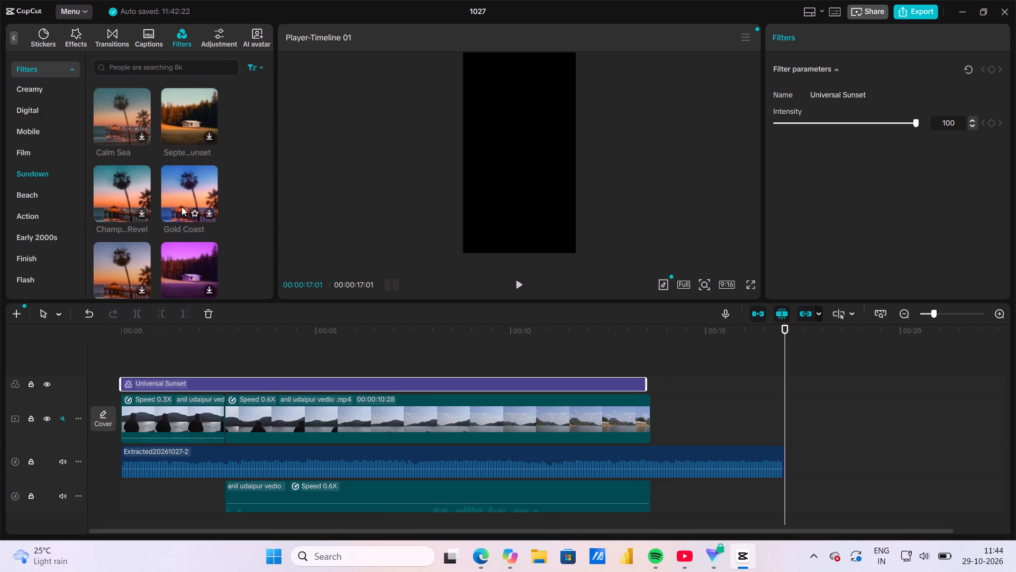
scroll(182, 207, down, 1)
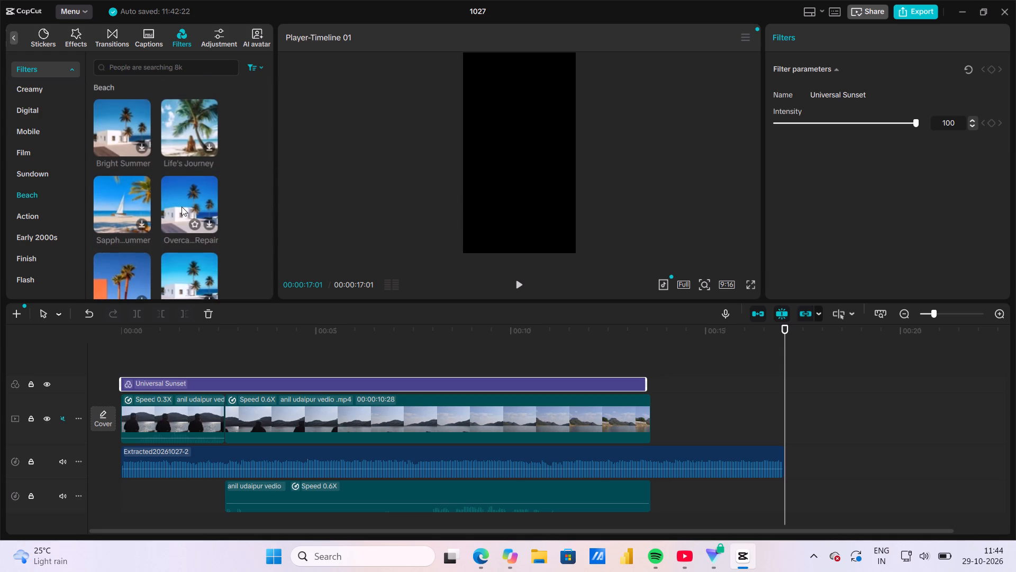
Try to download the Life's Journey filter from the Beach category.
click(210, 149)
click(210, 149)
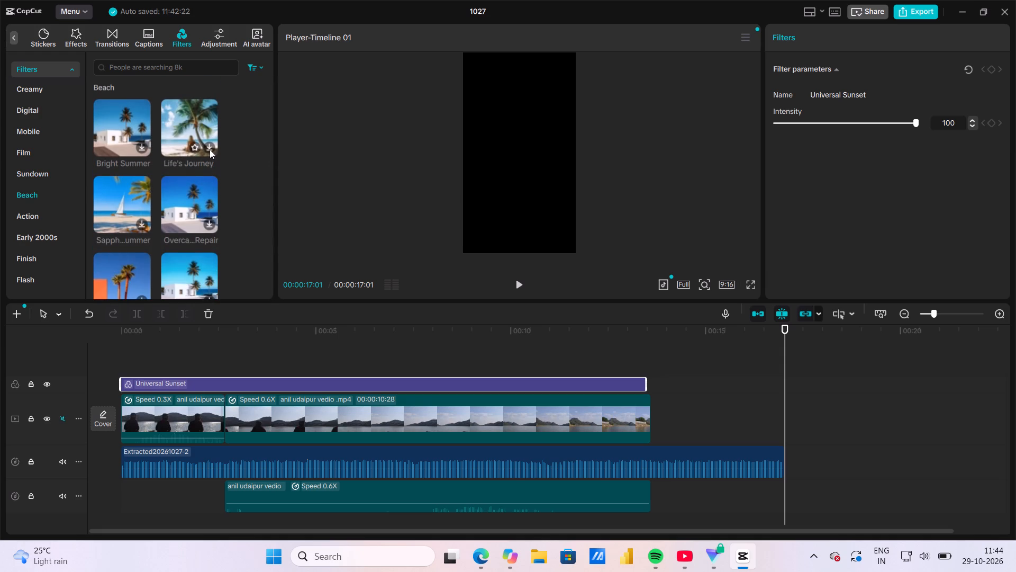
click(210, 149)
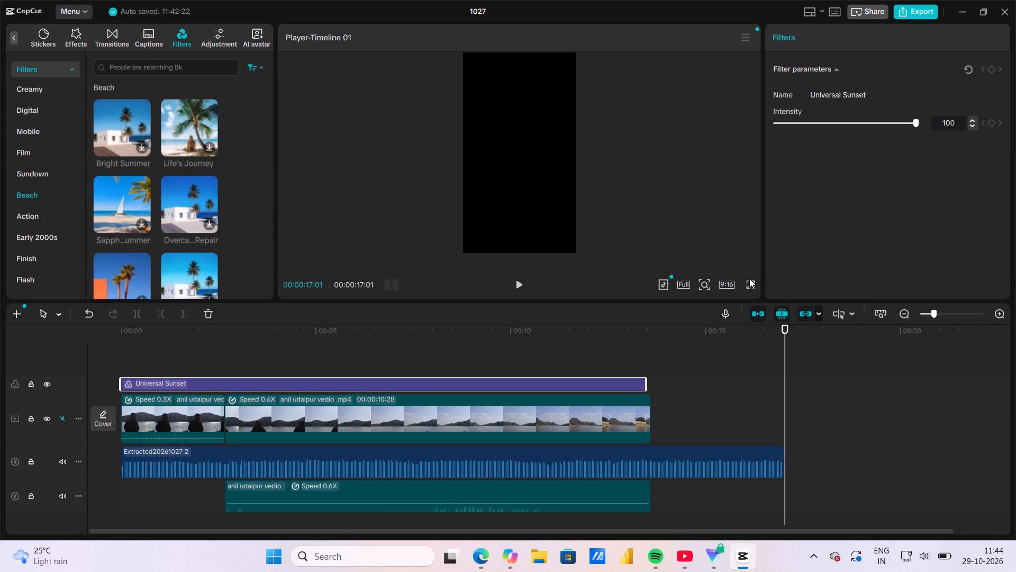
Play the project in full screen with the Universal Sunset filter applied, and return to the editor.
click(749, 279)
click(750, 290)
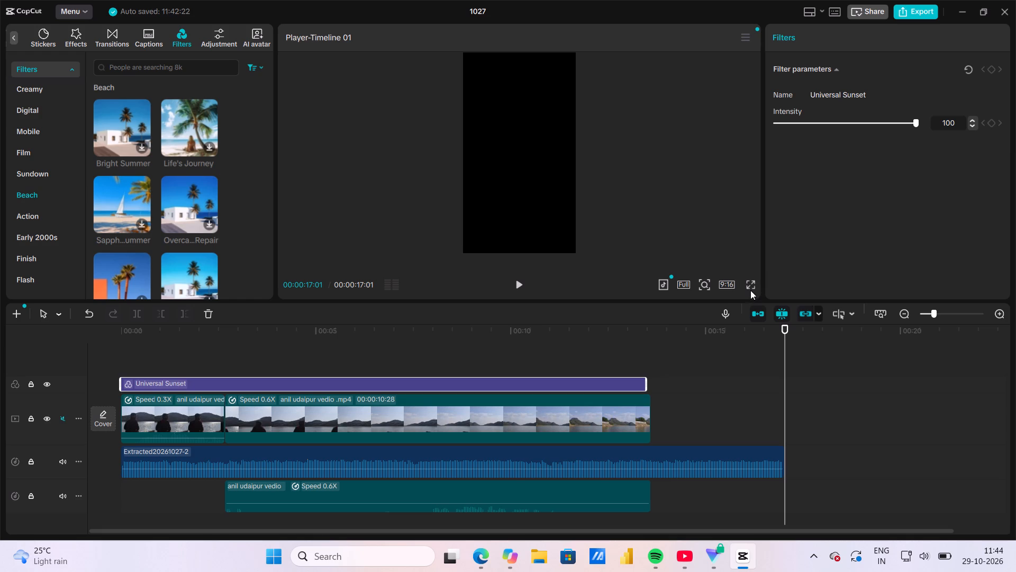
click(748, 281)
click(331, 512)
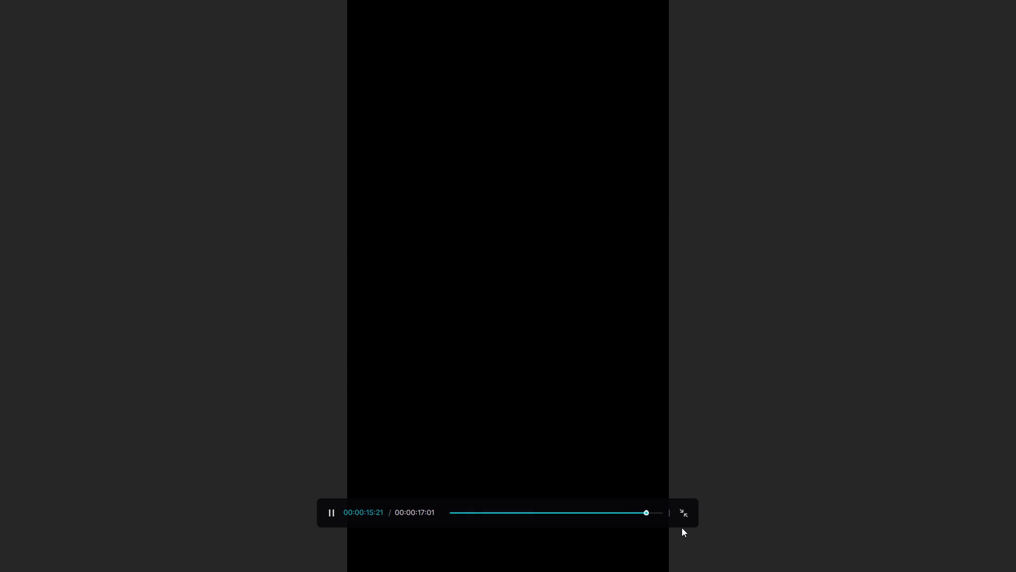
click(677, 510)
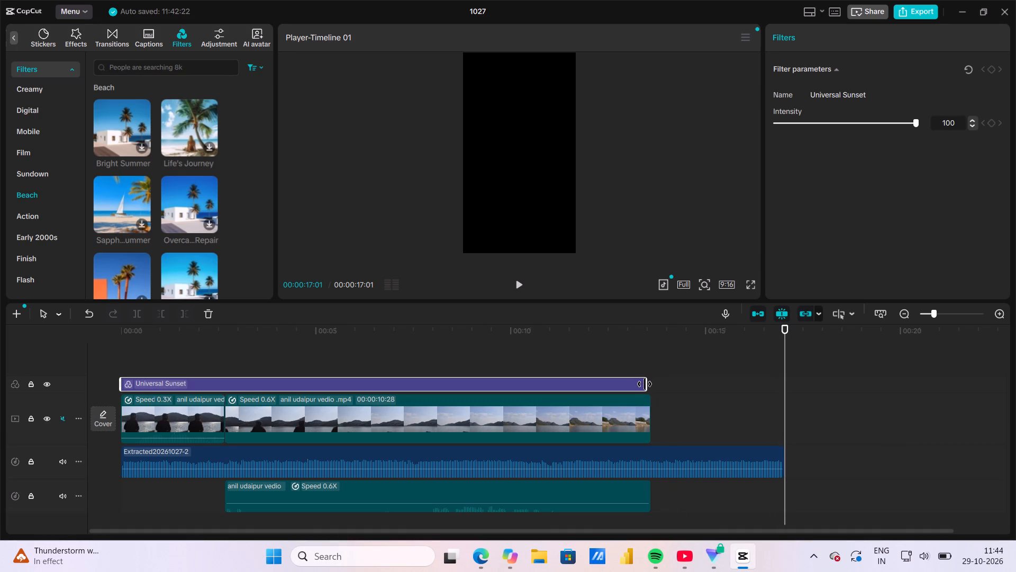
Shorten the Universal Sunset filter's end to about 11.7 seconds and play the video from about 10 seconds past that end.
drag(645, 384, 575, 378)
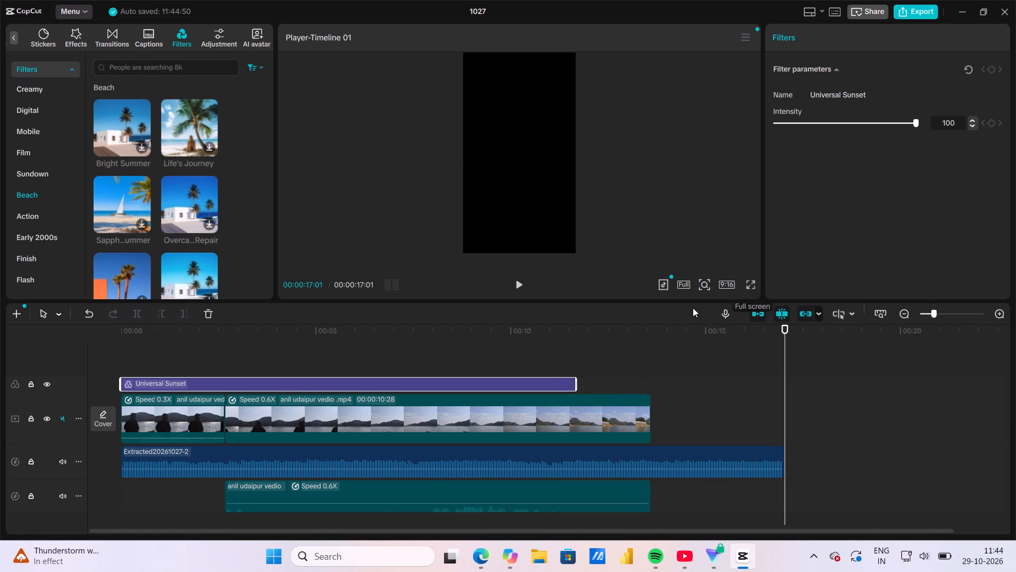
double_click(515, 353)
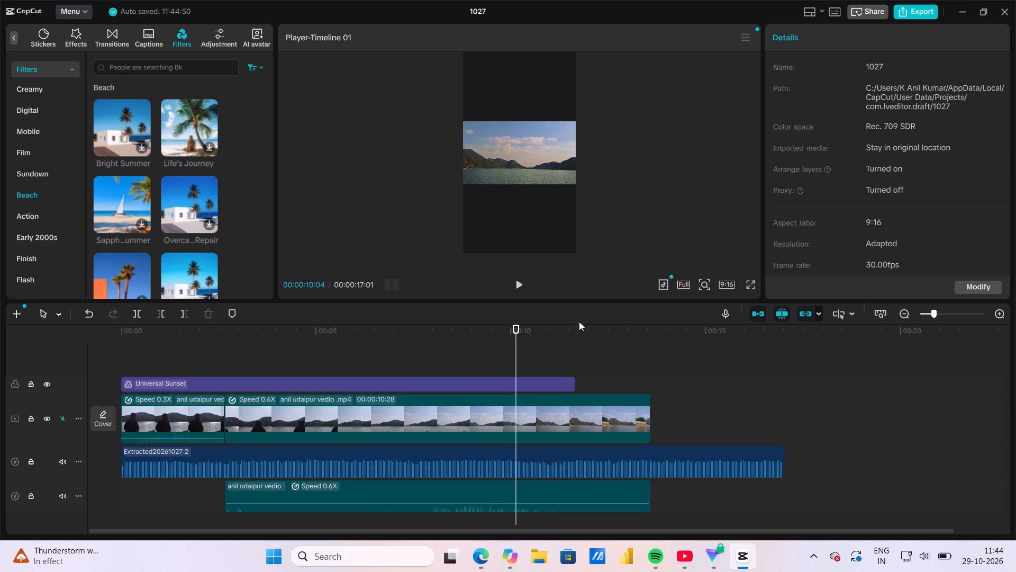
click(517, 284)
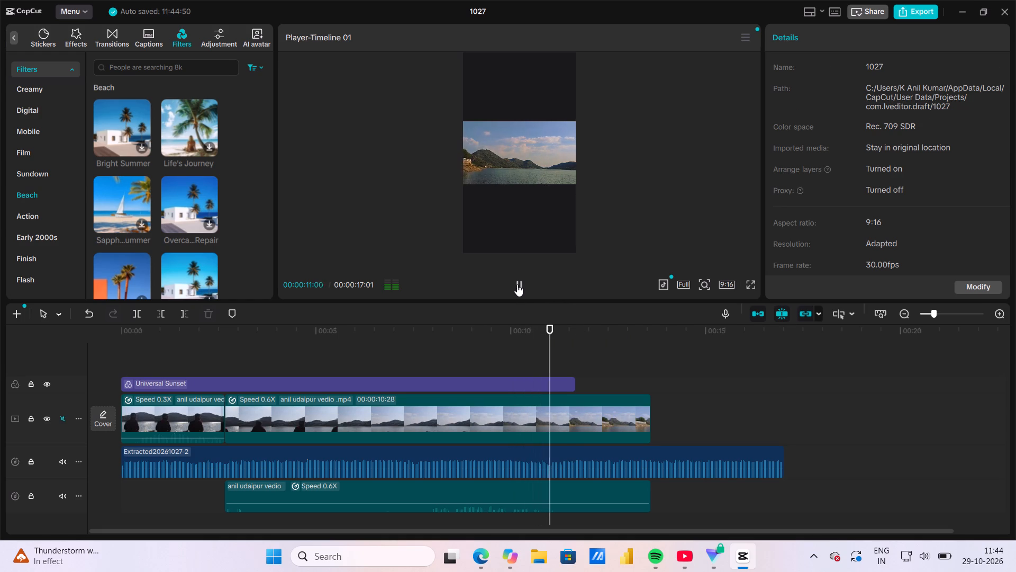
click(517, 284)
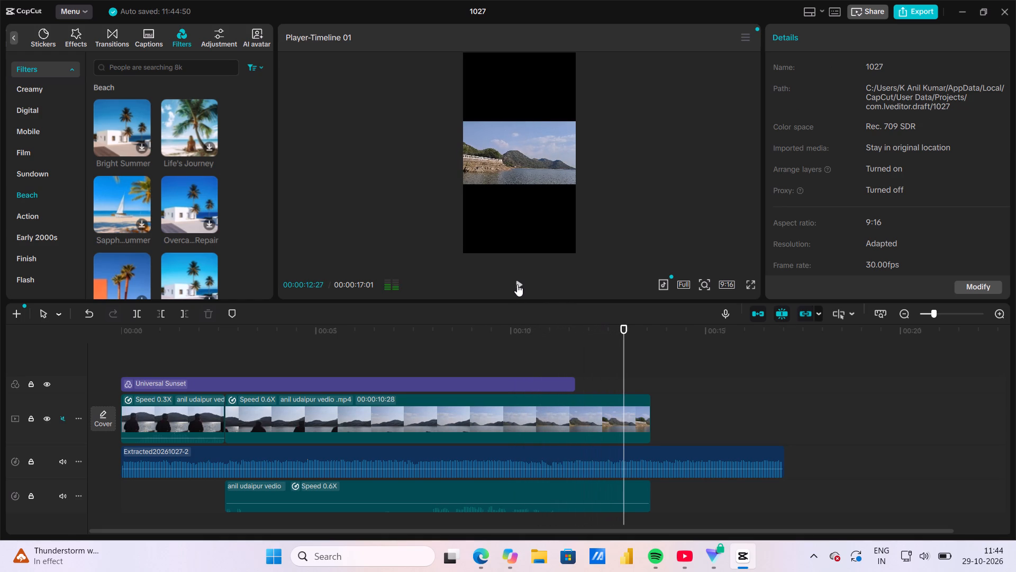
Extend the Universal Sunset filter slightly past the end of the second video clip, at about 14 seconds.
double_click(560, 382)
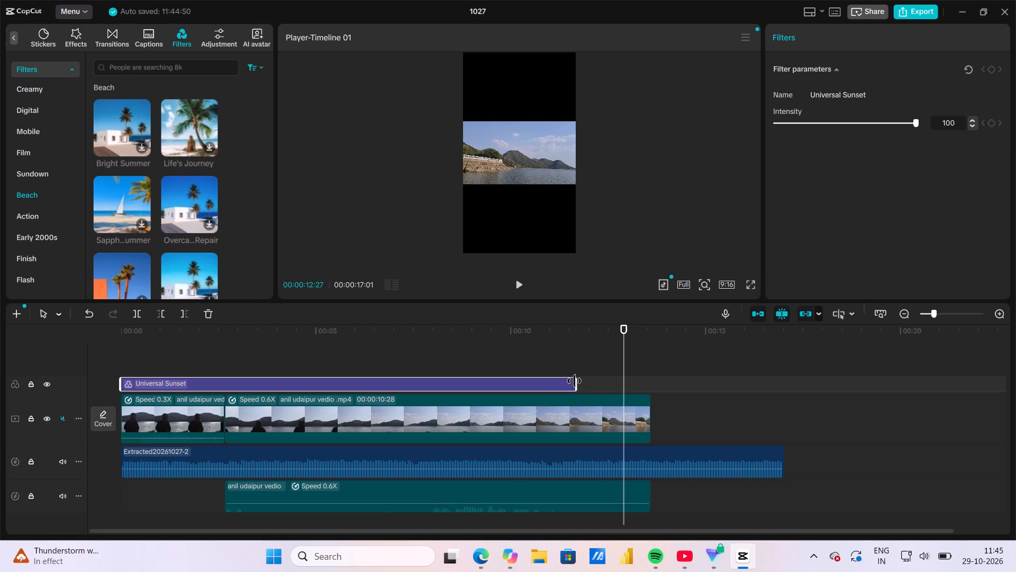
drag(574, 381, 786, 362)
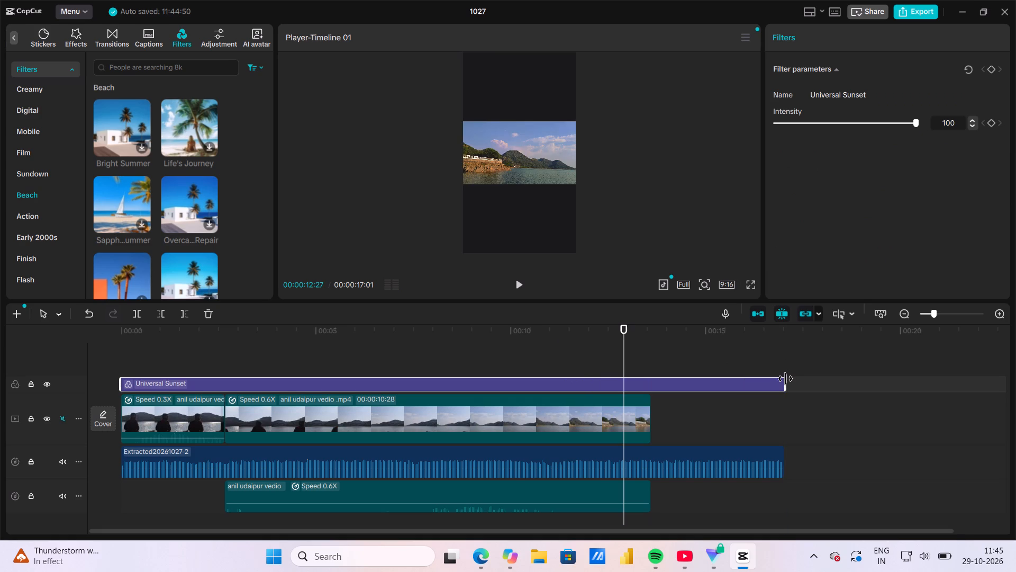
drag(785, 380, 662, 370)
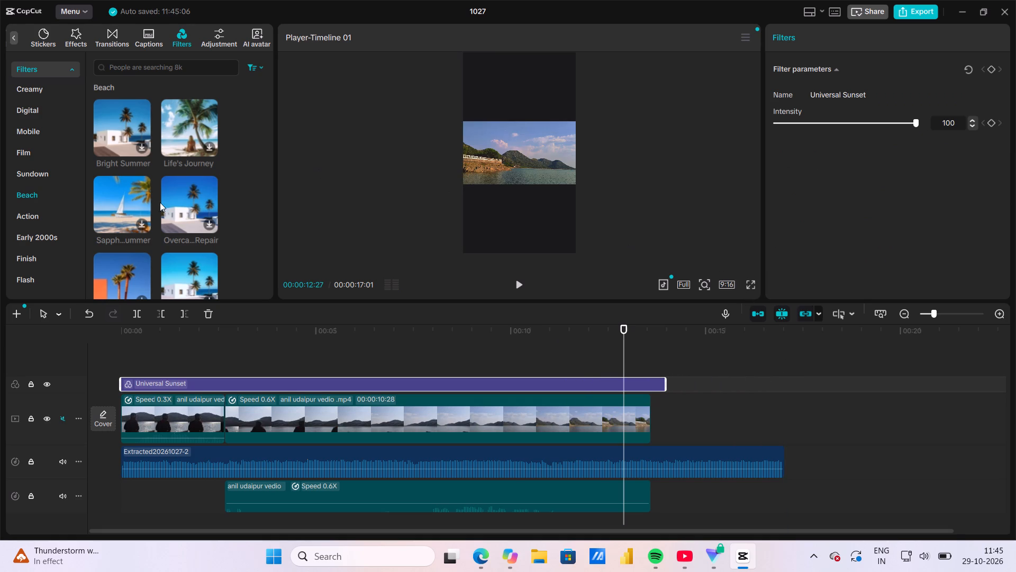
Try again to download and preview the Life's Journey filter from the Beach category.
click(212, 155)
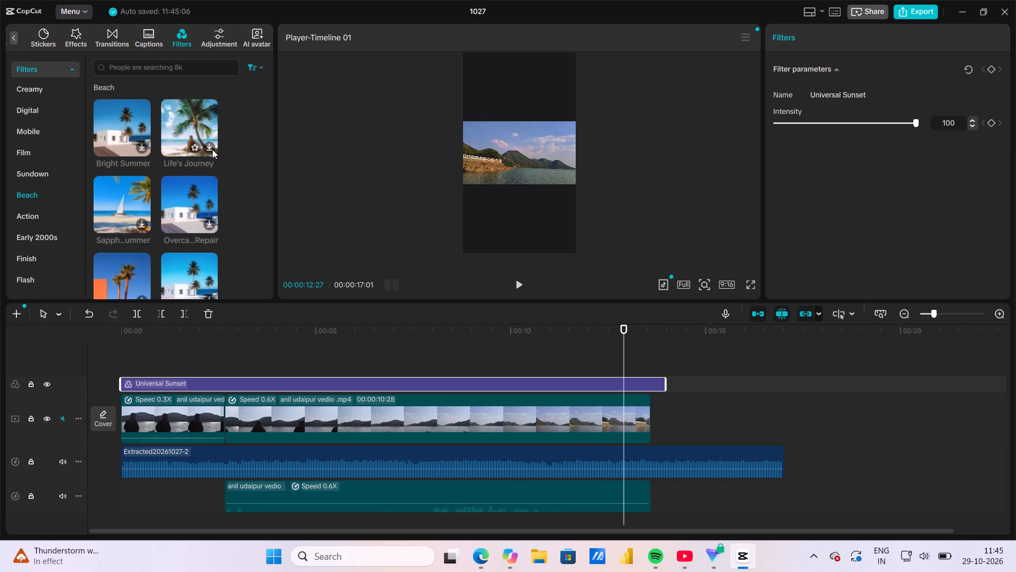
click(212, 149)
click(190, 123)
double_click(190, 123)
Download and preview the San Francisco filter from the Beach category, and add it to the timeline at 00:00:12:27.
scroll(133, 178, down, 1)
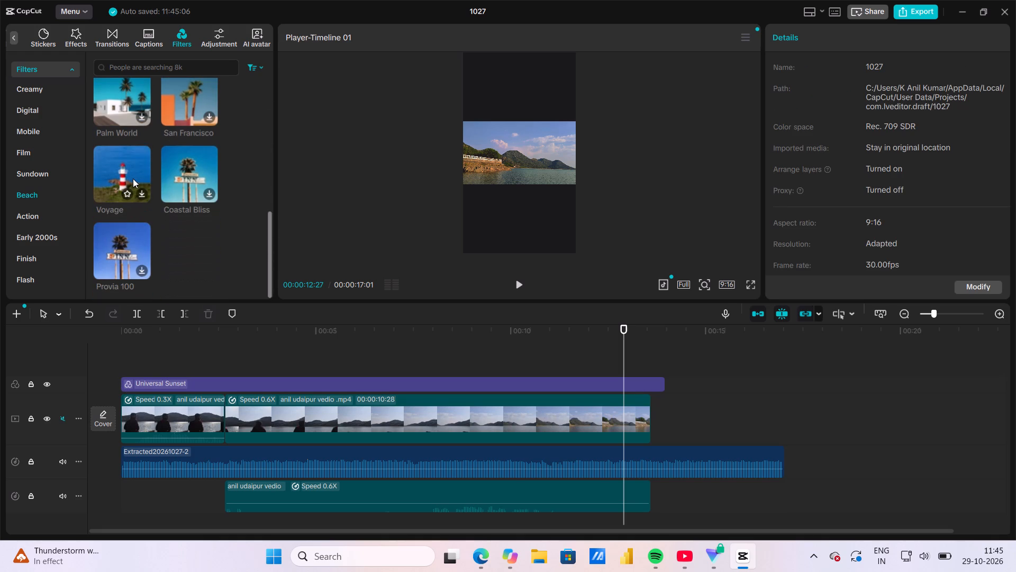
double_click(190, 102)
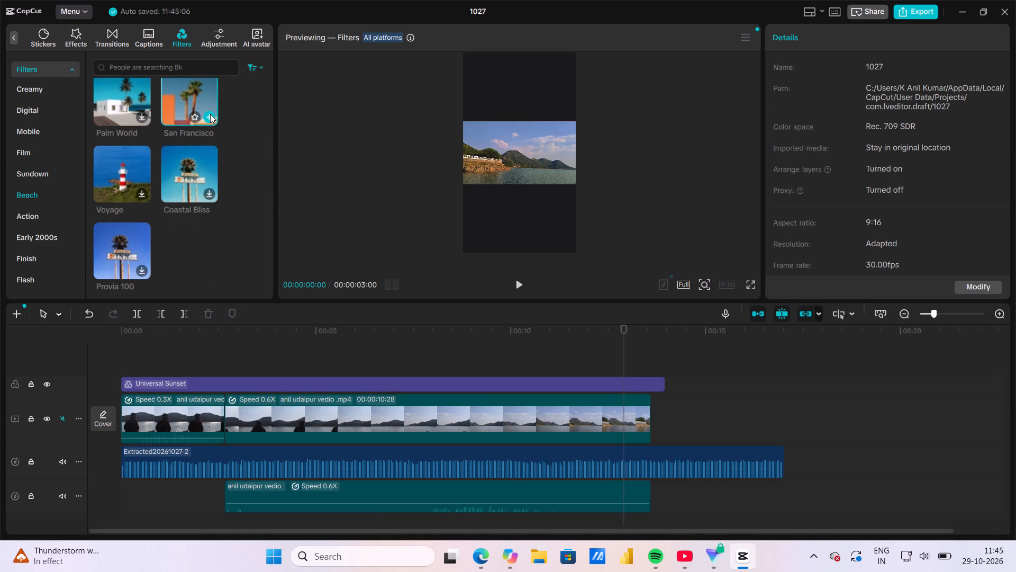
click(210, 114)
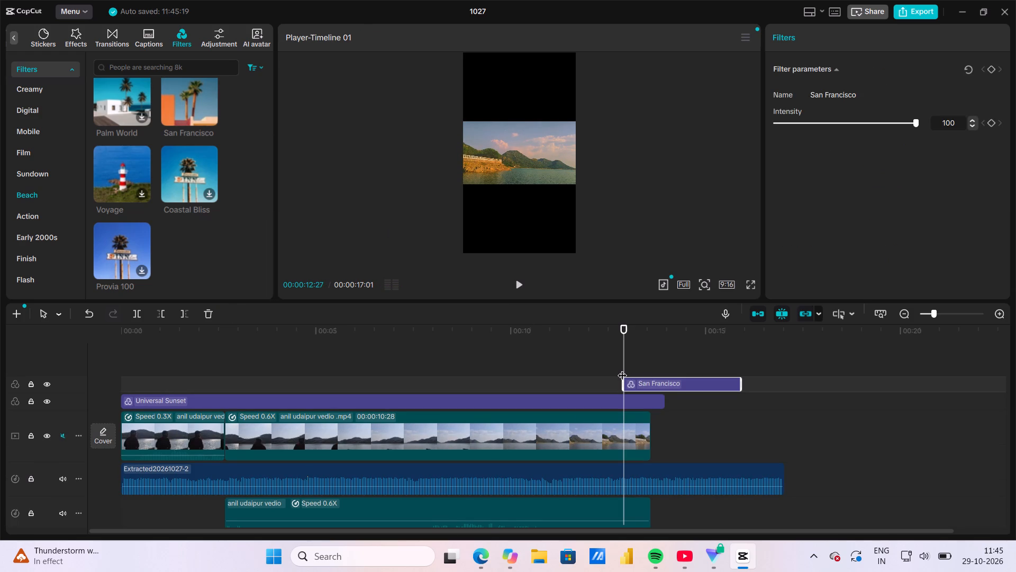
Extend the start of the San Francisco filter back almost to the beginning of the timeline, above Universal Sunset.
drag(622, 377, 494, 366)
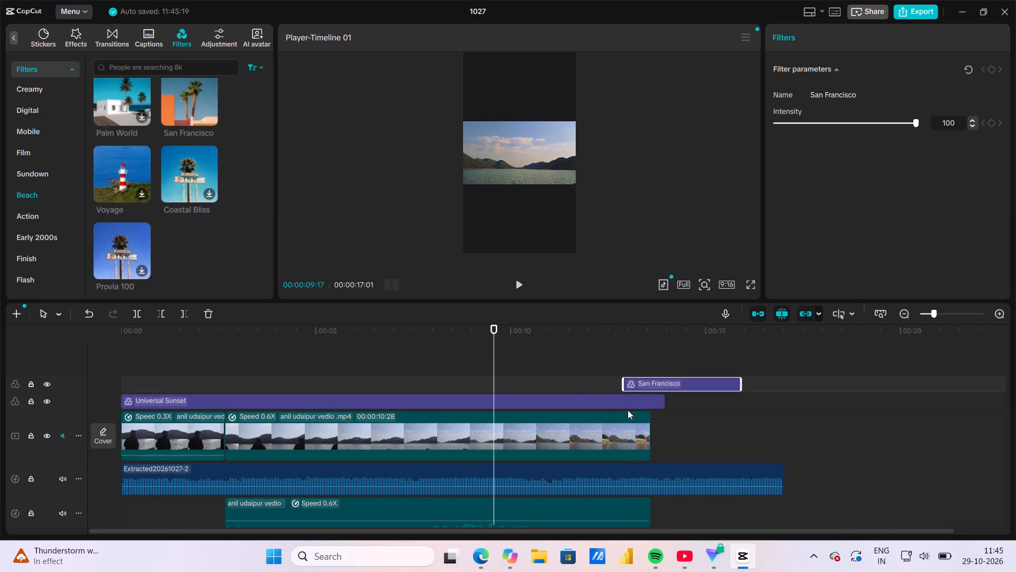
drag(621, 384, 579, 383)
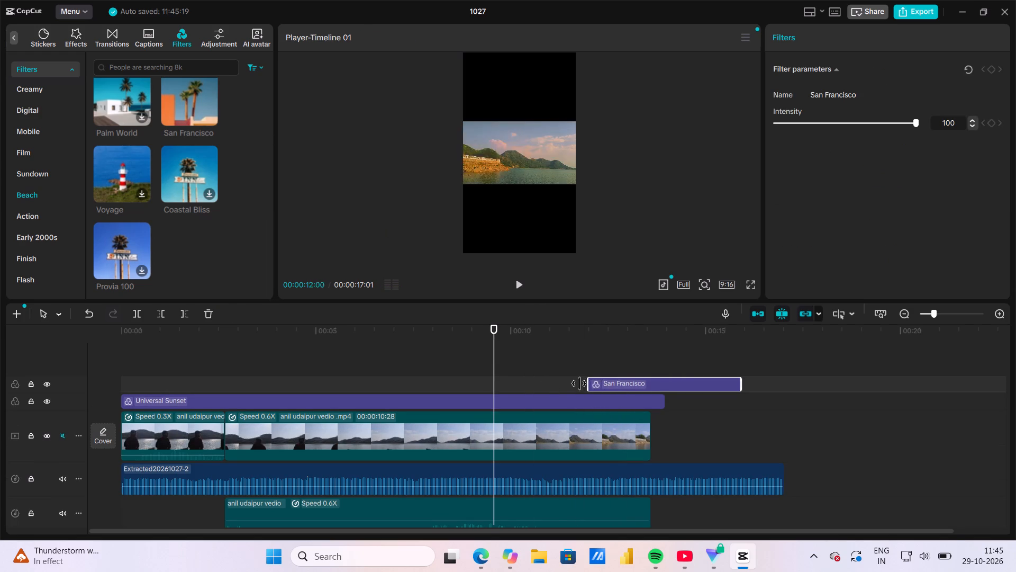
drag(579, 383, 241, 382)
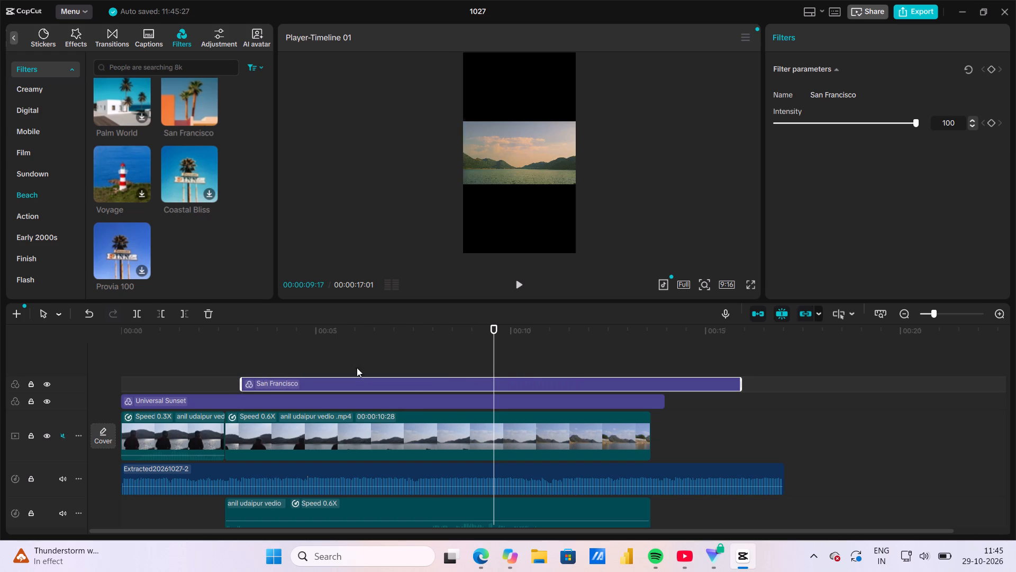
drag(242, 379, 131, 376)
click(131, 376)
drag(131, 377, 121, 377)
drag(130, 382, 129, 382)
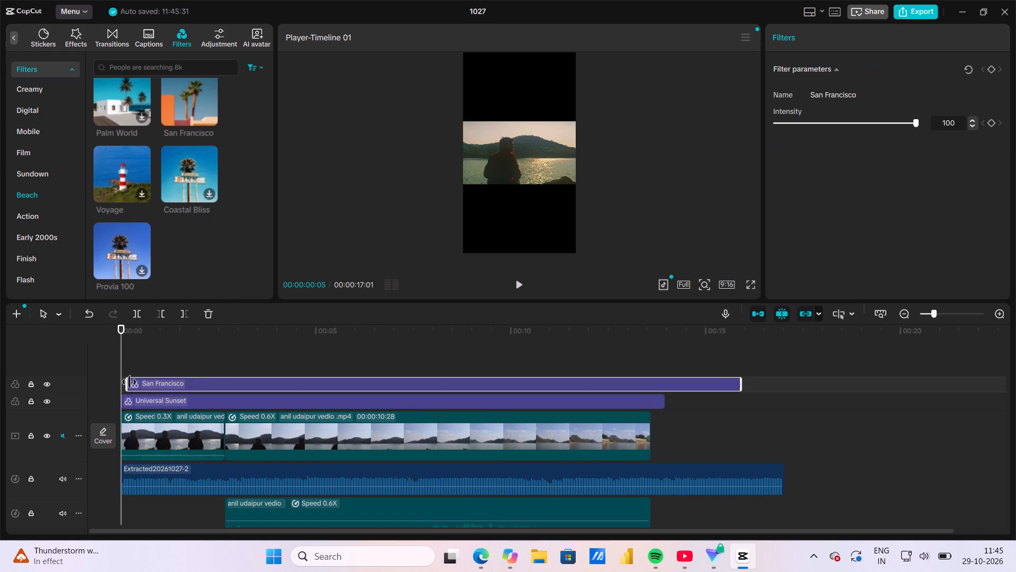
Extend the start of the San Francisco filter to the very beginning of the timeline at 00:00:00:00.
drag(129, 382, 98, 377)
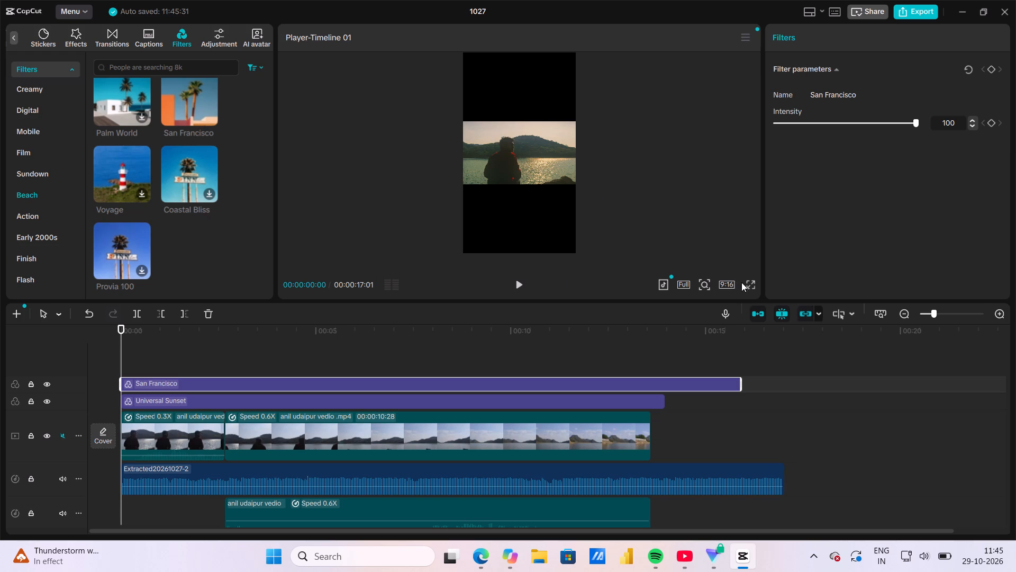
Play the whole video in full screen from the beginning to review the combined filters.
click(748, 285)
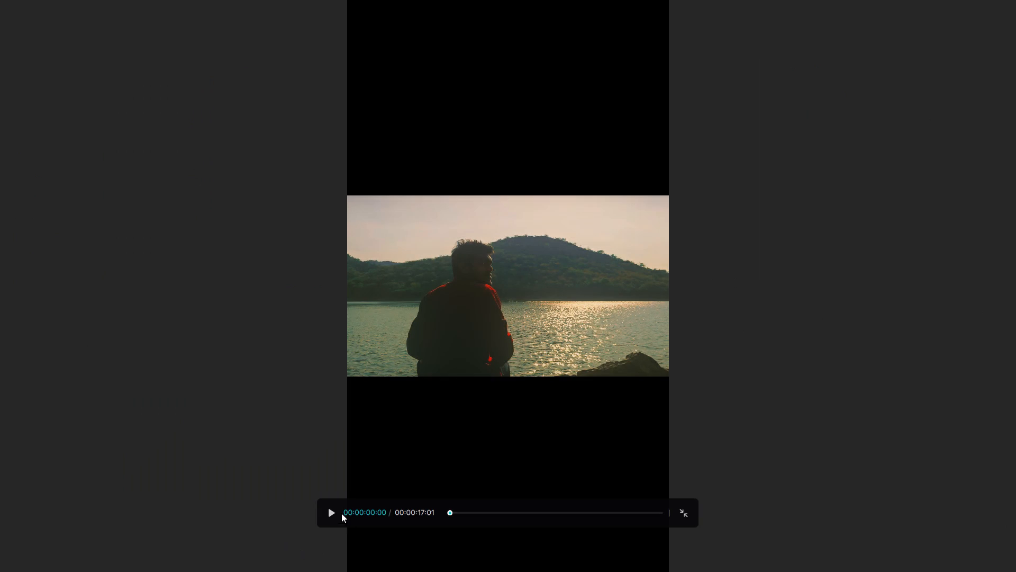
click(332, 512)
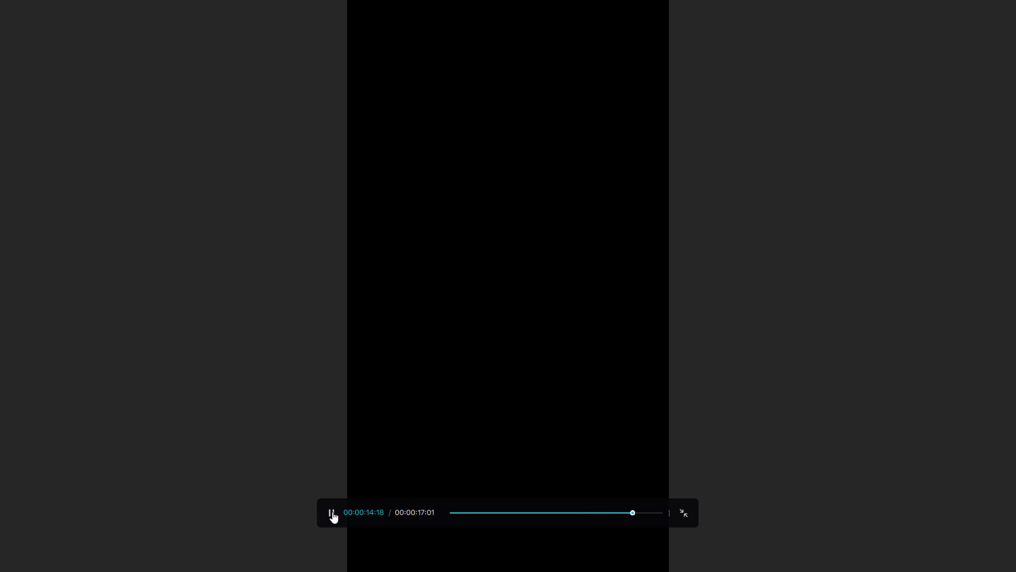
click(682, 506)
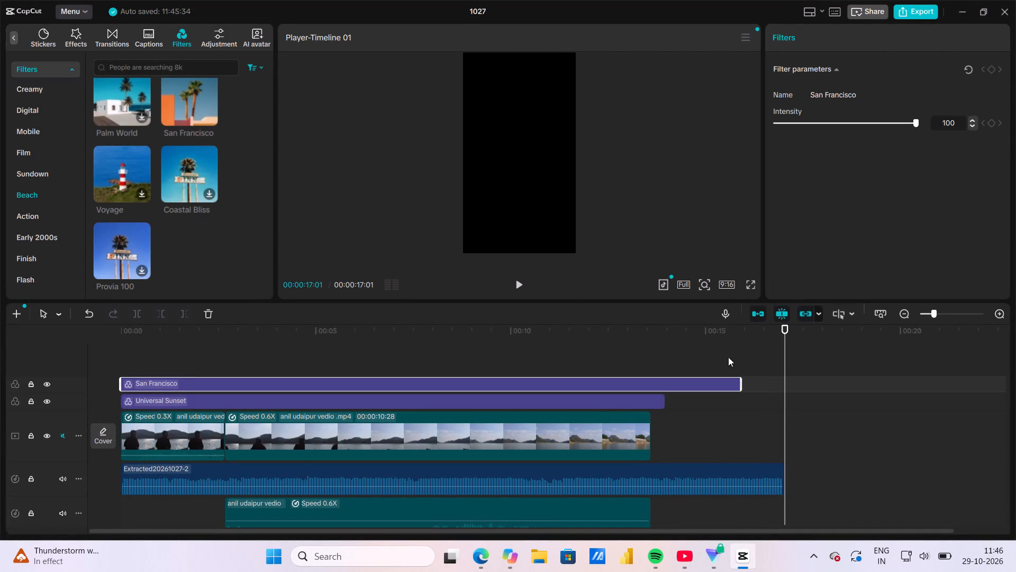
Enlarge the preview and examine the filtered frames near 12, 4 and 1 seconds, then play on to about 8 seconds.
click(676, 355)
click(676, 355)
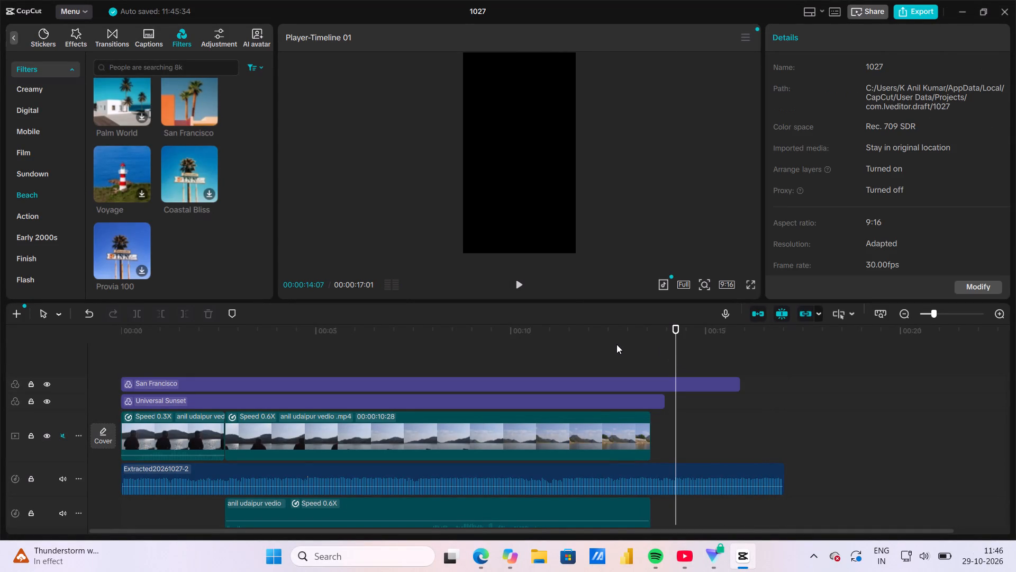
double_click(609, 348)
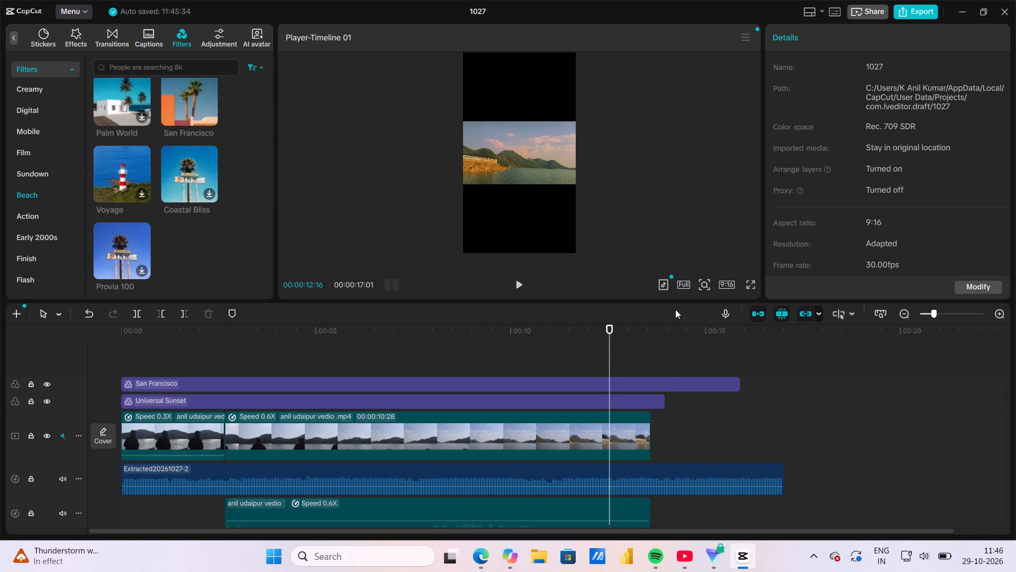
ctrl+scroll(609, 226, up, 4)
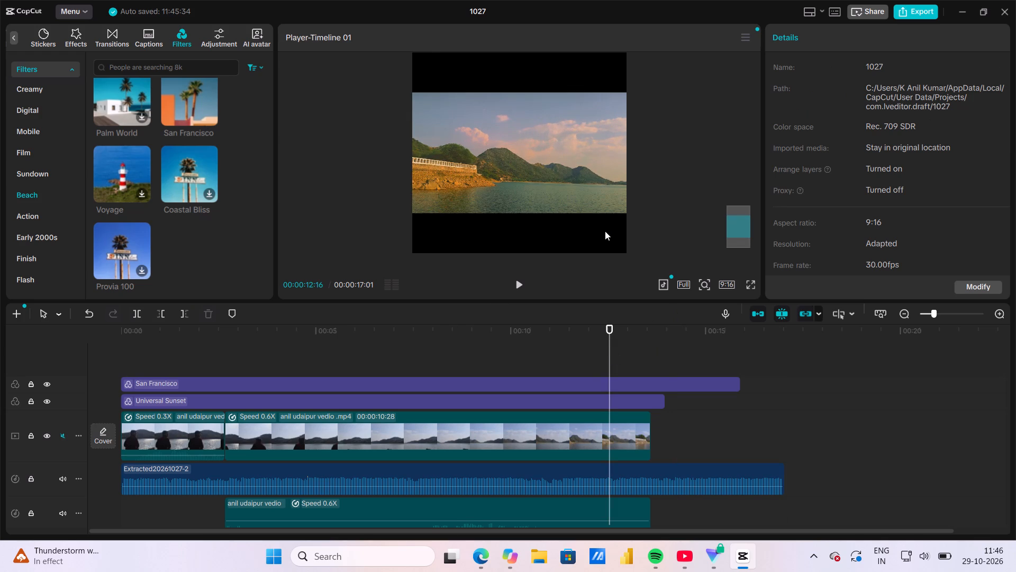
scroll(588, 254, down, 1)
ctrl+scroll(594, 205, up, 2)
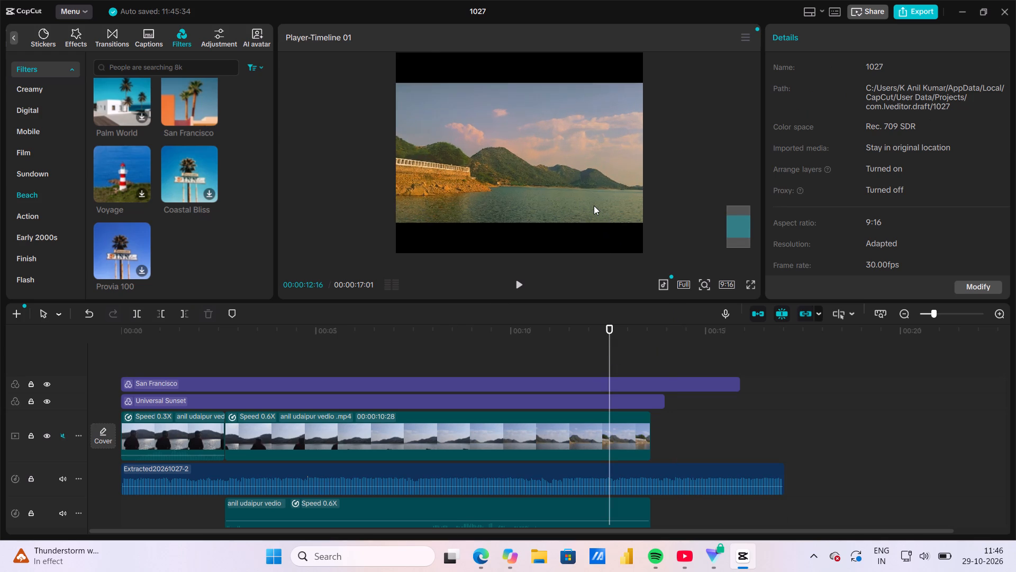
ctrl+scroll(594, 205, up, 4)
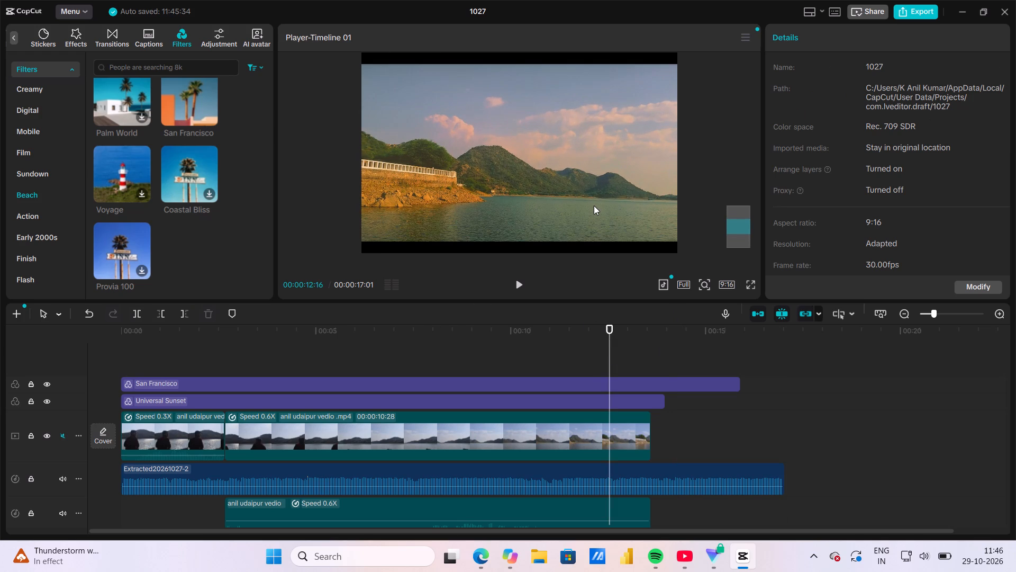
ctrl+scroll(594, 175, up, 4)
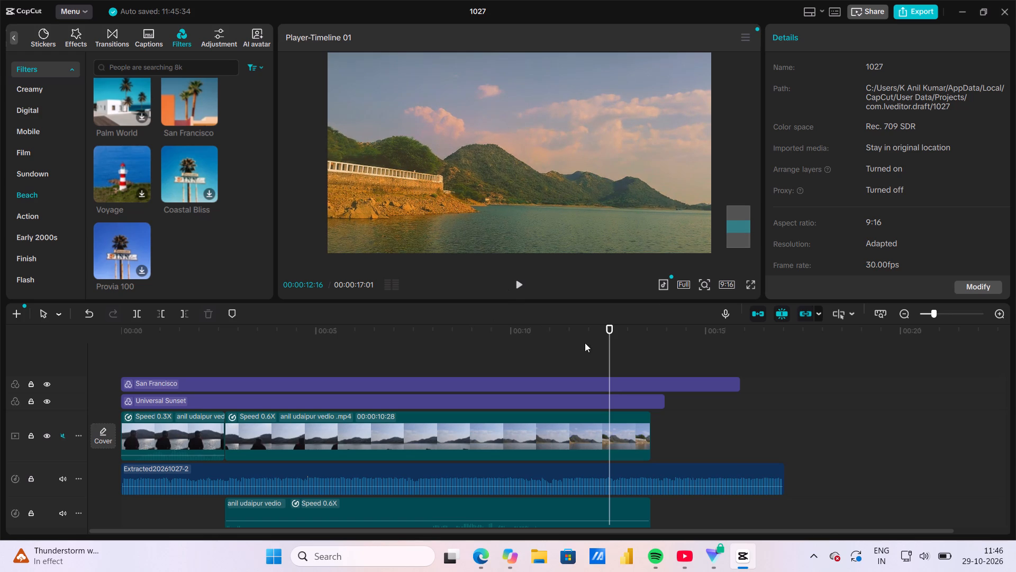
click(288, 348)
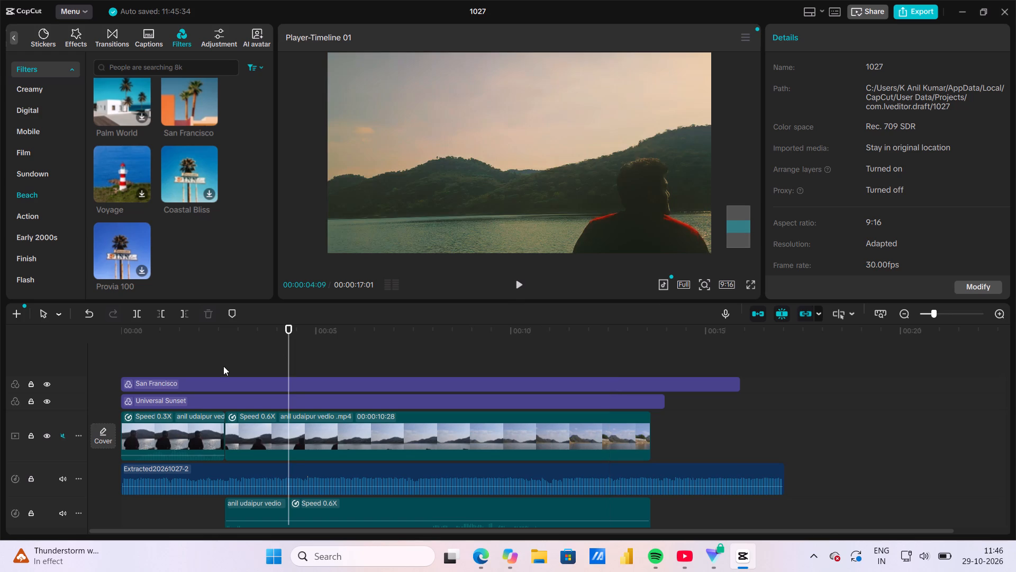
double_click(170, 349)
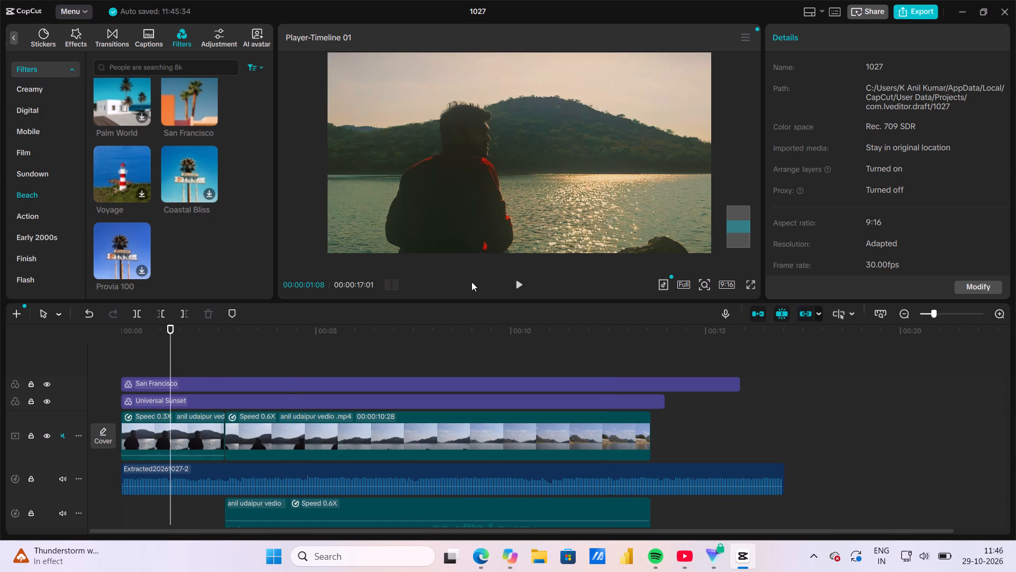
click(521, 282)
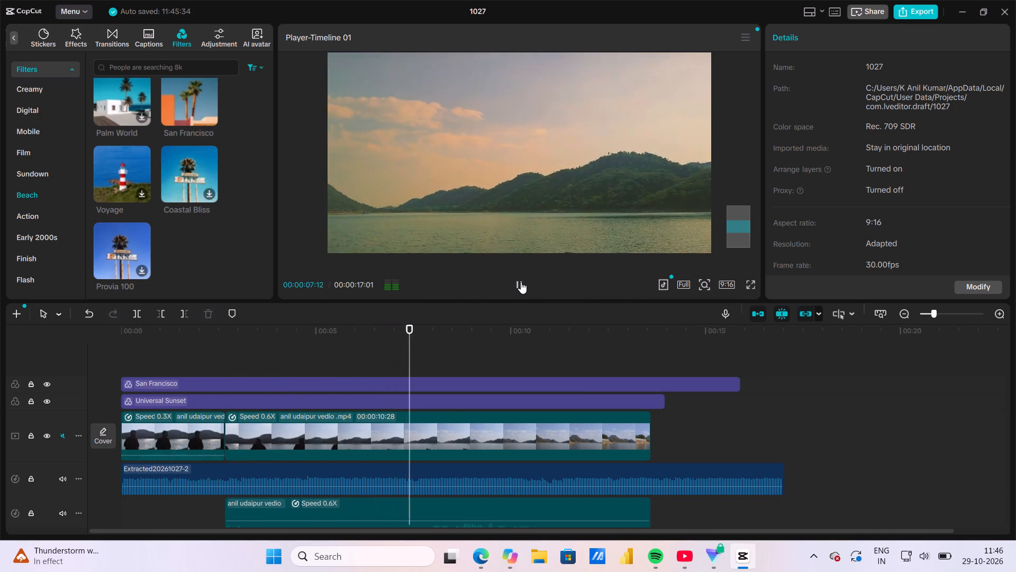
click(521, 282)
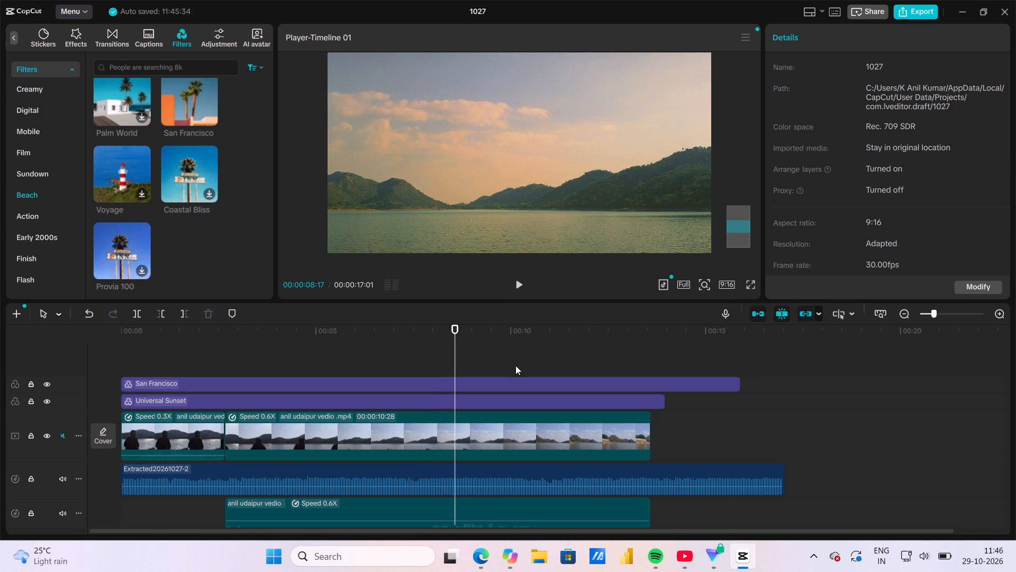
Trim the end of the San Francisco filter back to about 8 seconds, checking frames around the cut.
click(533, 387)
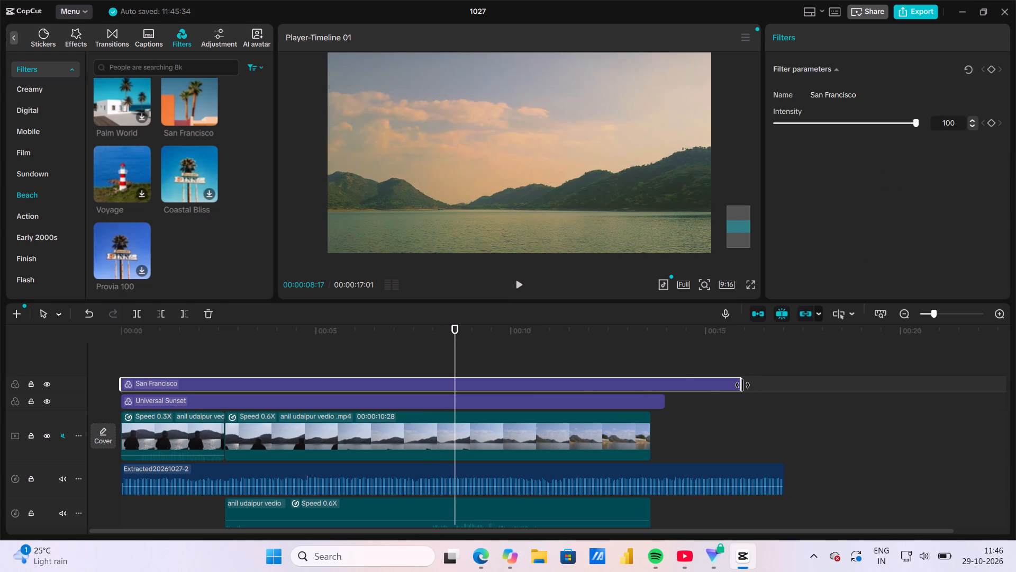
drag(742, 385, 481, 391)
click(521, 350)
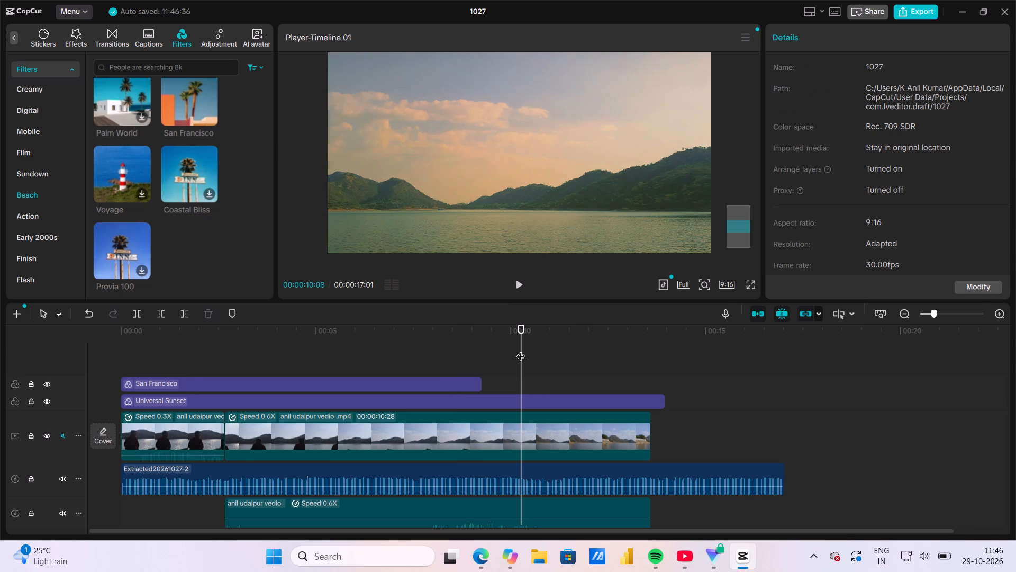
click(453, 348)
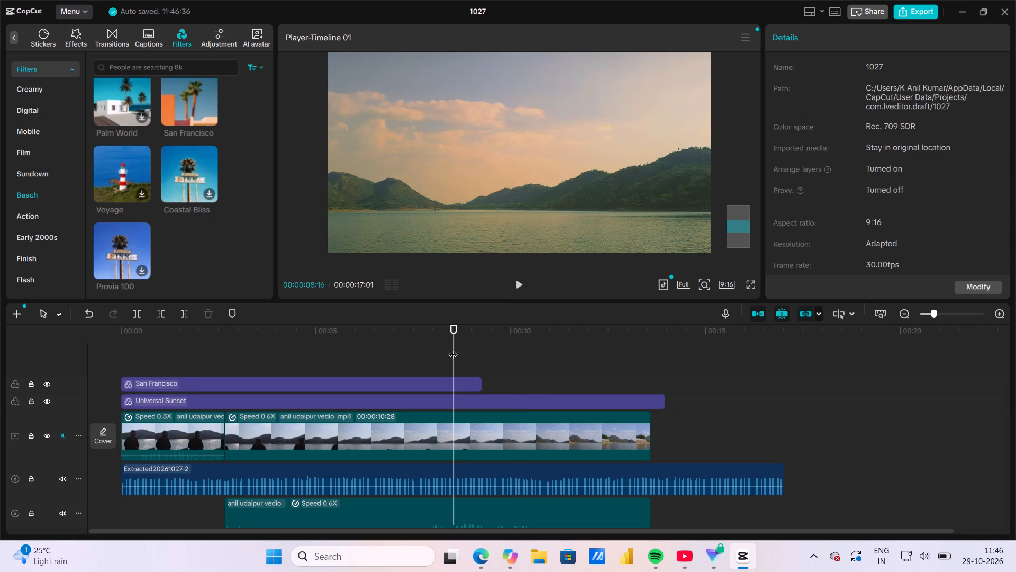
click(496, 353)
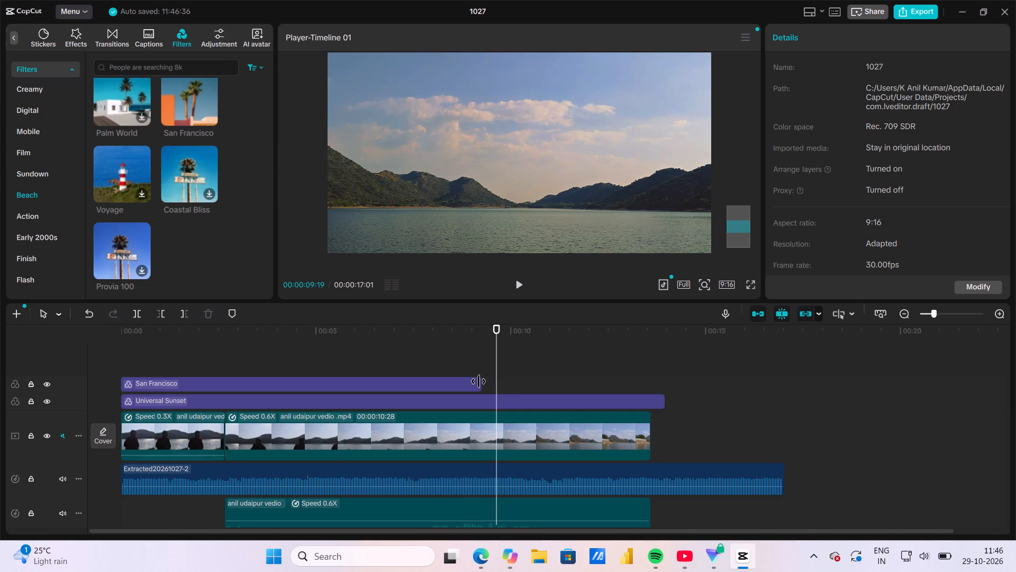
drag(482, 382, 433, 388)
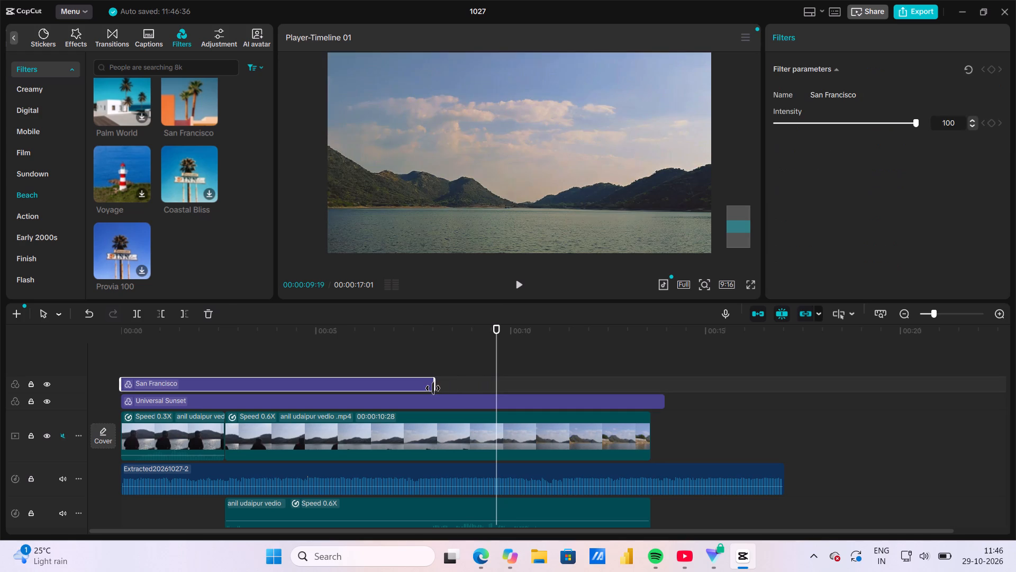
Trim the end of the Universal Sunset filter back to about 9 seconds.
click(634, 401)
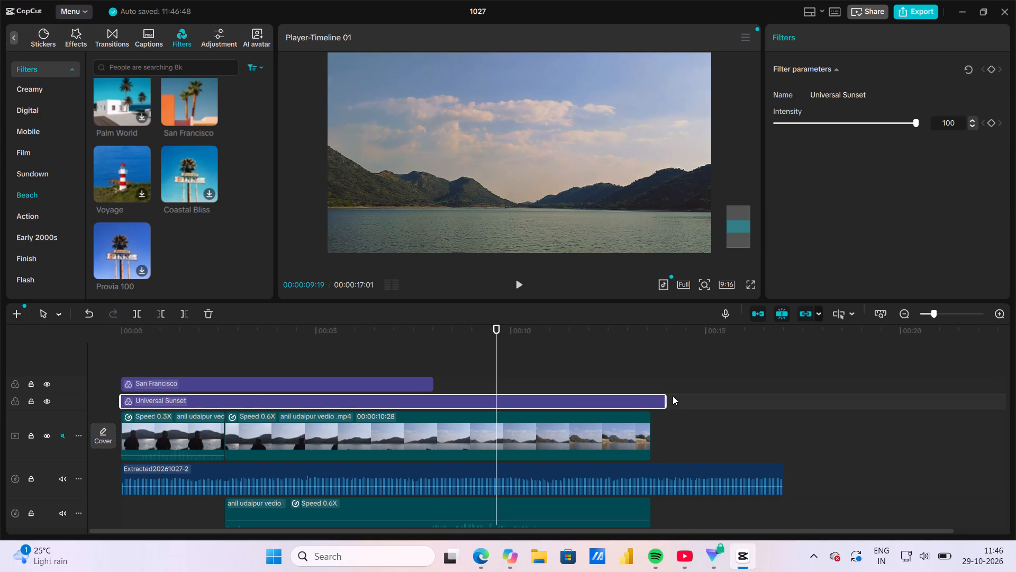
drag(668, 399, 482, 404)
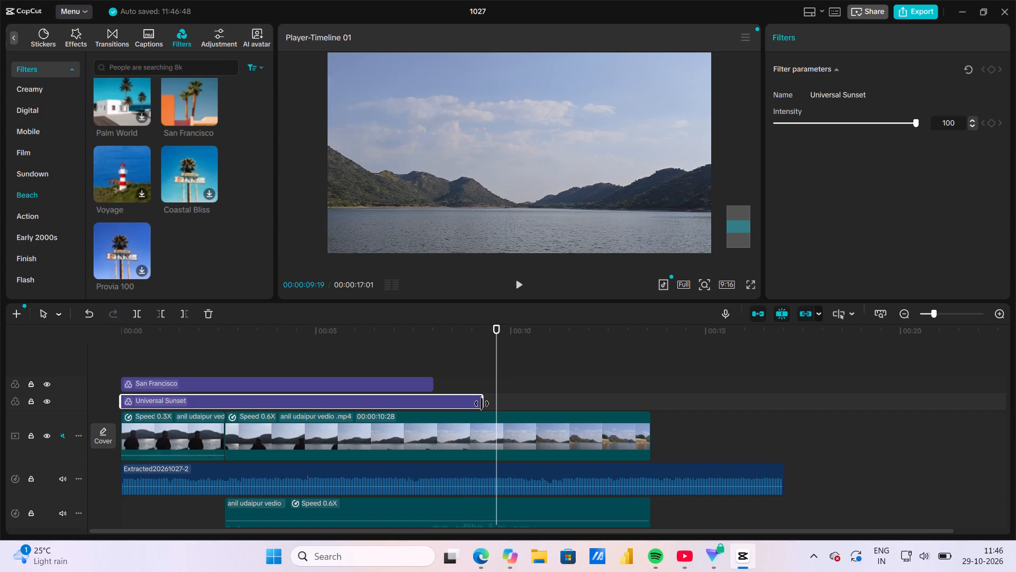
Compare frames between about 7 and 10 seconds with both filters, with Universal Sunset alone, and with no filter.
click(464, 355)
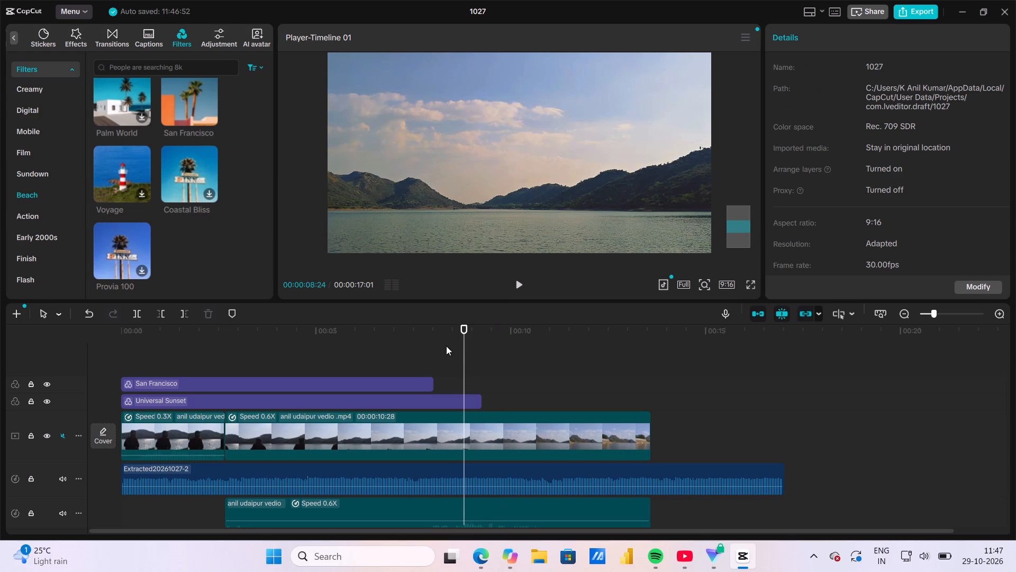
click(407, 358)
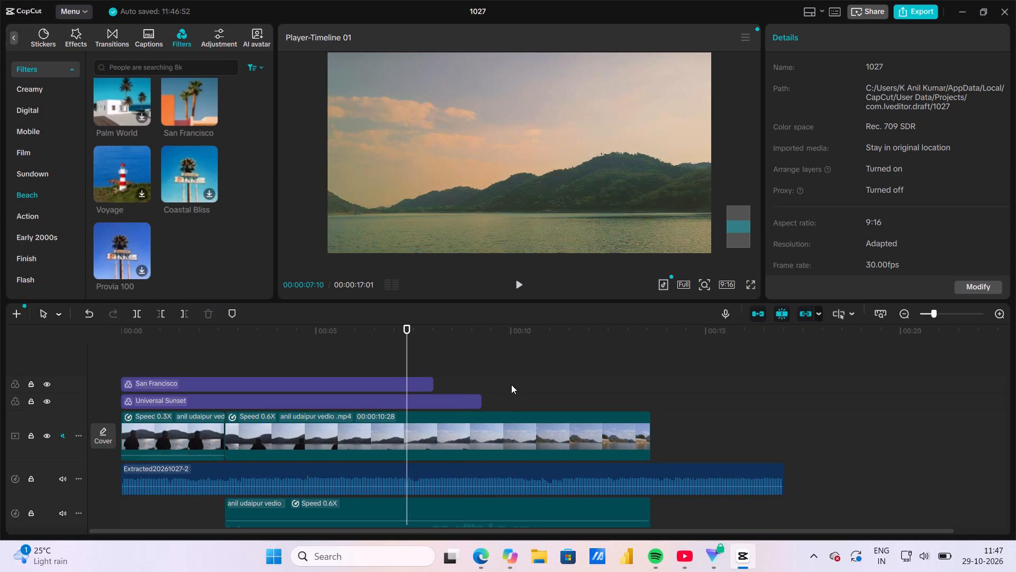
click(505, 357)
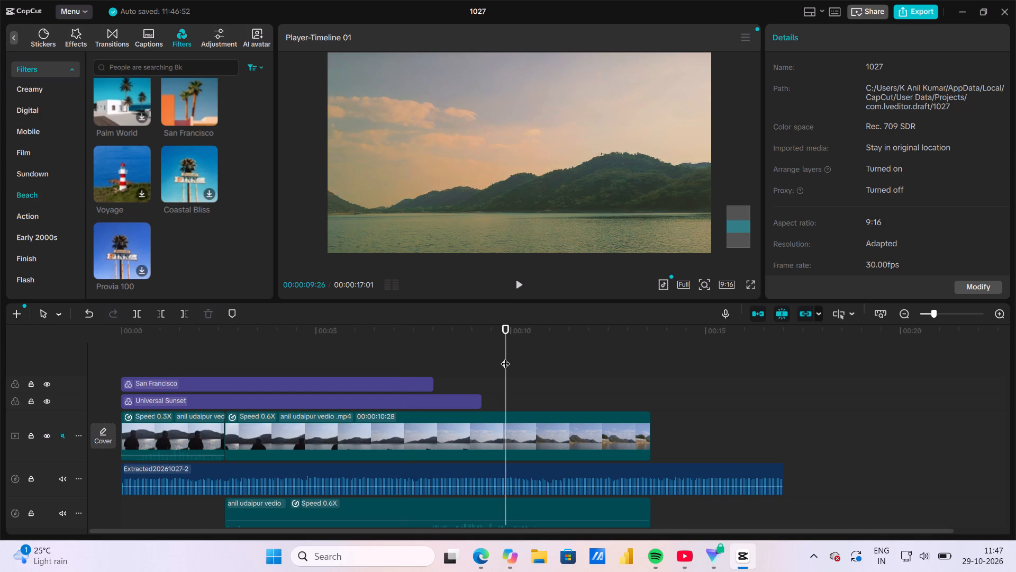
click(458, 360)
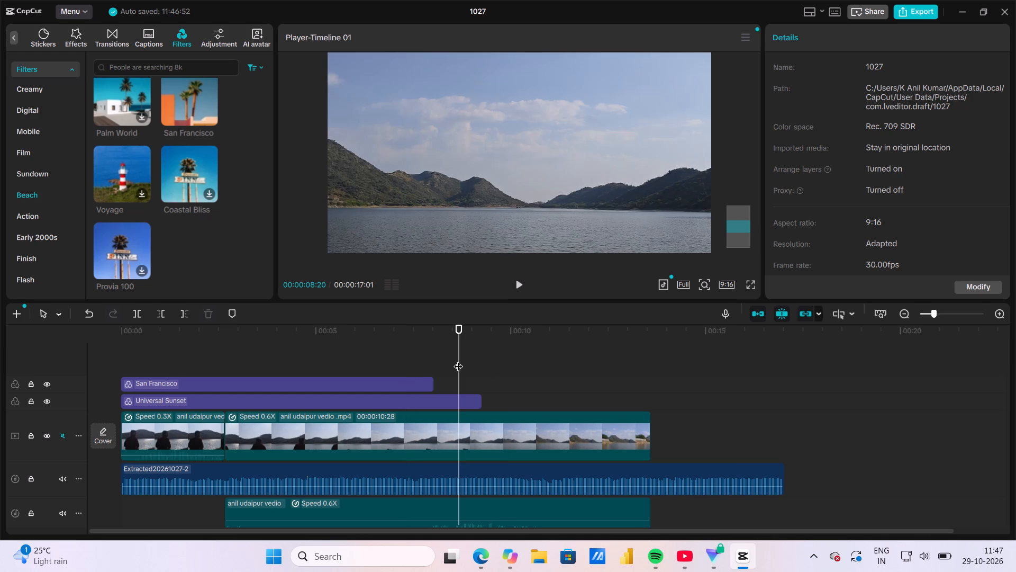
click(406, 353)
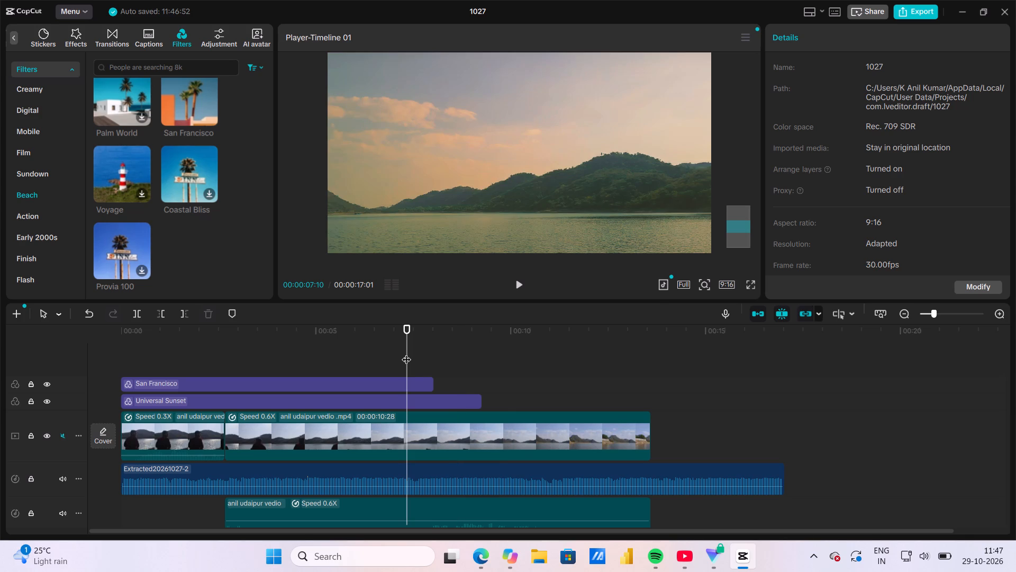
click(506, 363)
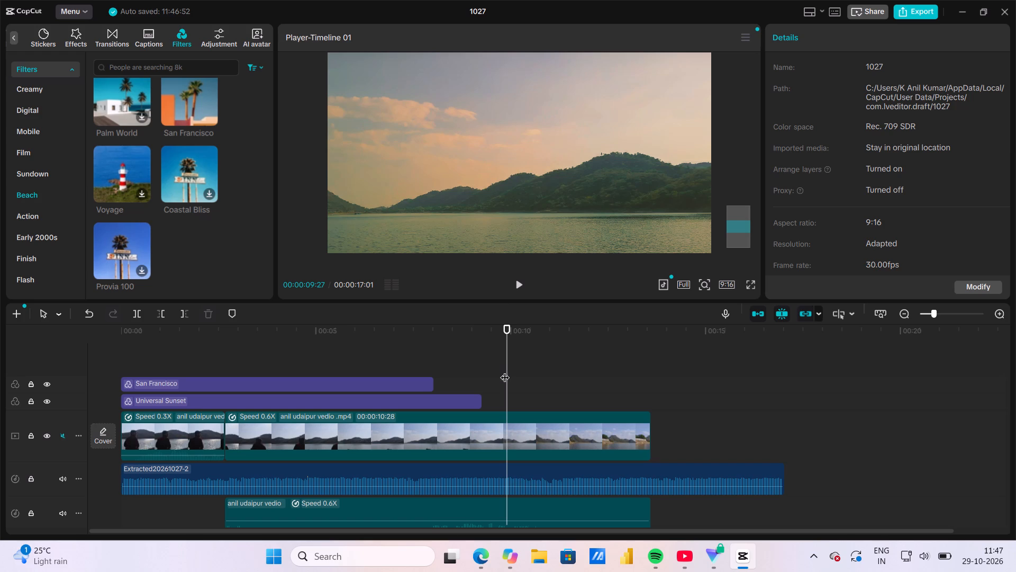
click(455, 360)
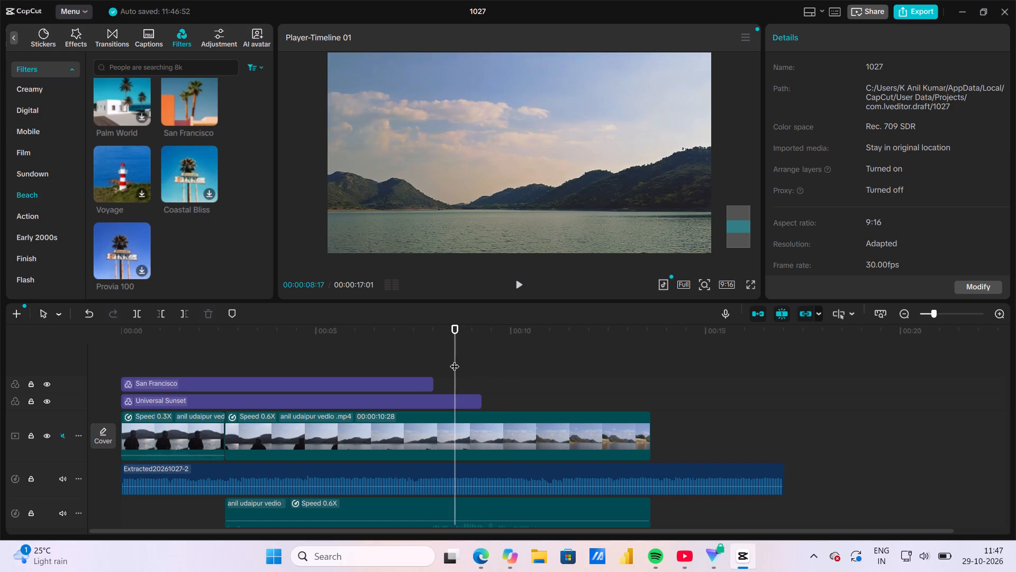
click(413, 354)
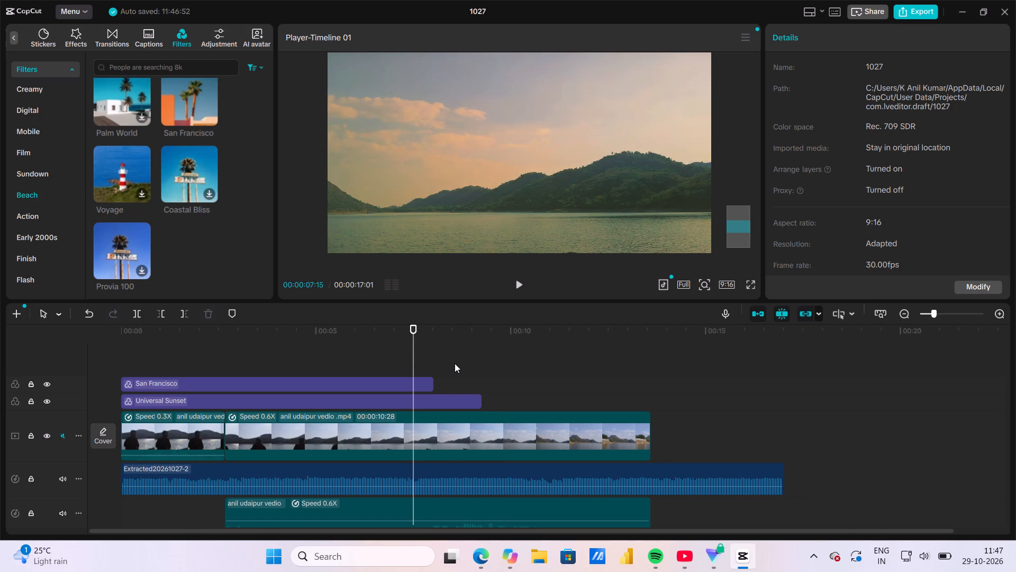
click(500, 363)
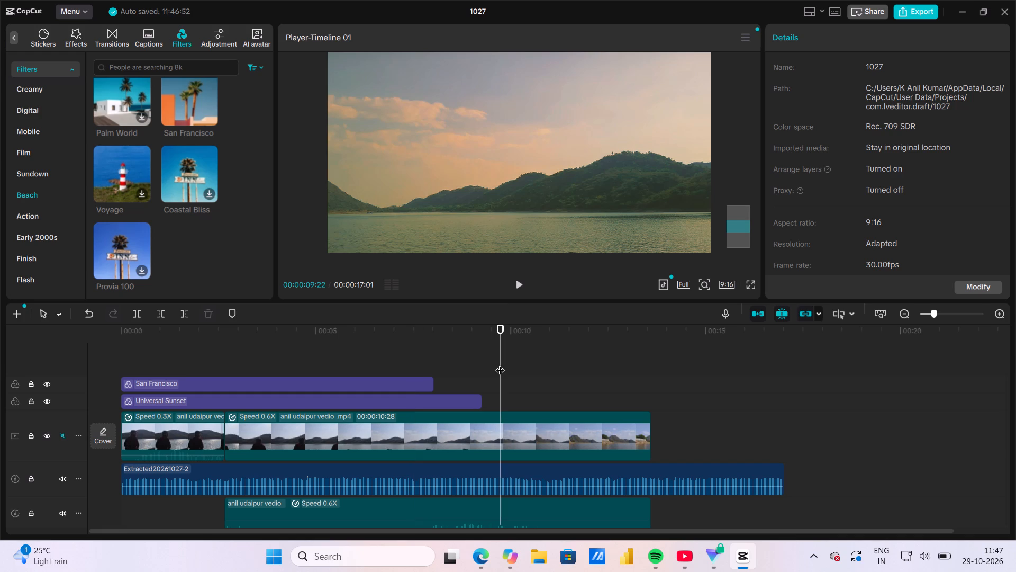
click(459, 356)
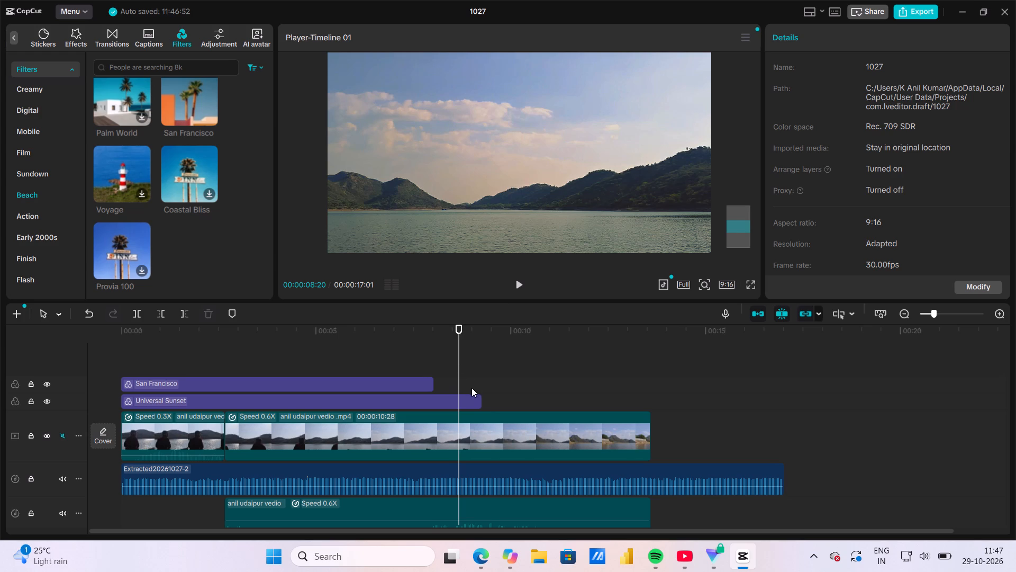
click(526, 356)
Adjust the end of the Universal Sunset filter to about 10.8 seconds on the timeline.
click(462, 400)
drag(482, 399, 516, 400)
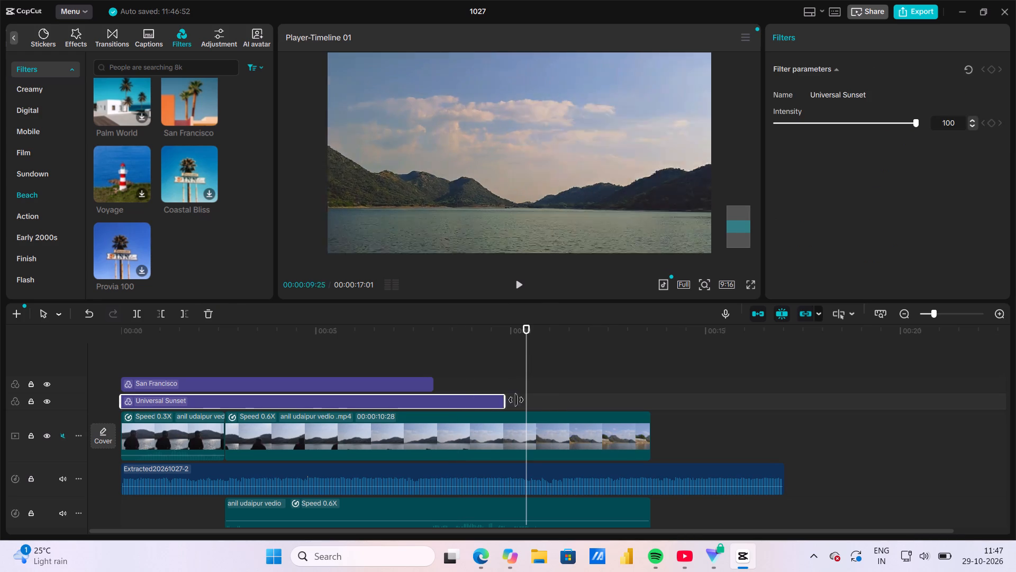
drag(516, 400, 556, 401)
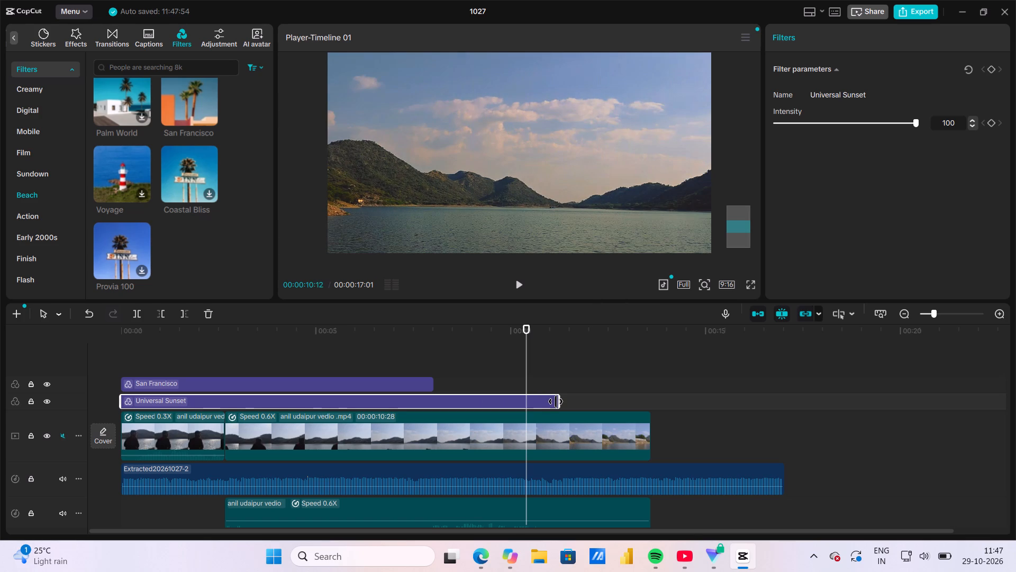
drag(556, 401, 537, 409)
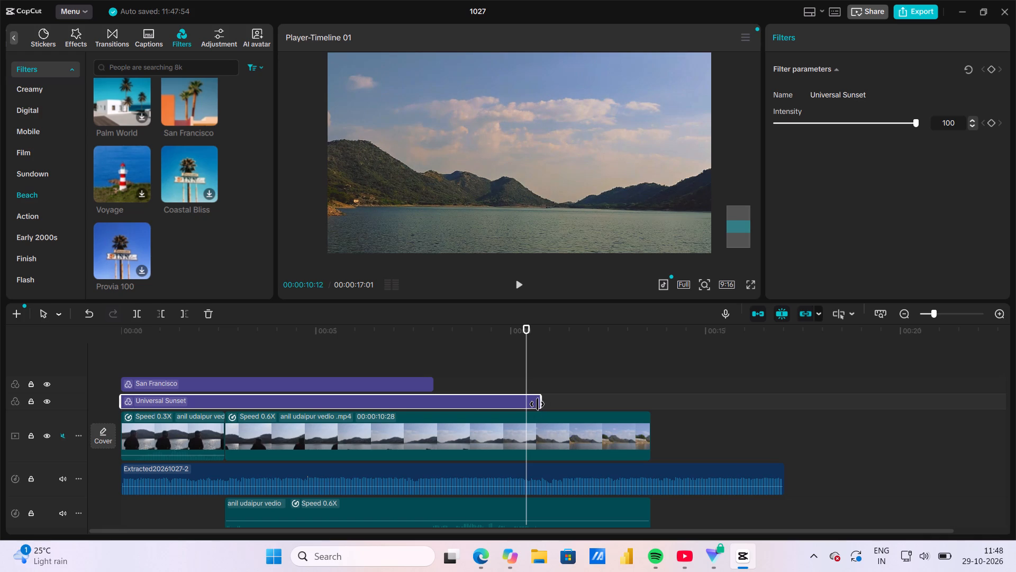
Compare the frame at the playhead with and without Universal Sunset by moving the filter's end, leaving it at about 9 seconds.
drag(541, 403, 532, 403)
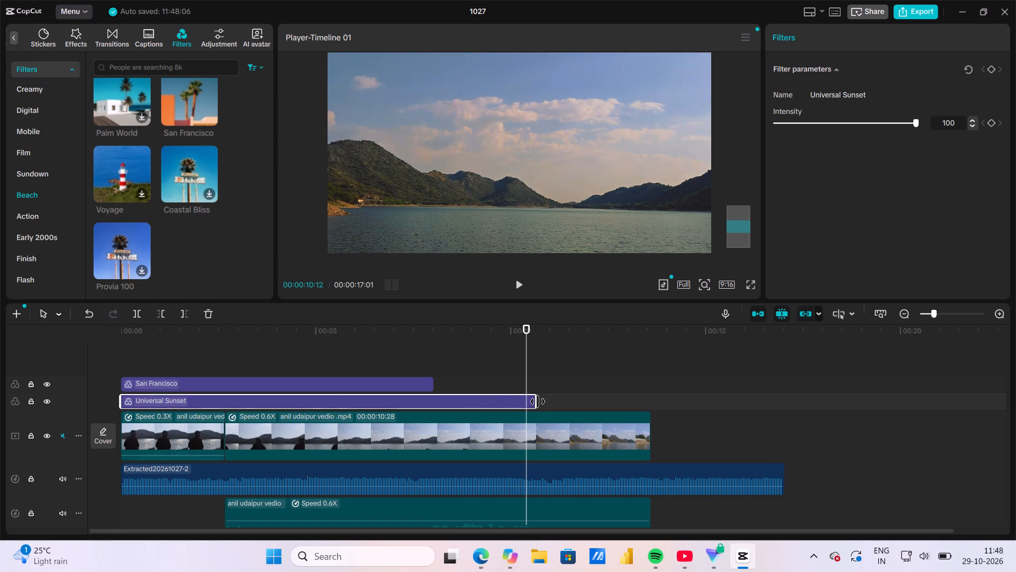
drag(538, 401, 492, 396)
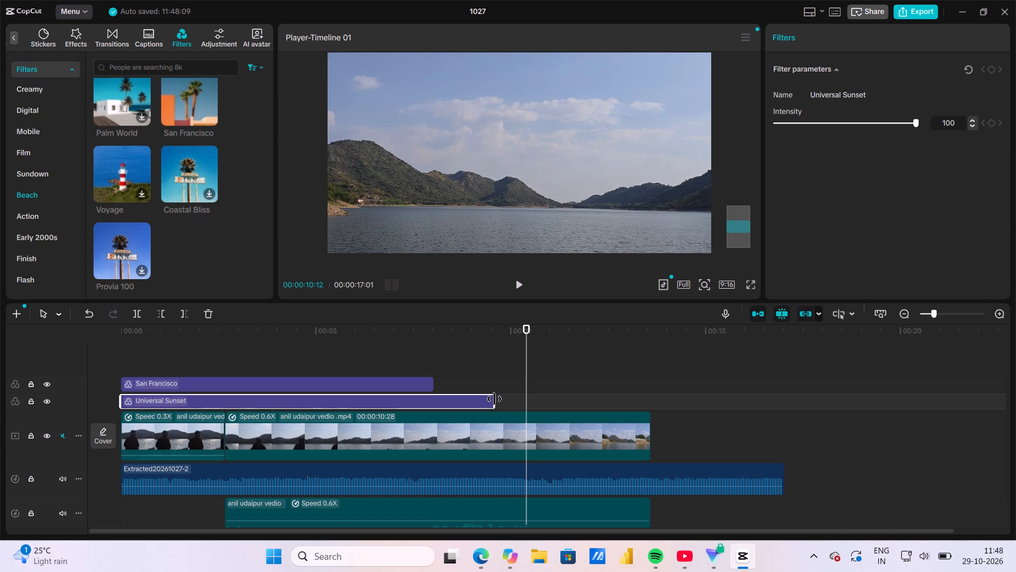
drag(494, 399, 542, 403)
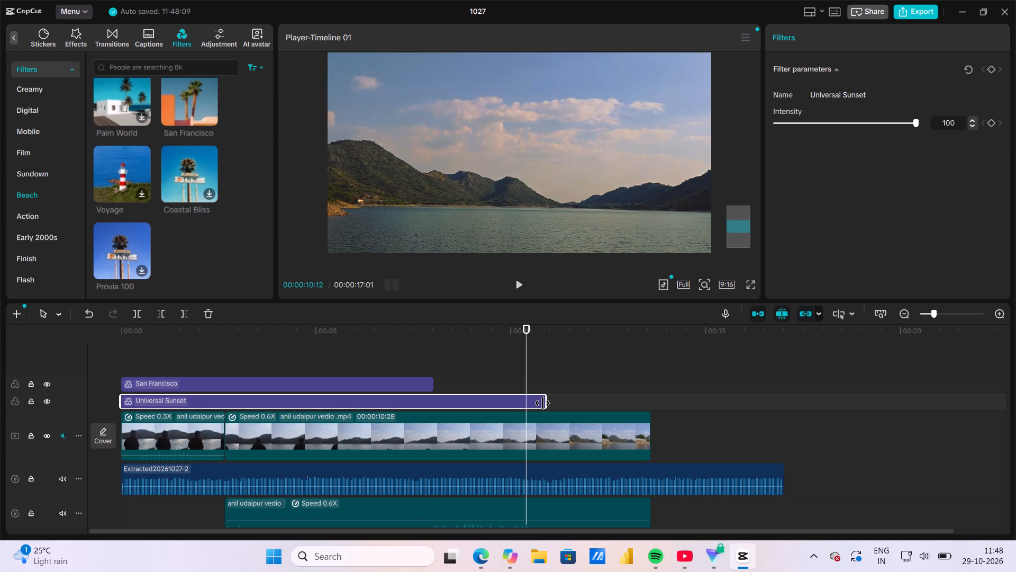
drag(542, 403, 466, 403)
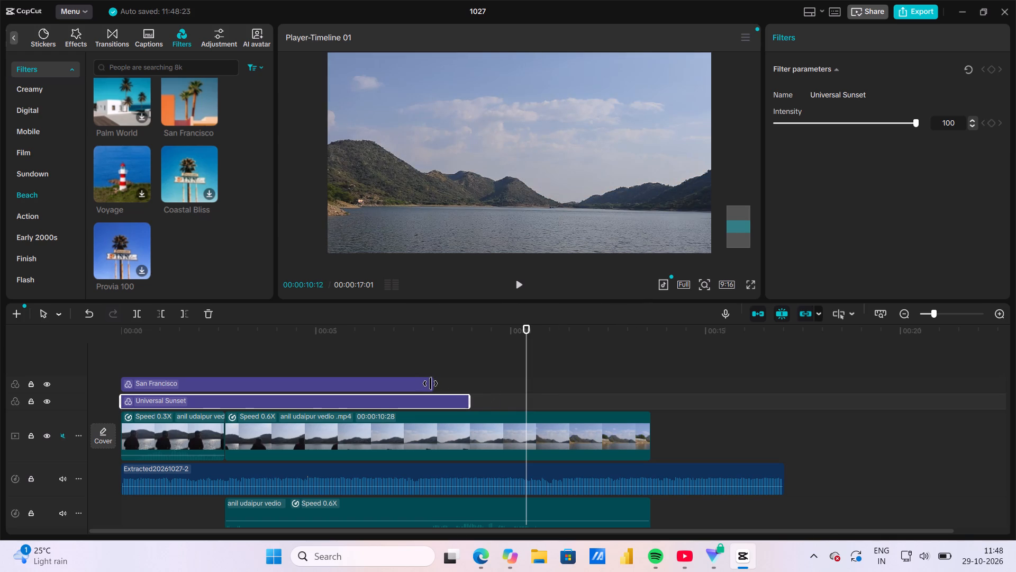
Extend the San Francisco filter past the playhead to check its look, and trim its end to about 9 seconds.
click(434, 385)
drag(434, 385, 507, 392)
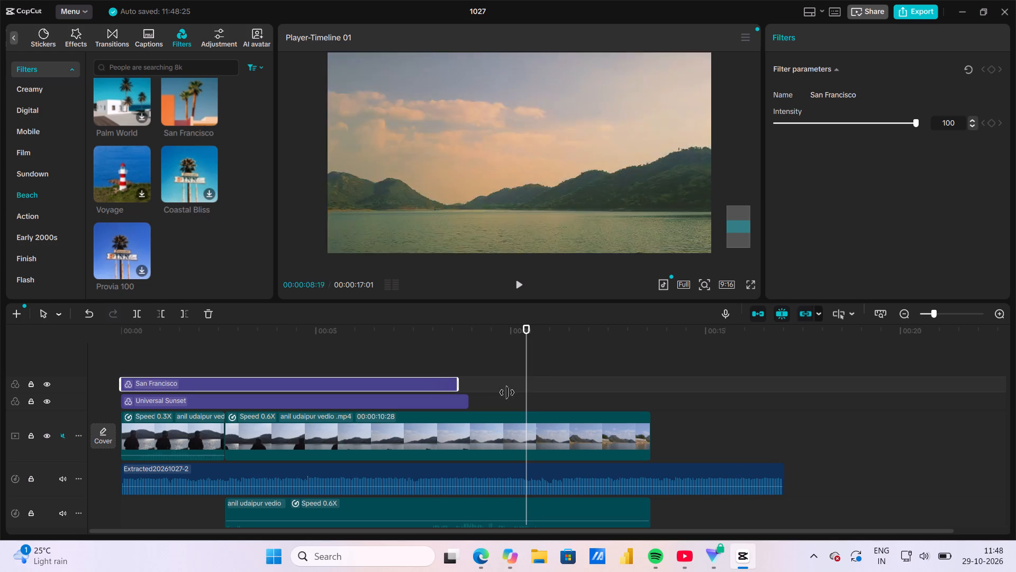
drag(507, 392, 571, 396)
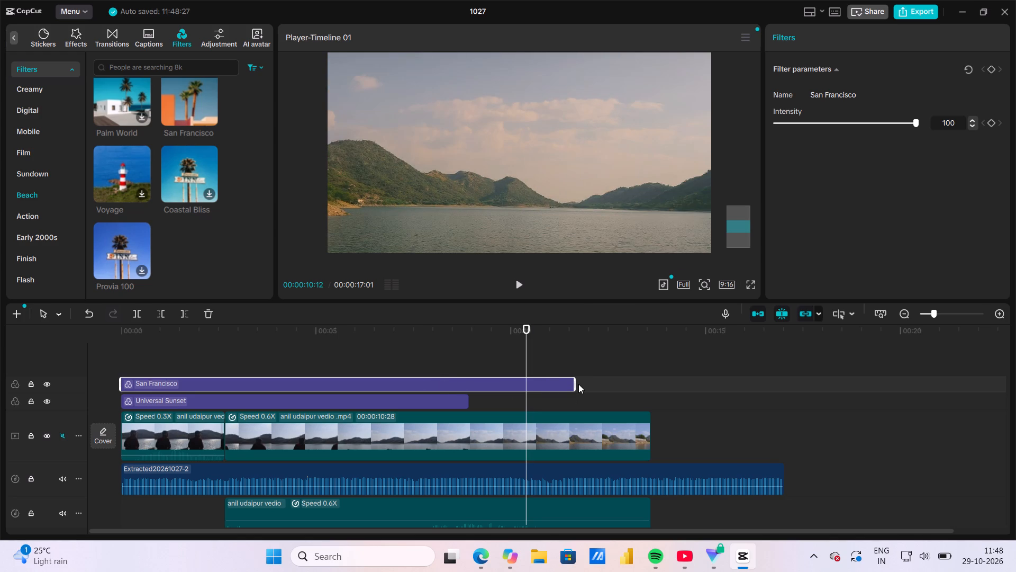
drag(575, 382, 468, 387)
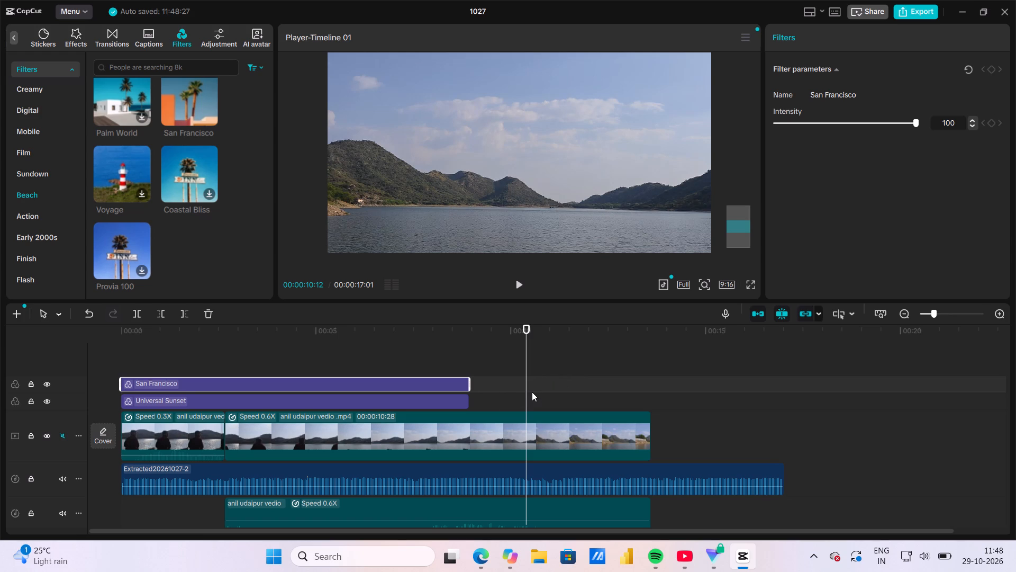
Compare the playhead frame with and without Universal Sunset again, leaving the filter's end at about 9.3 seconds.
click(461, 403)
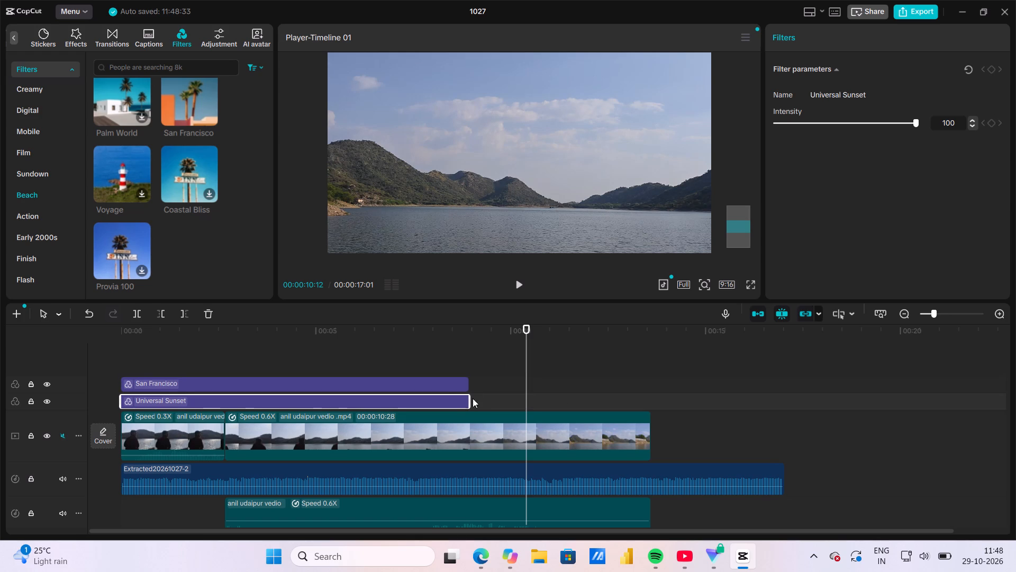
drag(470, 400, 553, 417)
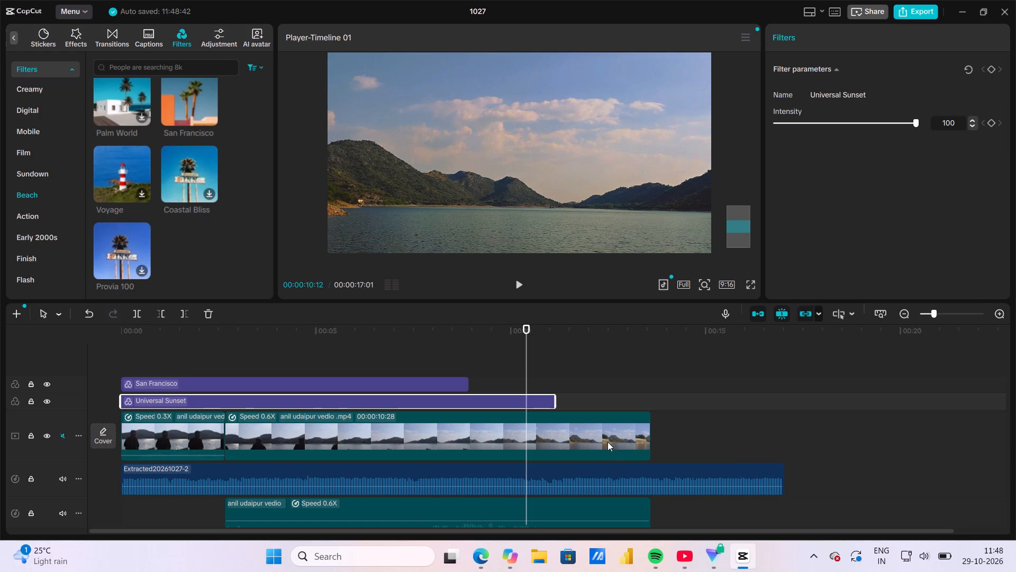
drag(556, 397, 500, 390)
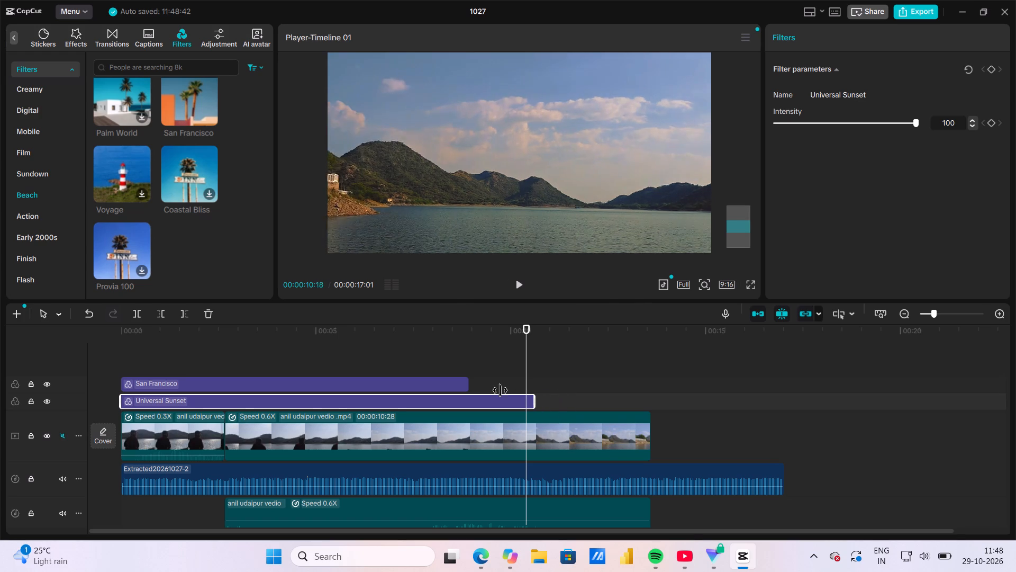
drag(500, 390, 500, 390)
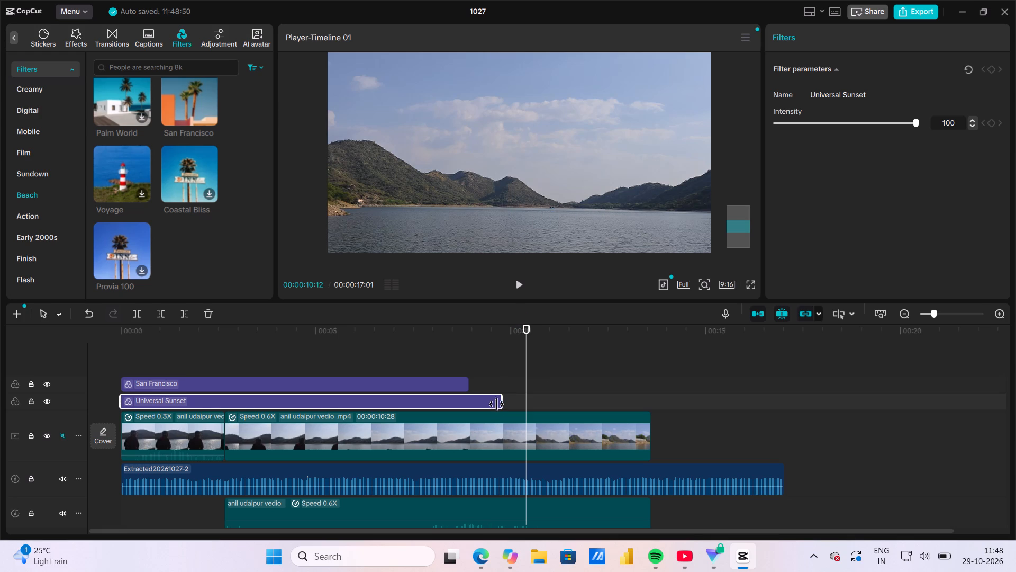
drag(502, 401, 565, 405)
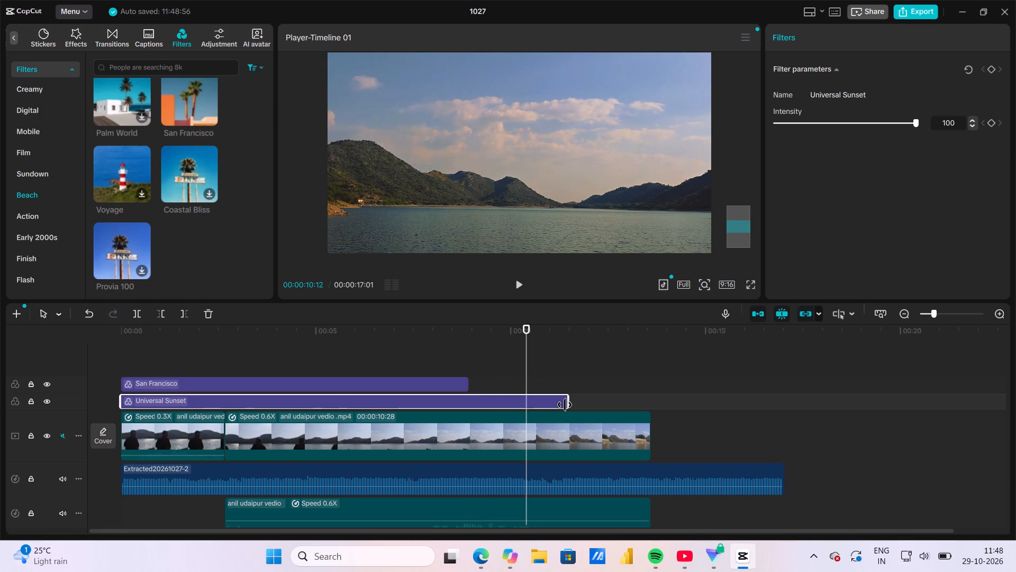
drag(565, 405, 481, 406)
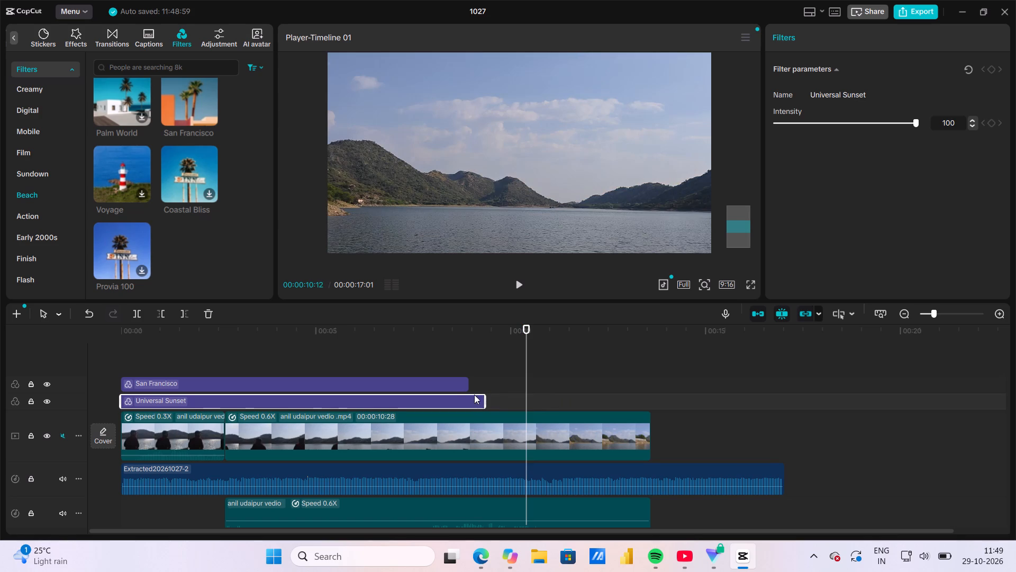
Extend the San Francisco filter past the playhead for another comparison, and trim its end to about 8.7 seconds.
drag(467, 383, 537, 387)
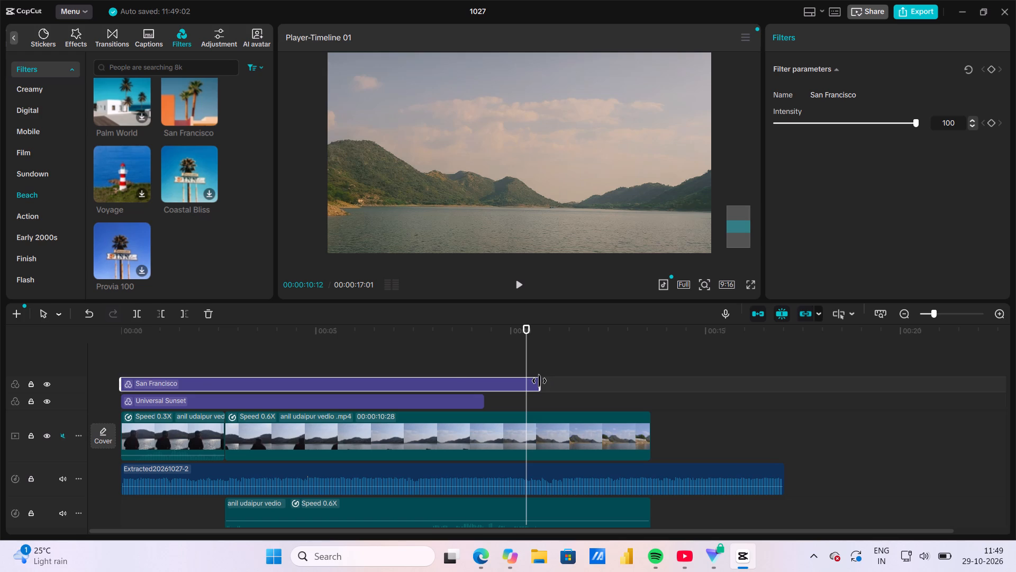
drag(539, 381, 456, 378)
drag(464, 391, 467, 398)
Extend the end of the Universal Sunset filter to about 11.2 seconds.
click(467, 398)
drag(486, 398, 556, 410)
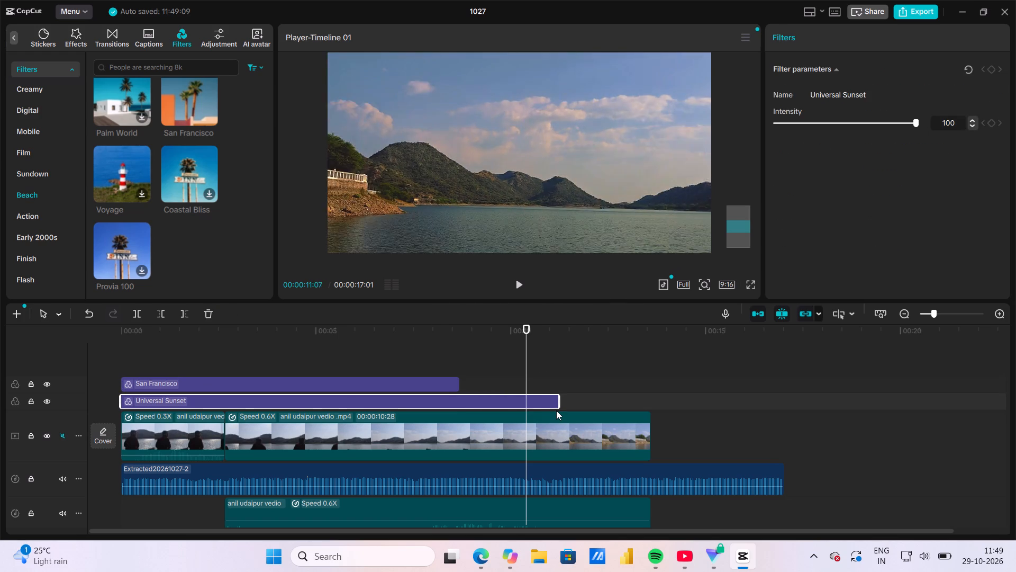
Delete the San Francisco filter from the timeline.
click(448, 384)
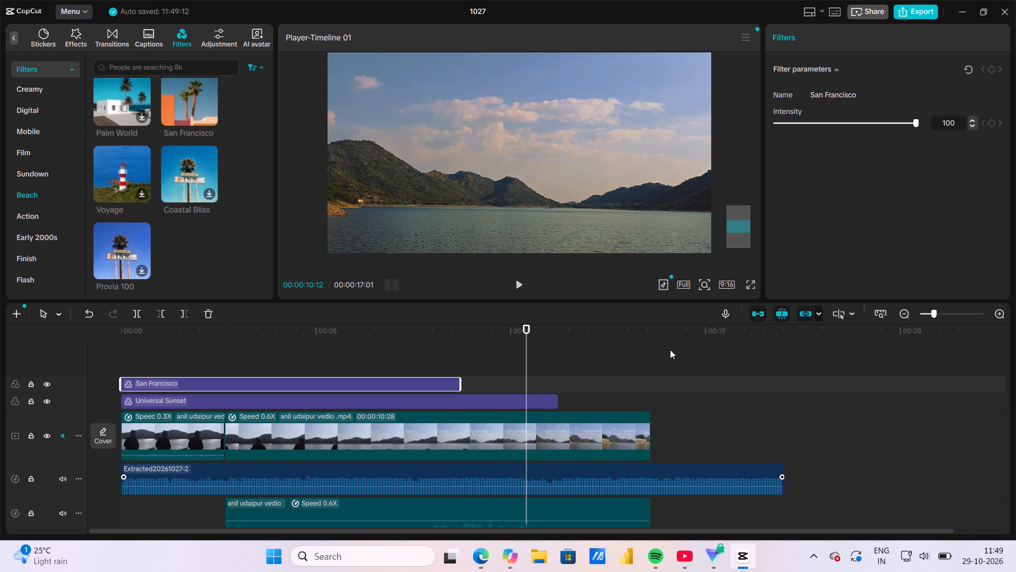
key(Delete)
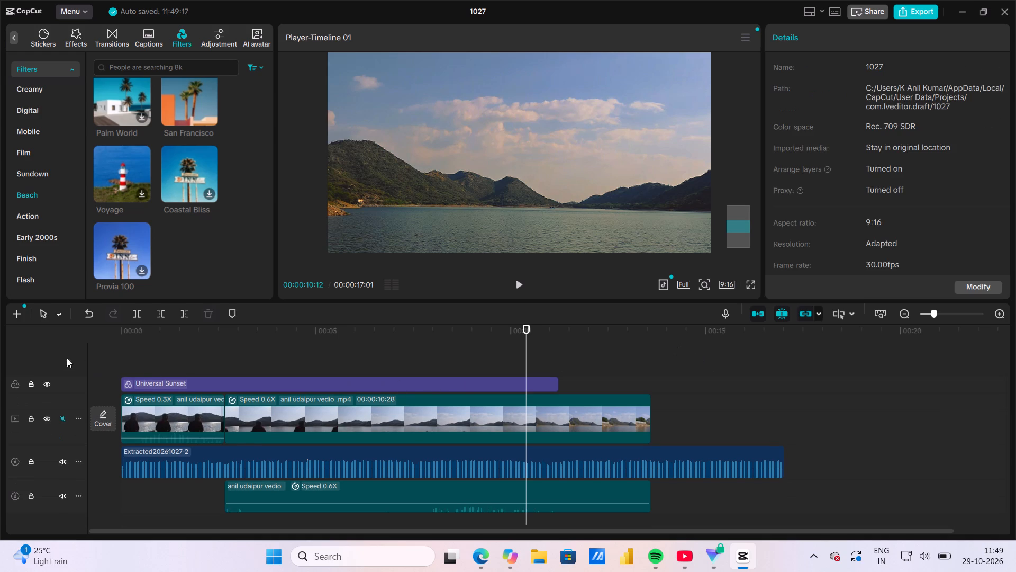
Play the project from the beginning in full screen to review it with only the Universal Sunset filter, and exit full screen.
double_click(124, 353)
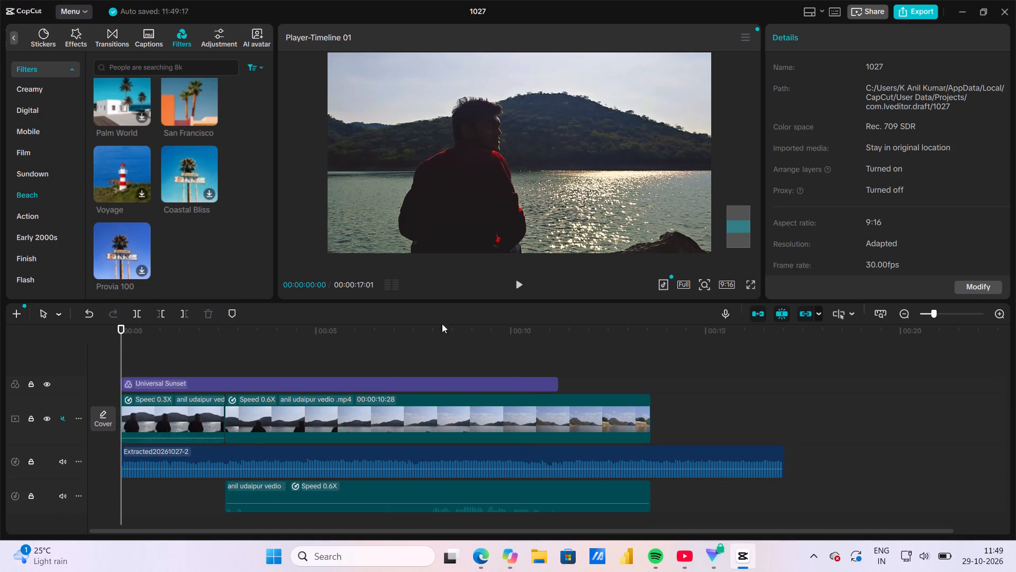
click(516, 289)
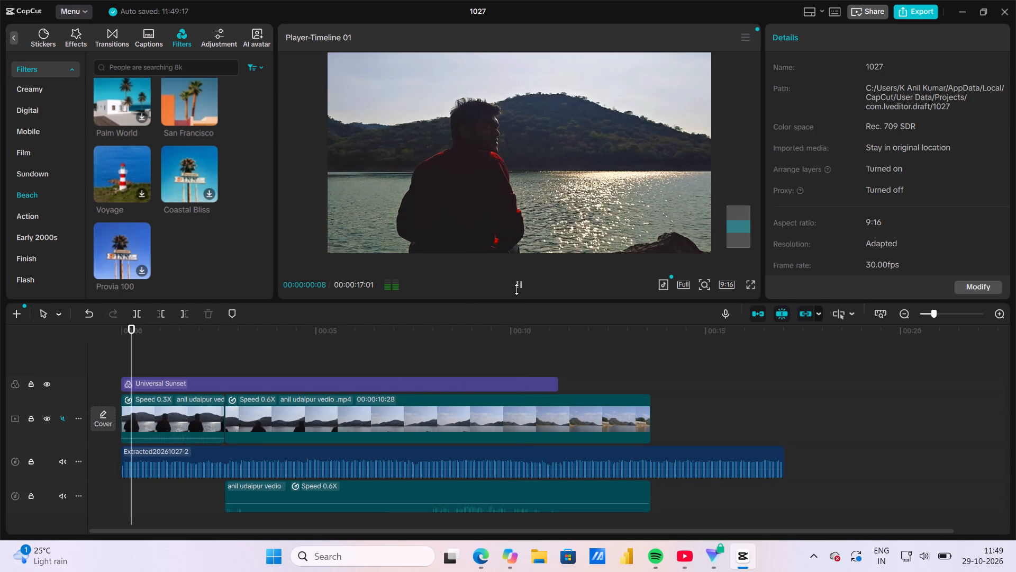
click(749, 285)
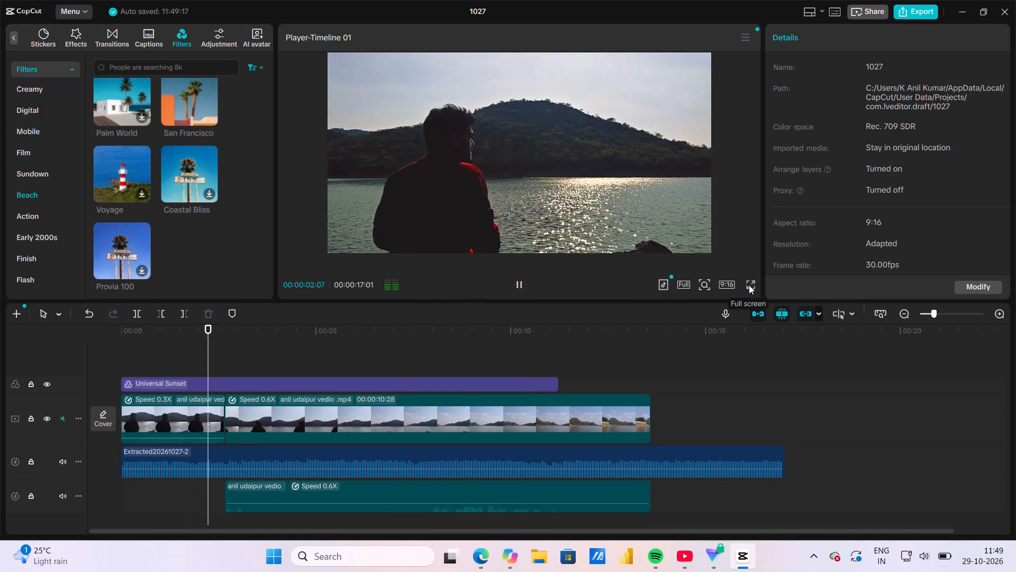
ctrl+scroll(564, 329, up, 5)
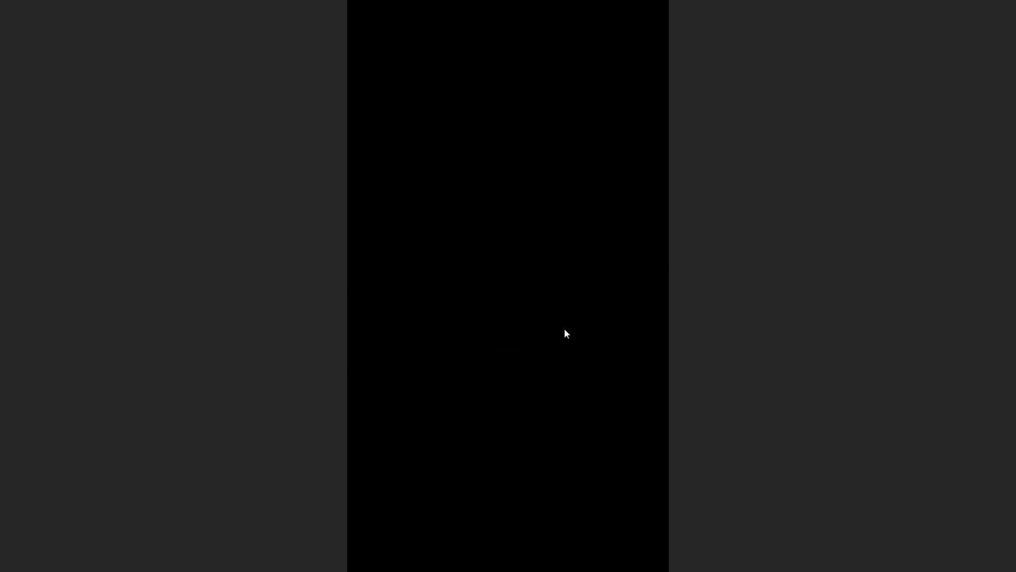
click(688, 542)
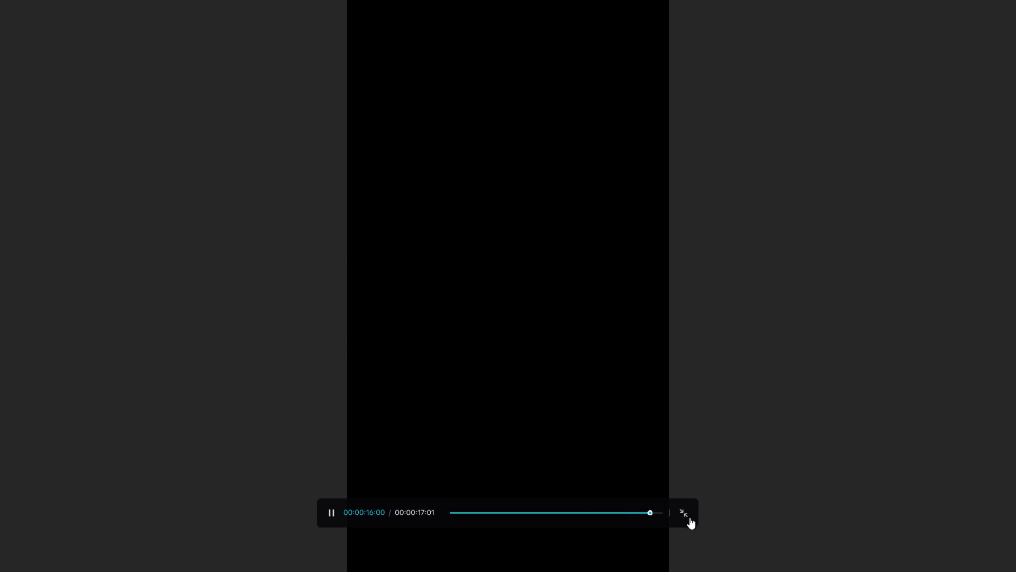
click(683, 524)
click(687, 516)
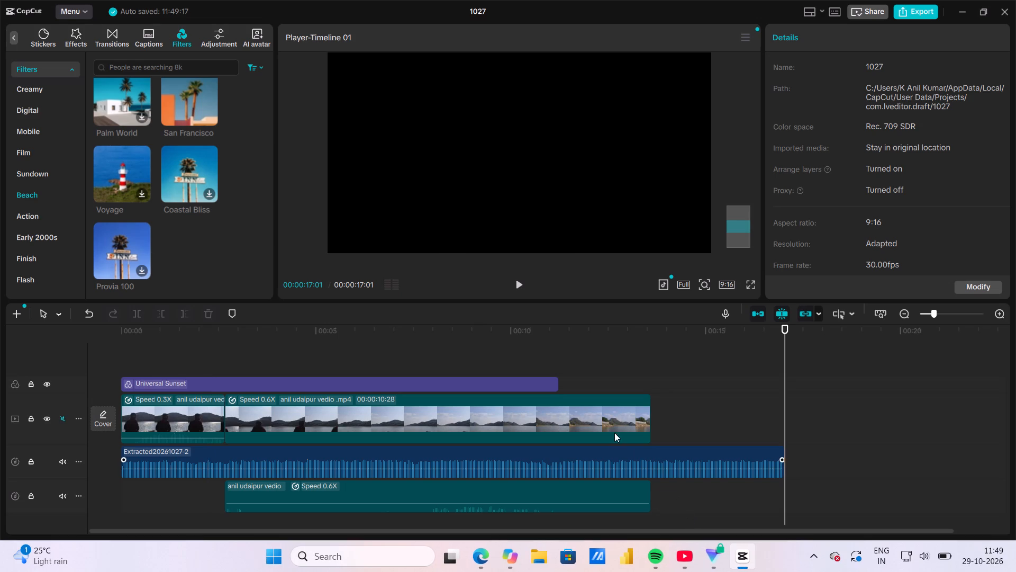
Extend the Universal Sunset filter to the end of the video clip, at about 13.6 seconds.
click(545, 387)
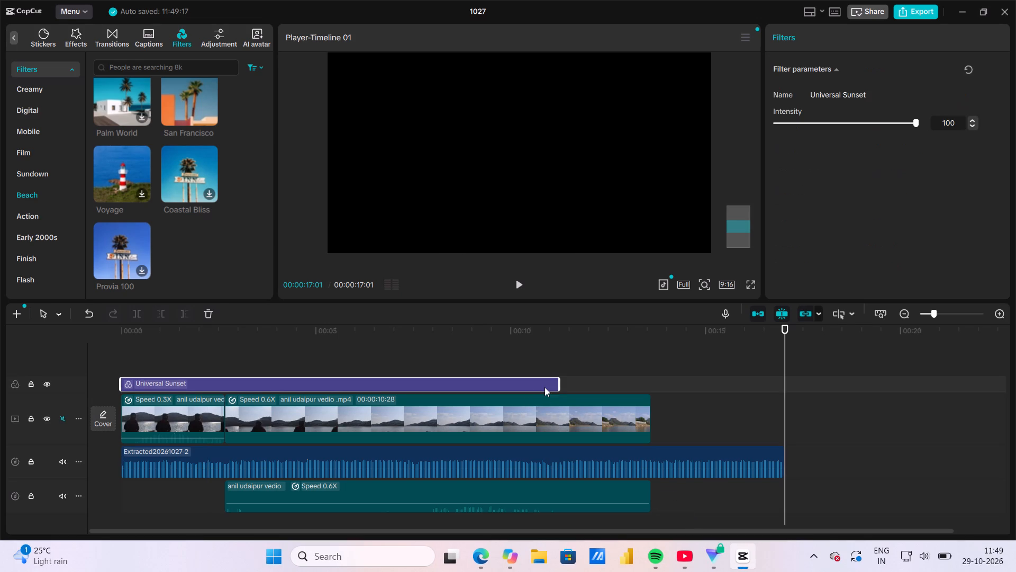
drag(558, 381, 634, 383)
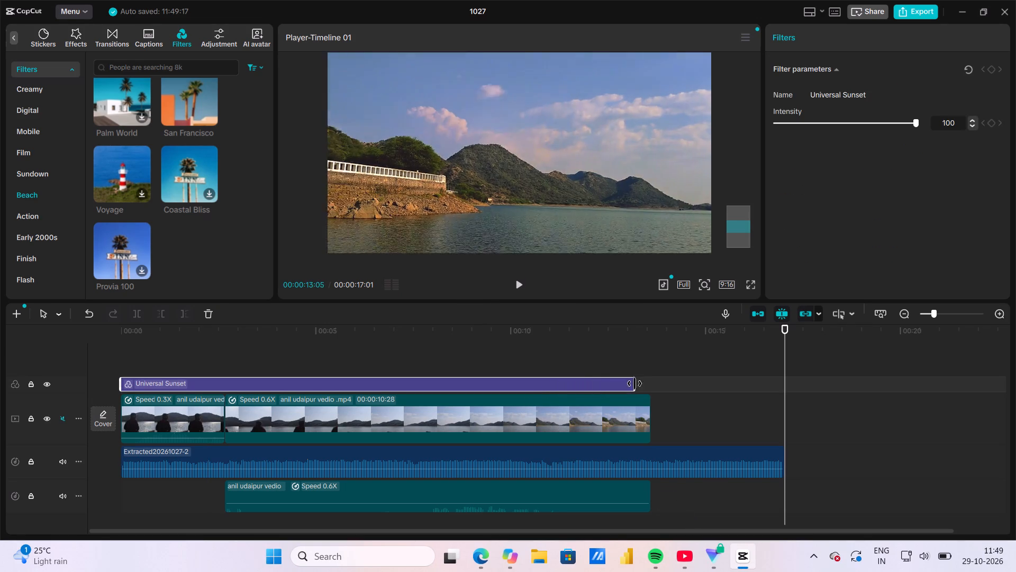
drag(634, 383, 649, 386)
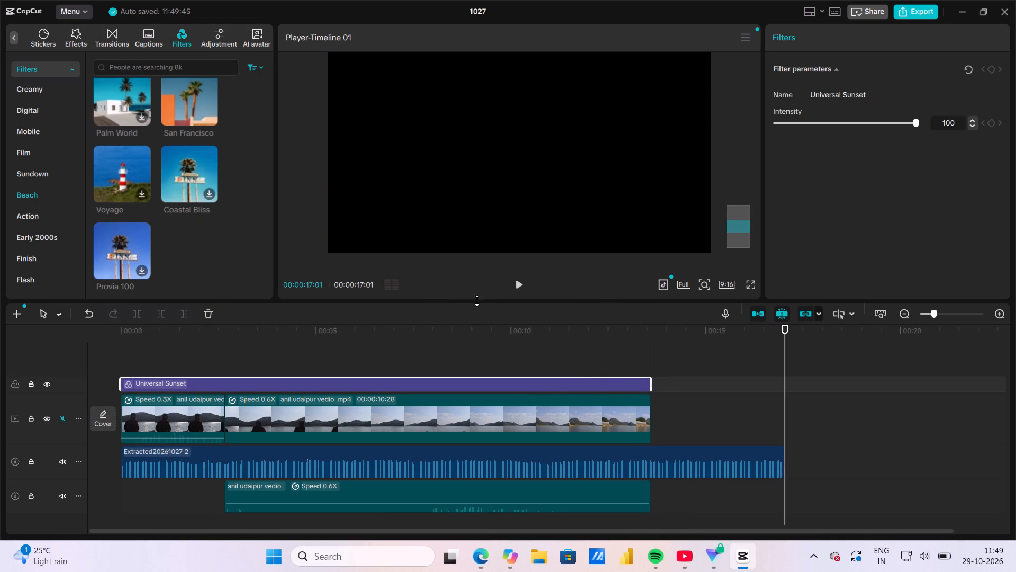
Look through the Film, Mobile, Digital, Creamy, Halloween and NEW filter categories for another suitable look.
click(63, 189)
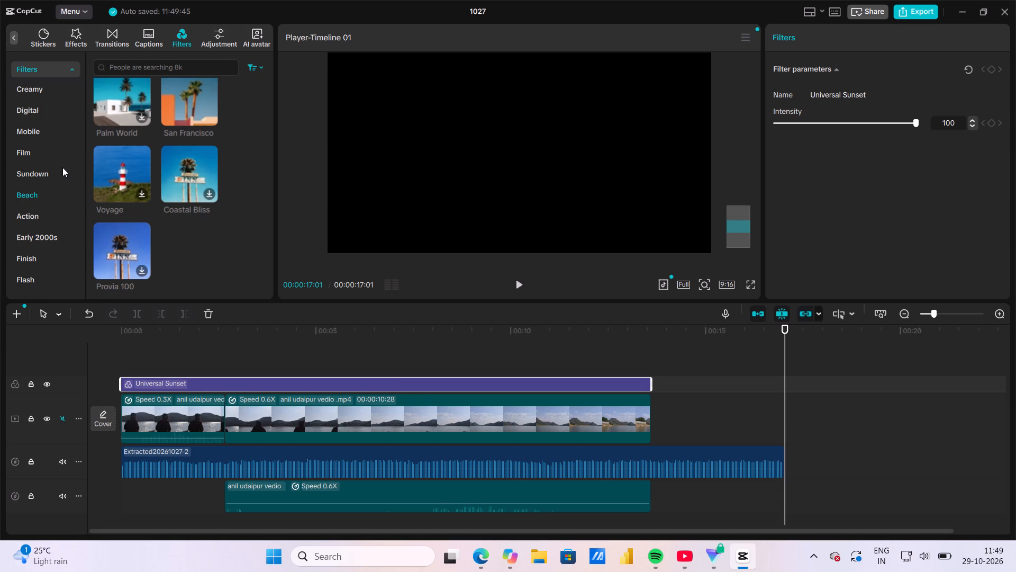
click(62, 167)
click(59, 161)
click(57, 157)
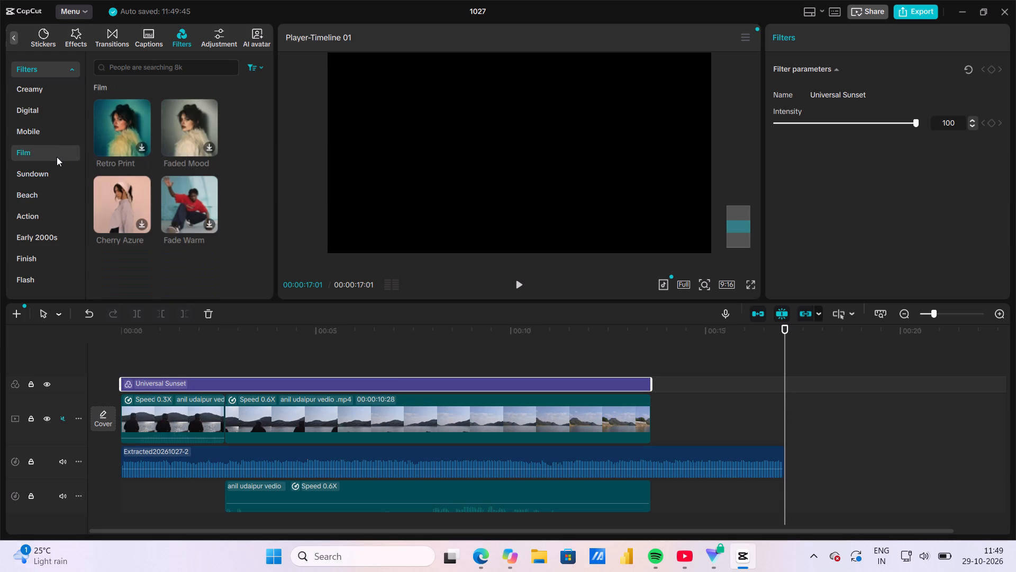
click(57, 129)
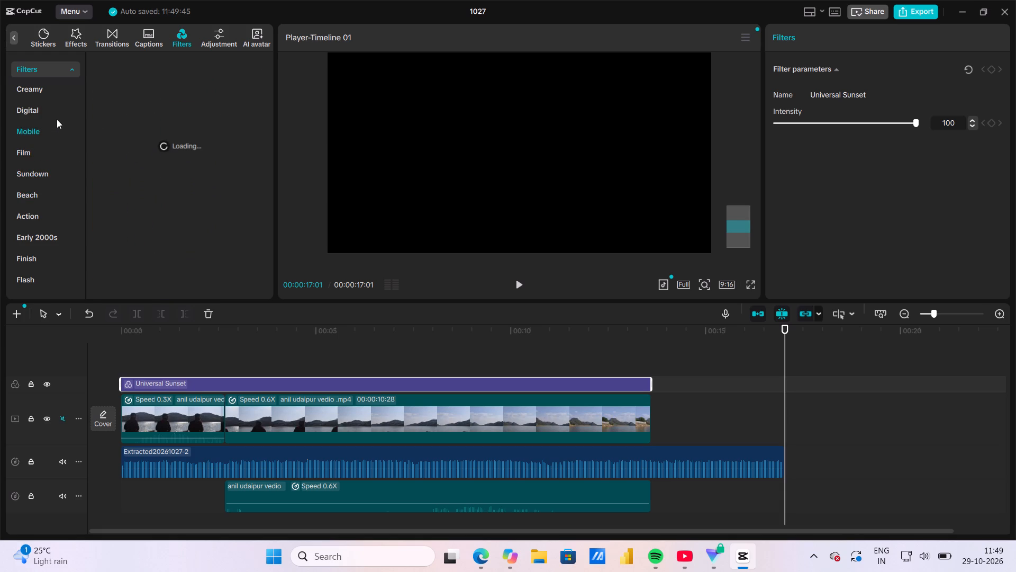
click(56, 116)
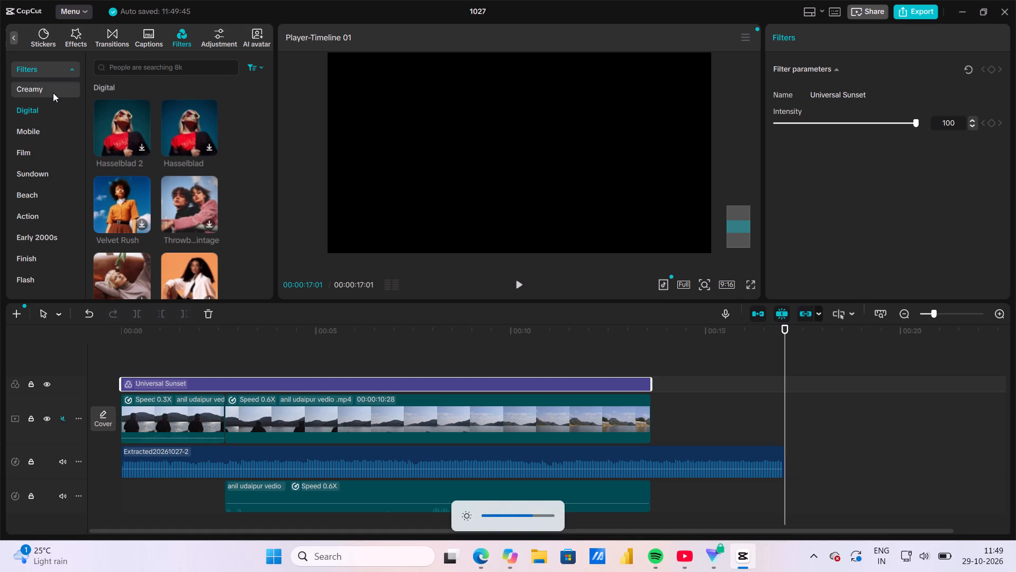
click(53, 93)
scroll(53, 93, up, 3)
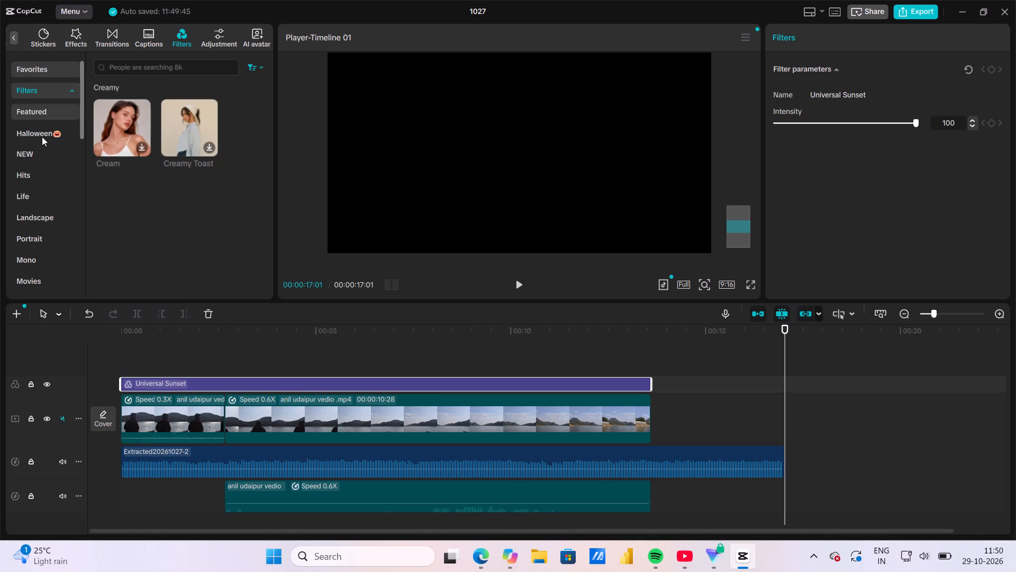
click(42, 137)
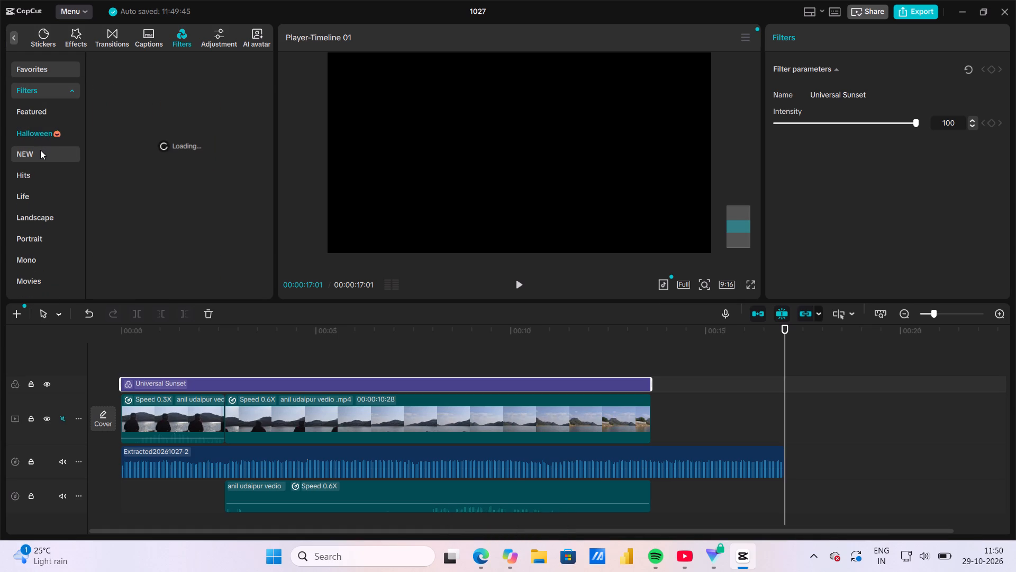
click(40, 150)
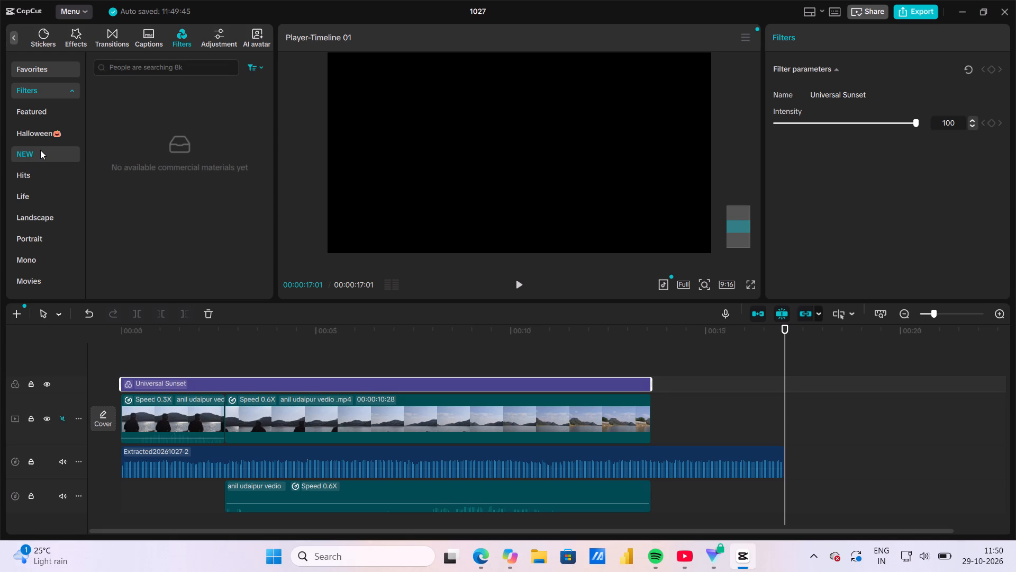
click(41, 136)
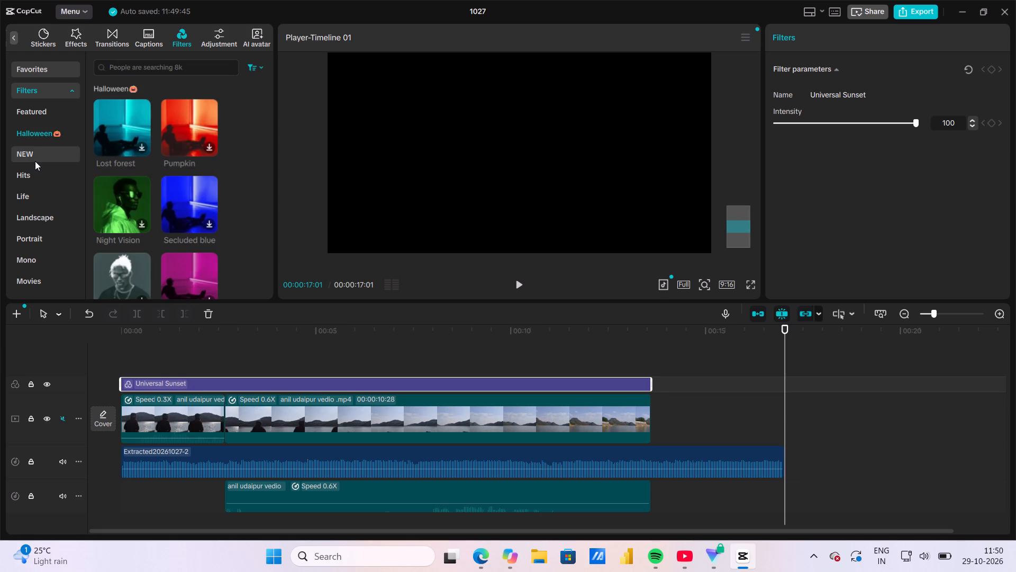
click(35, 161)
click(48, 136)
Browse the whole Featured filter category for a look that suits the lake video.
click(53, 114)
scroll(53, 114, up, 1)
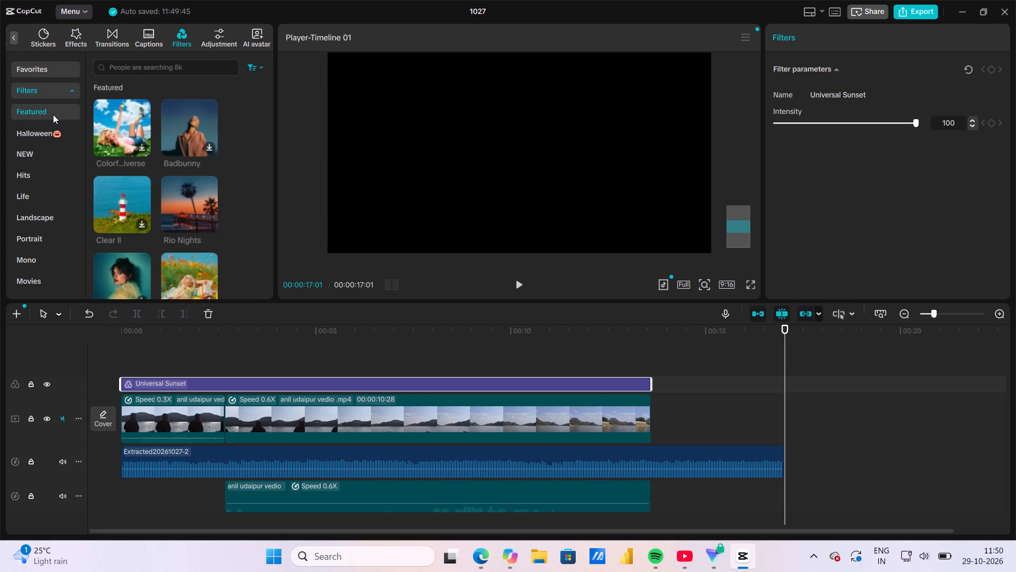
scroll(53, 114, up, 1)
scroll(175, 221, down, 5)
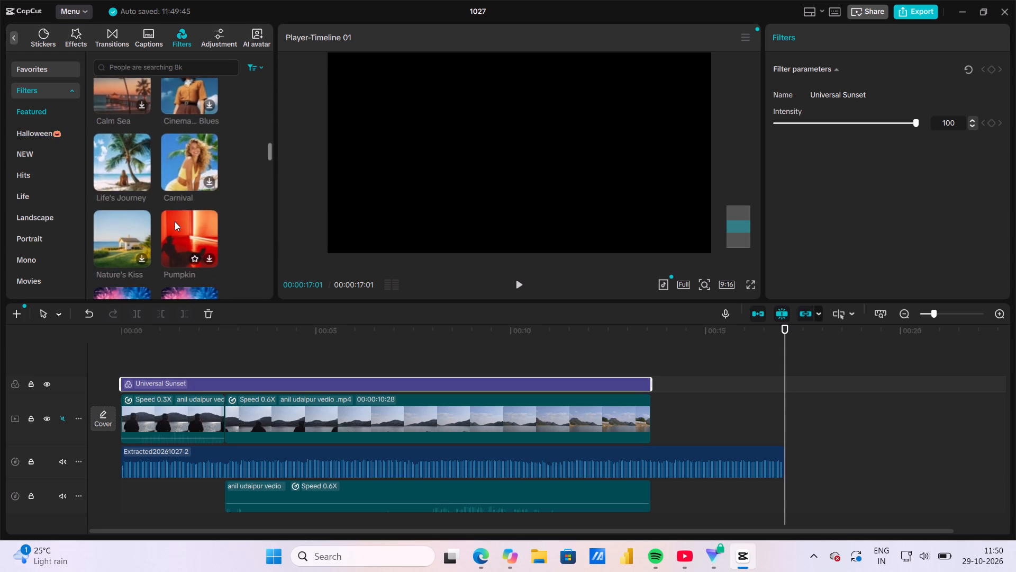
scroll(175, 221, down, 13)
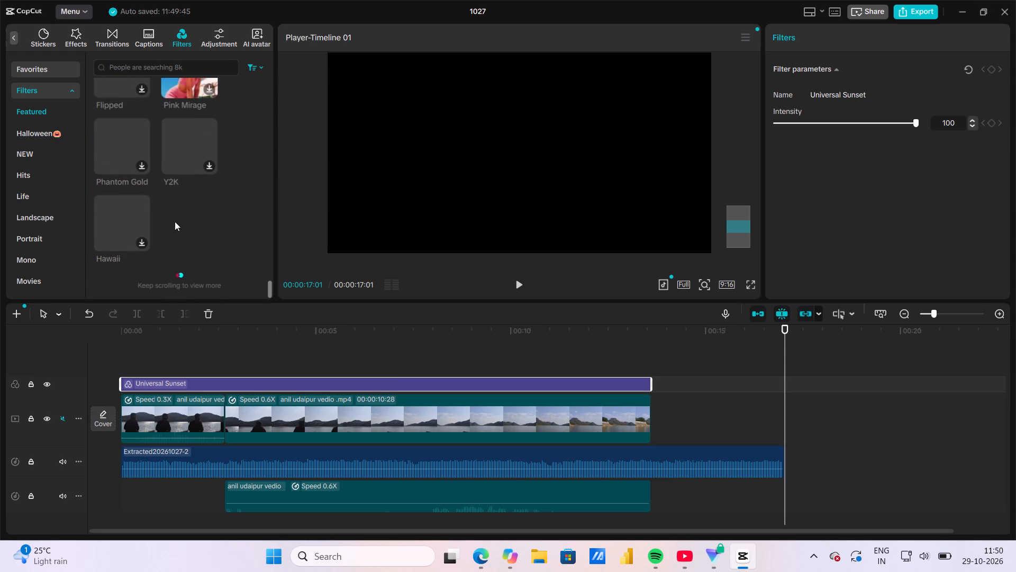
Look through the Halloween, Retro, Creamy, Digital, Mobile, Flash, Action, Sundown and Beach filter categories for alternatives.
drag(66, 251, 61, 249)
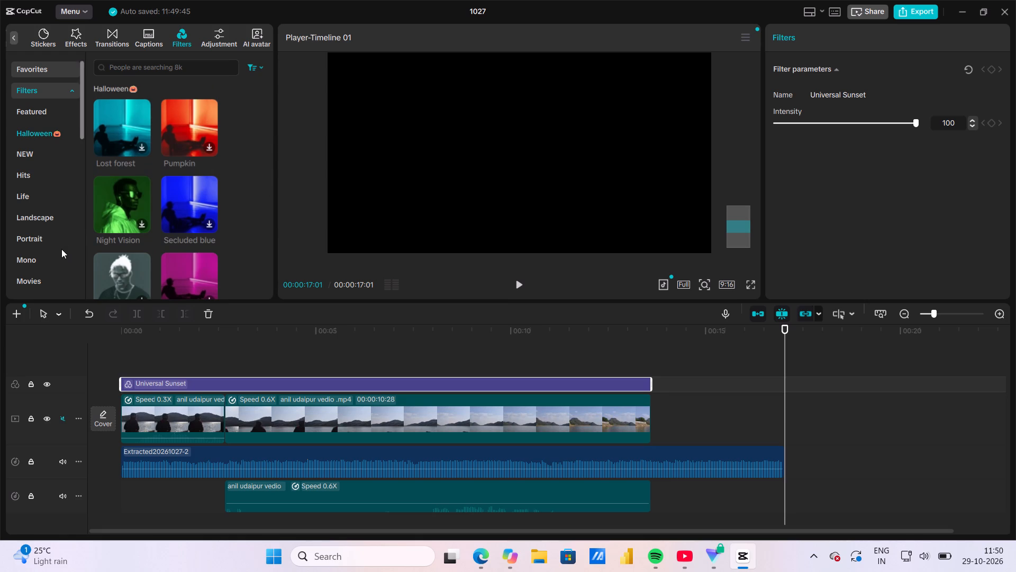
drag(61, 249, 56, 154)
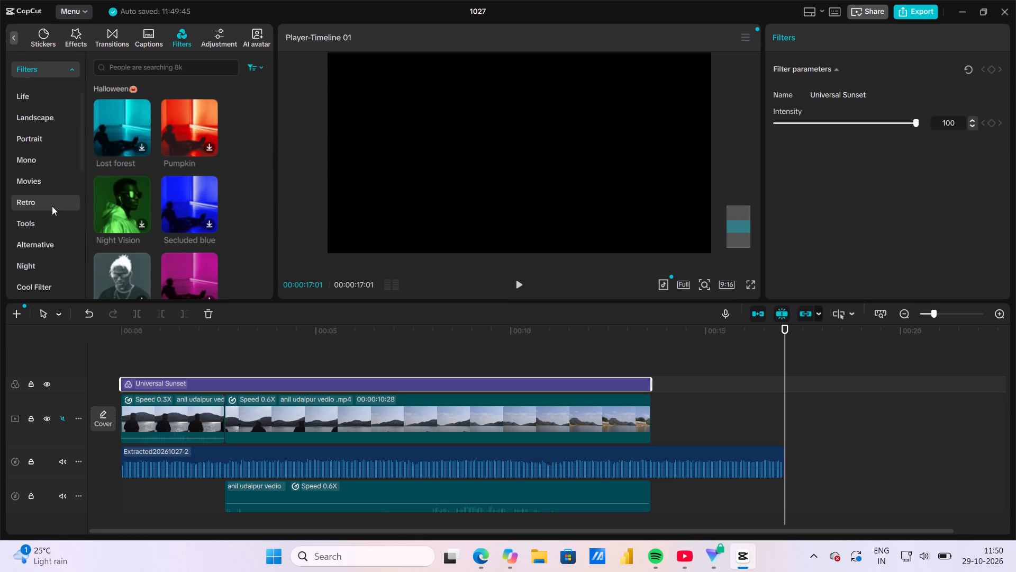
click(52, 206)
scroll(53, 237, down, 1)
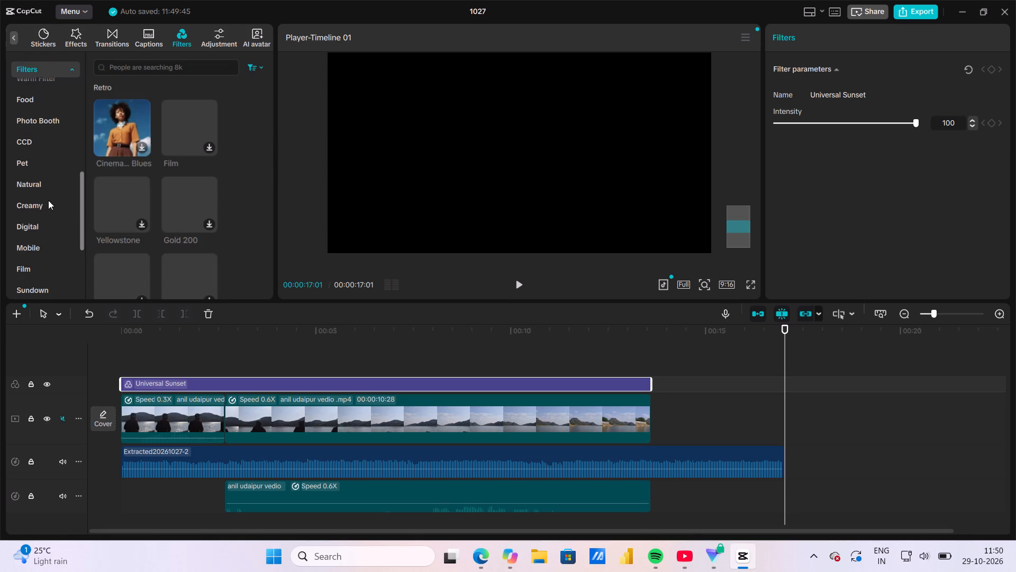
click(48, 200)
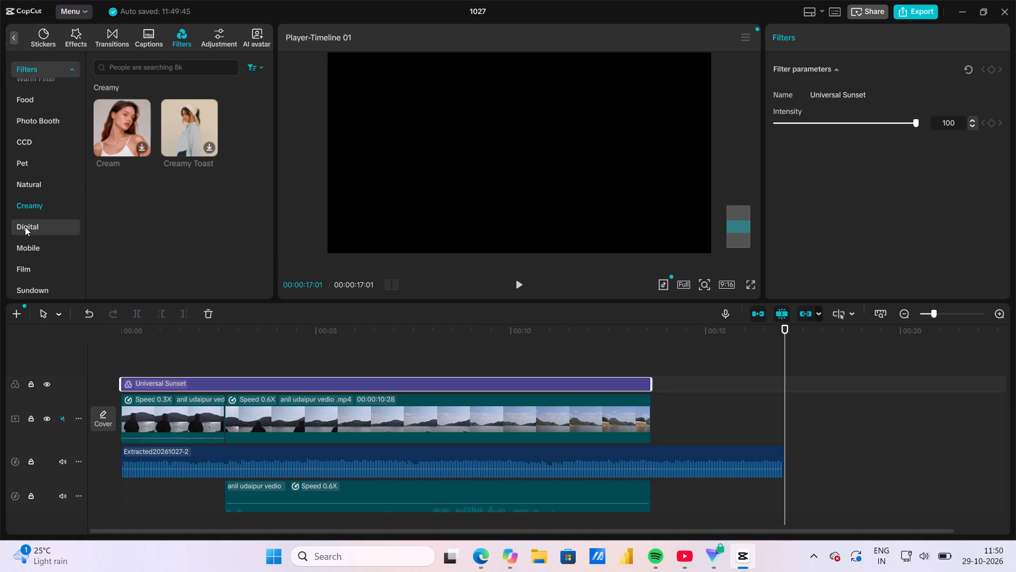
click(30, 217)
click(32, 231)
drag(37, 239, 37, 240)
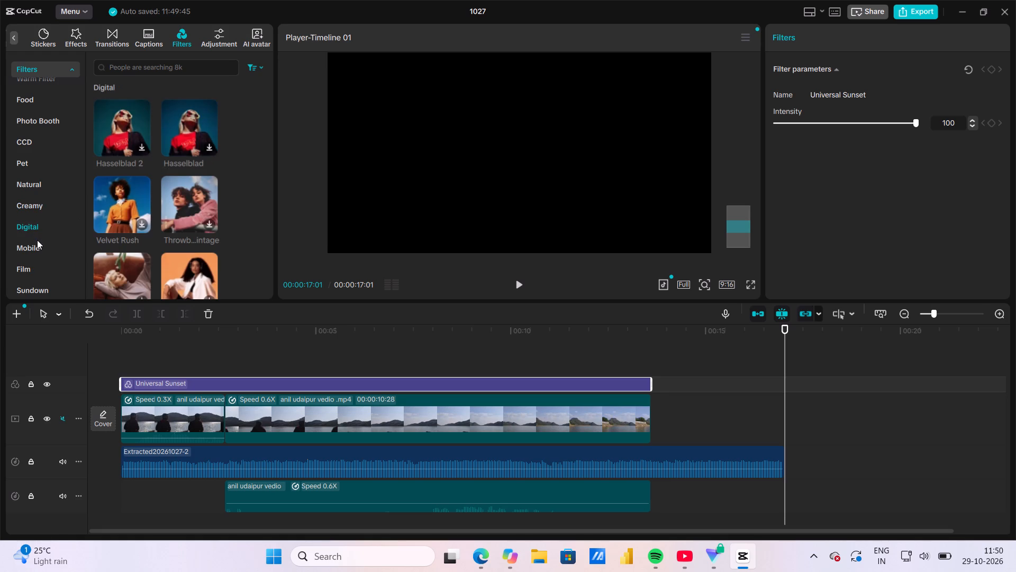
drag(37, 240, 41, 249)
click(41, 249)
scroll(41, 249, down, 5)
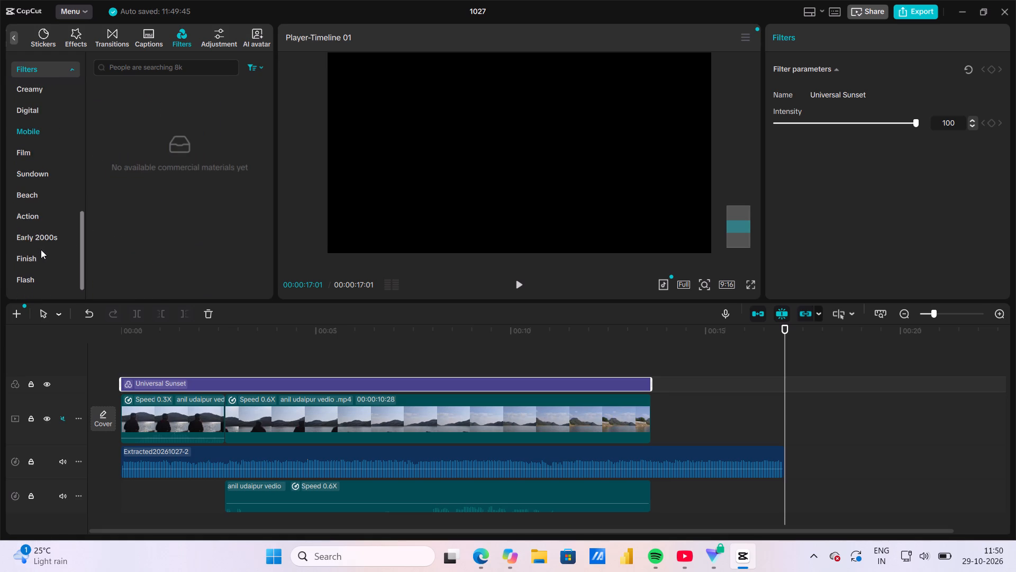
click(37, 282)
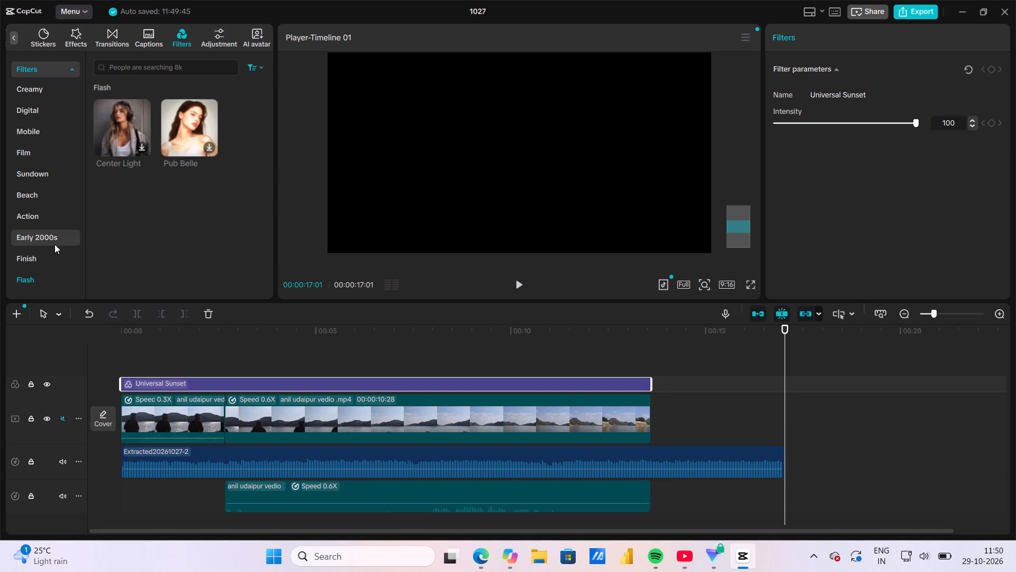
click(55, 244)
click(54, 219)
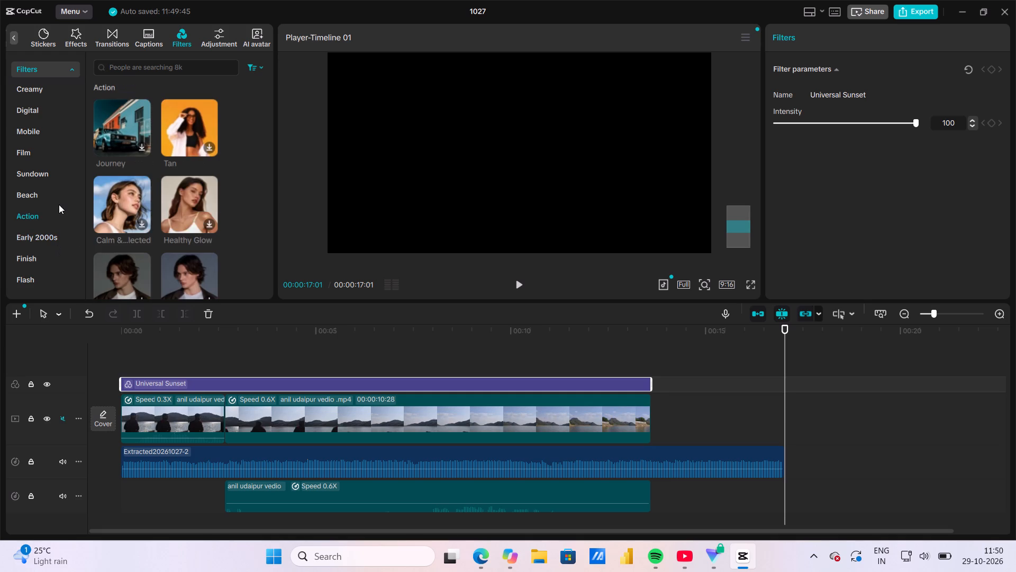
click(59, 204)
click(65, 185)
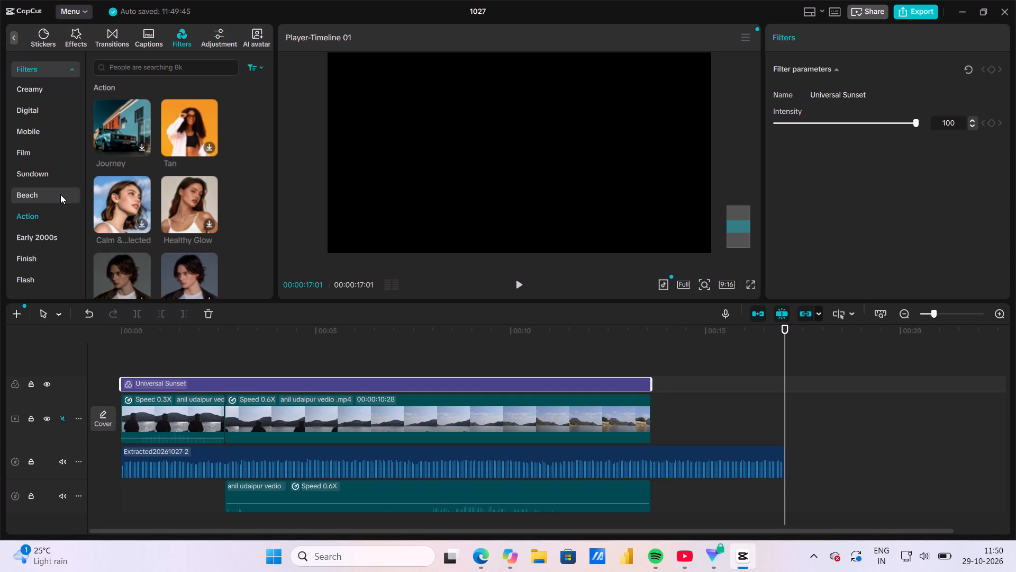
click(60, 194)
click(63, 177)
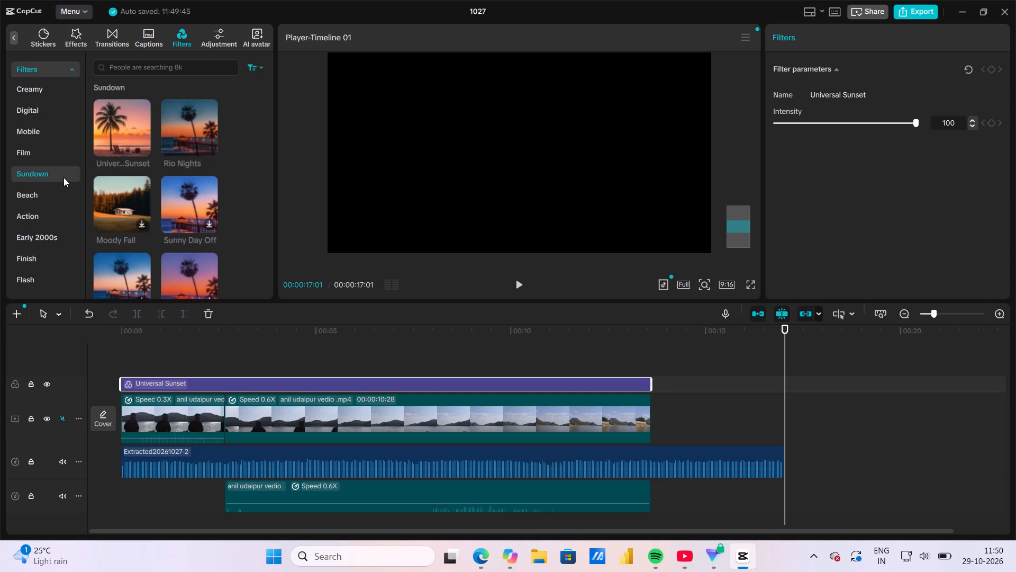
scroll(121, 198, down, 3)
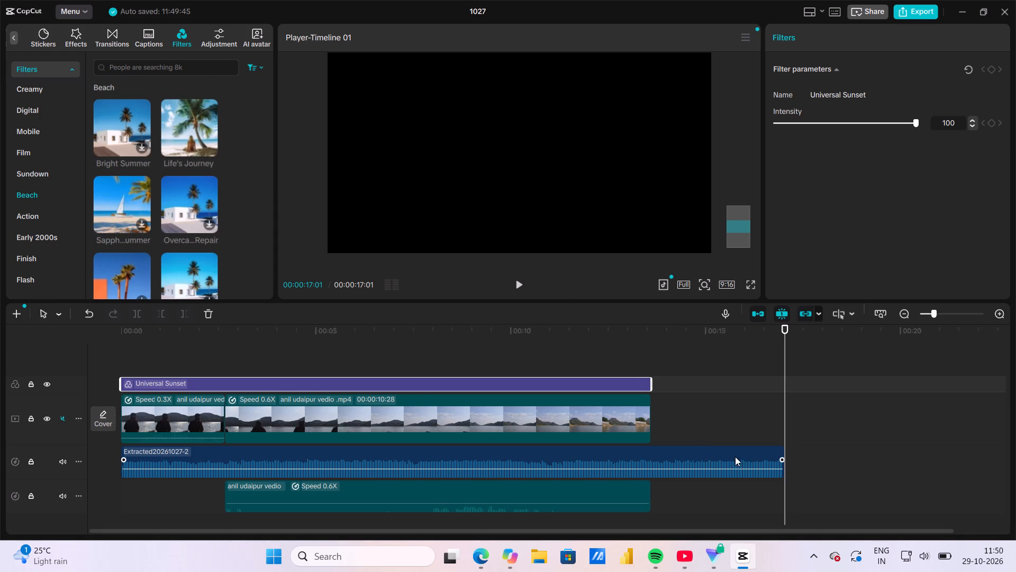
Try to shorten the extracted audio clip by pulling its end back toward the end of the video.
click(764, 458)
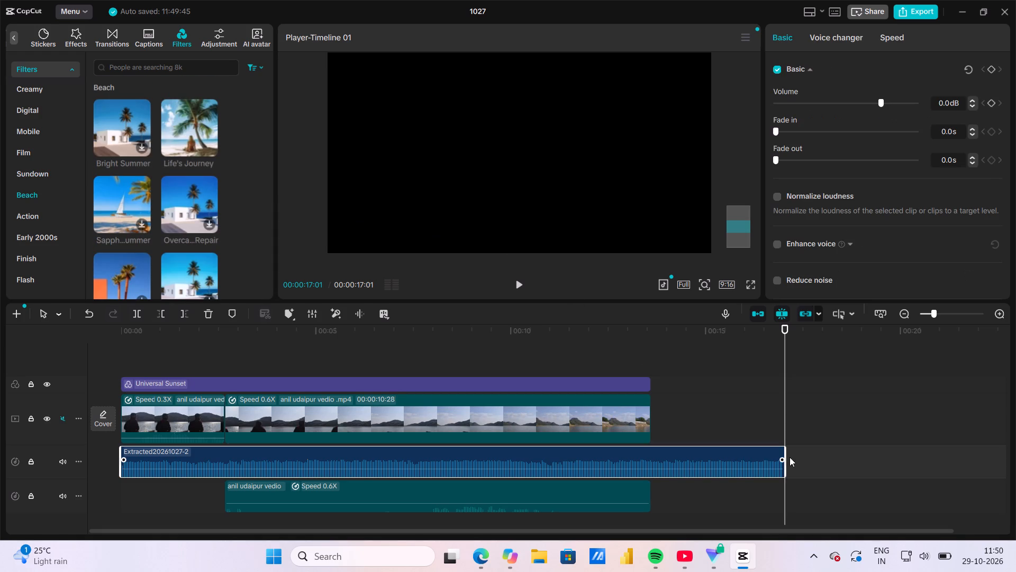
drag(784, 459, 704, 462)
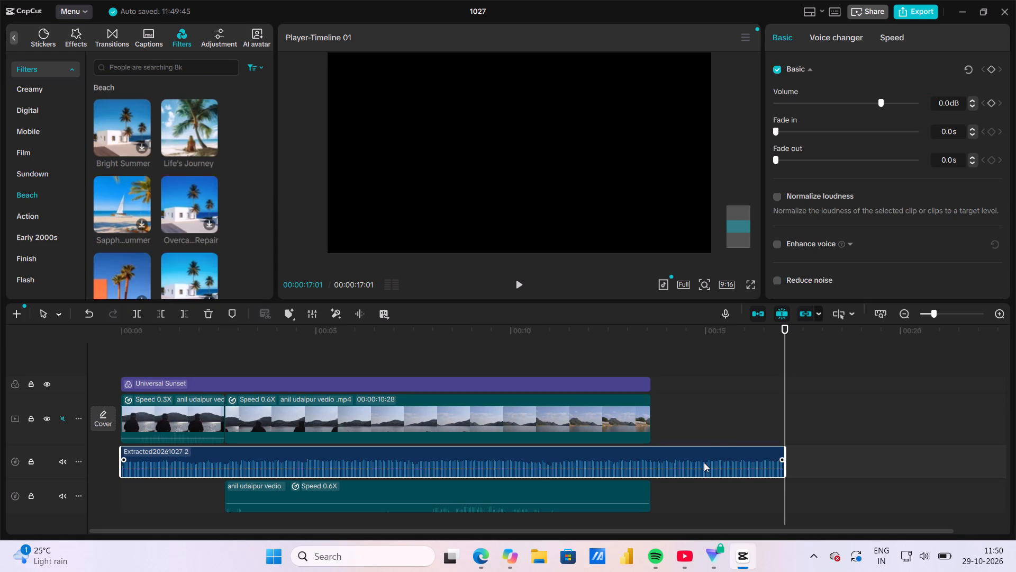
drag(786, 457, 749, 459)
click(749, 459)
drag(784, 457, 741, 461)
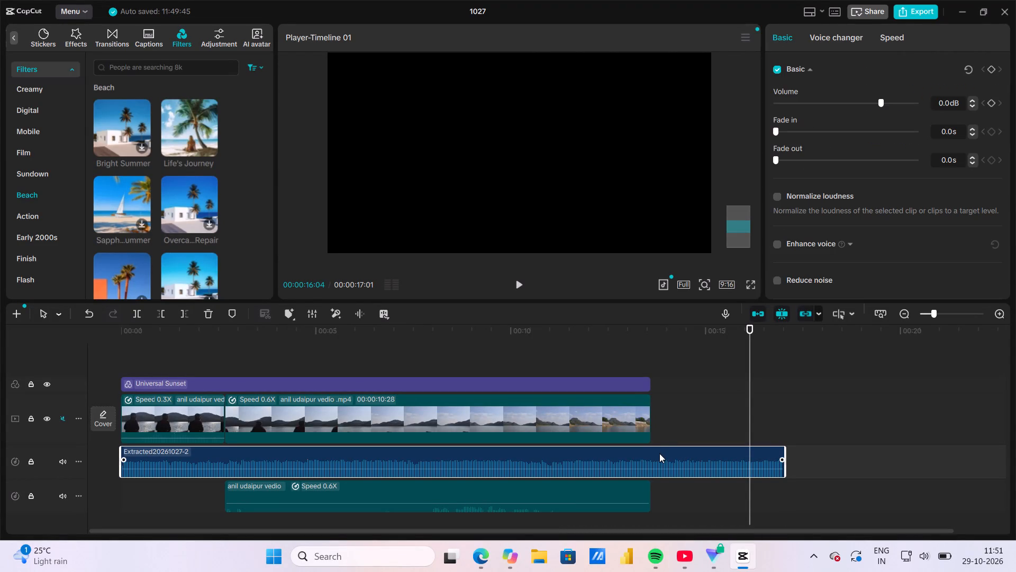
Split the extracted audio at the end of the video, at 00:00:13:18, and delete the excess part after it.
click(659, 453)
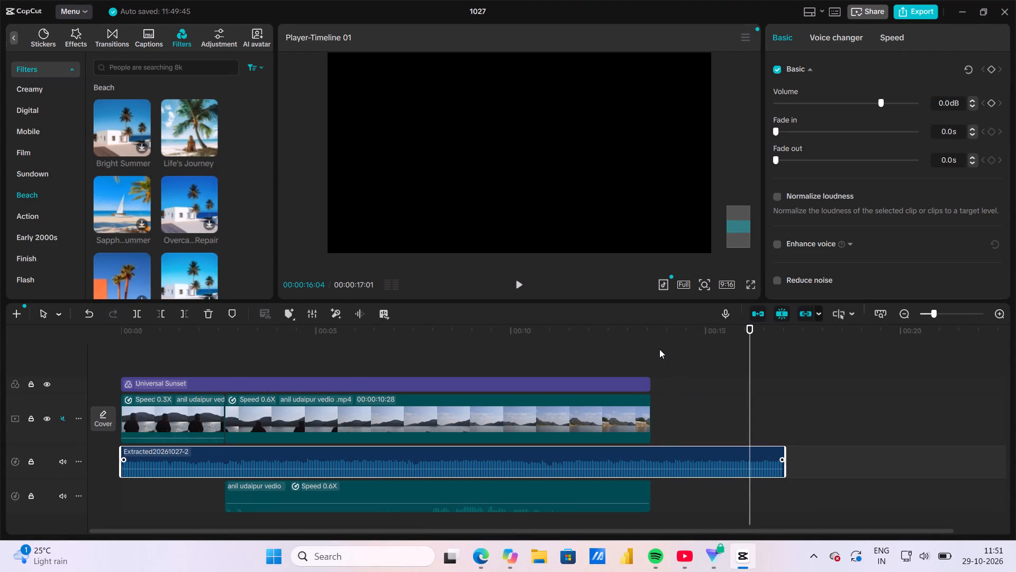
click(651, 349)
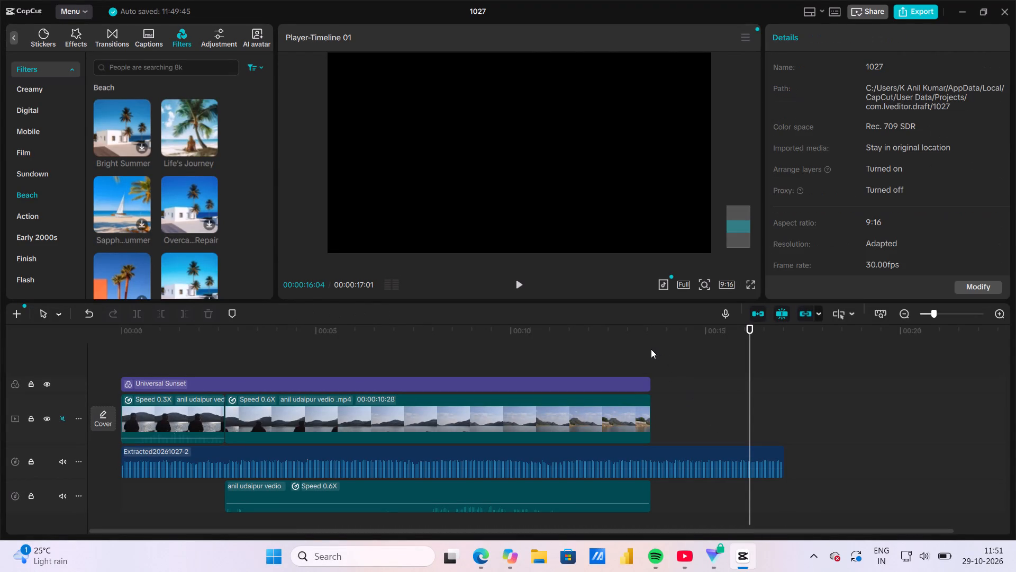
click(660, 461)
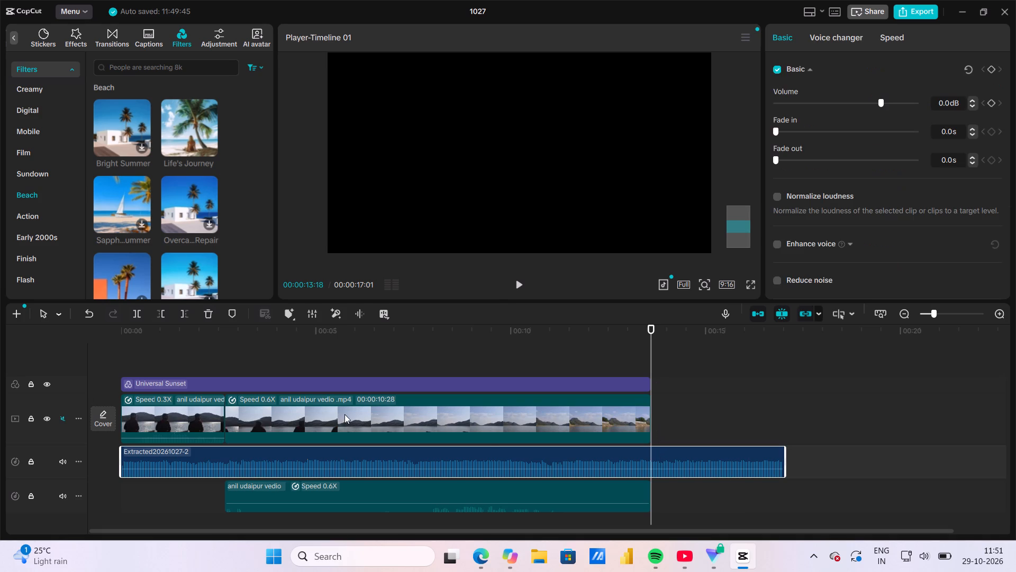
click(139, 315)
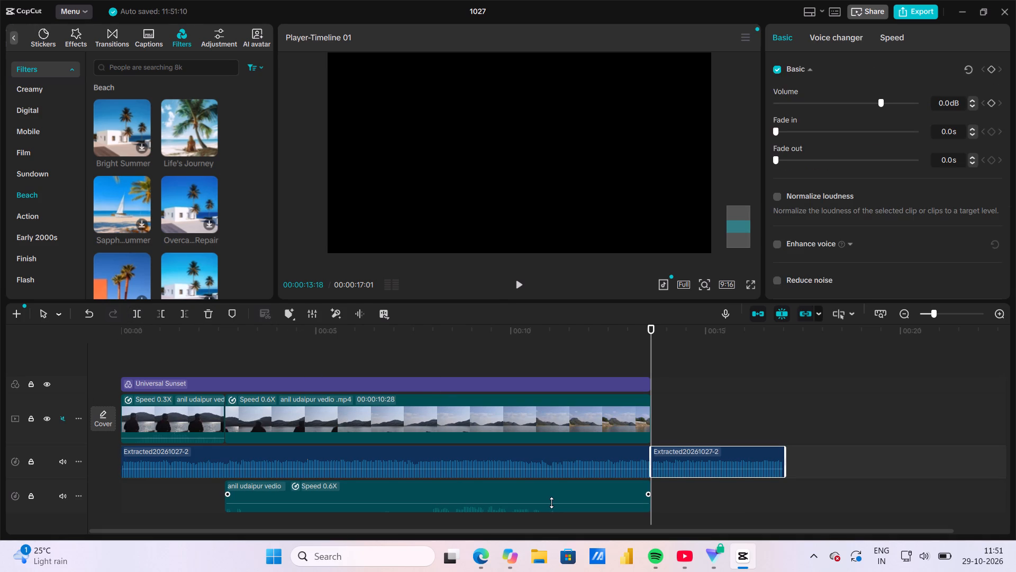
key(Delete)
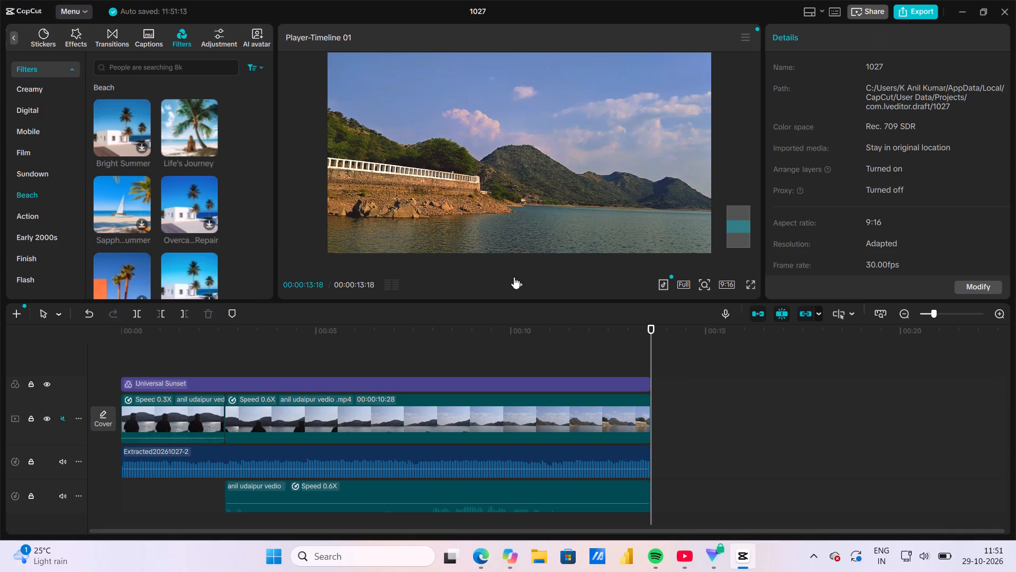
Play the project from the beginning to review it with the trimmed audio.
click(520, 283)
click(516, 281)
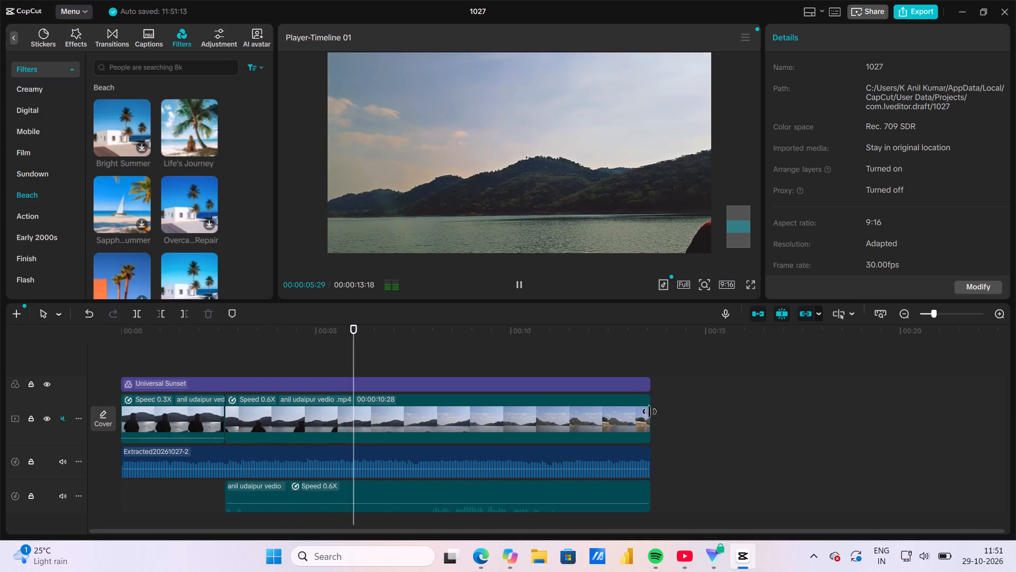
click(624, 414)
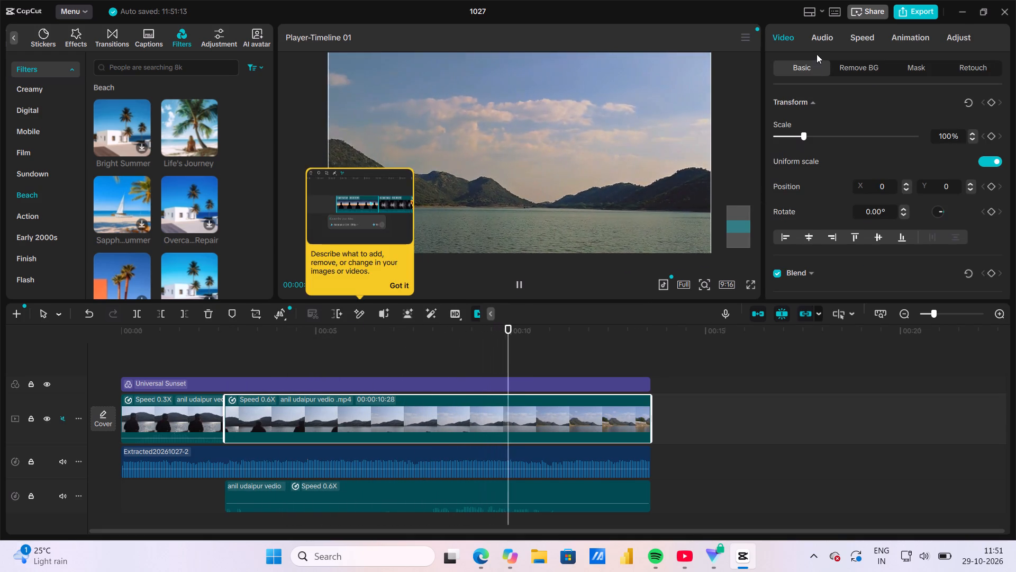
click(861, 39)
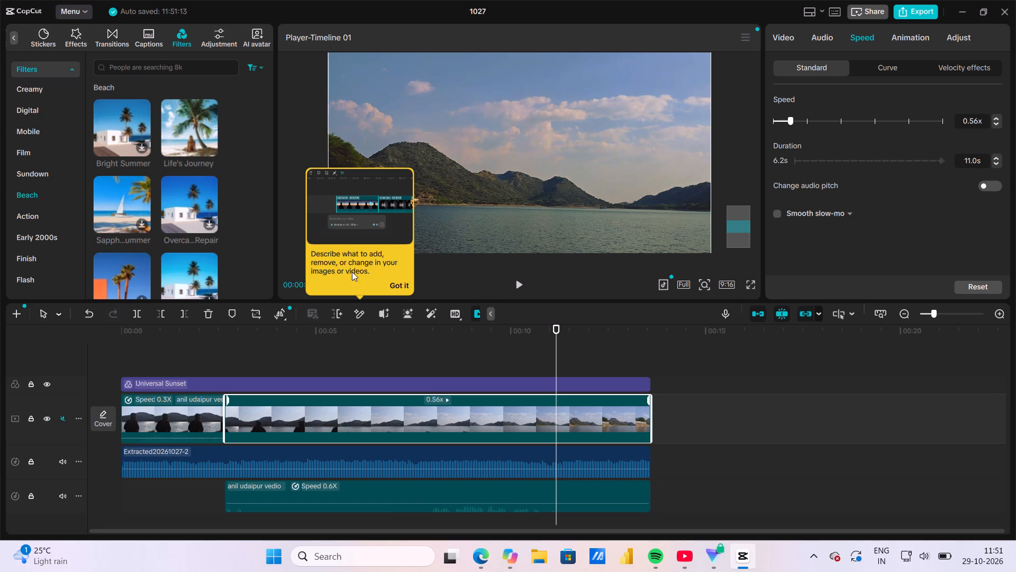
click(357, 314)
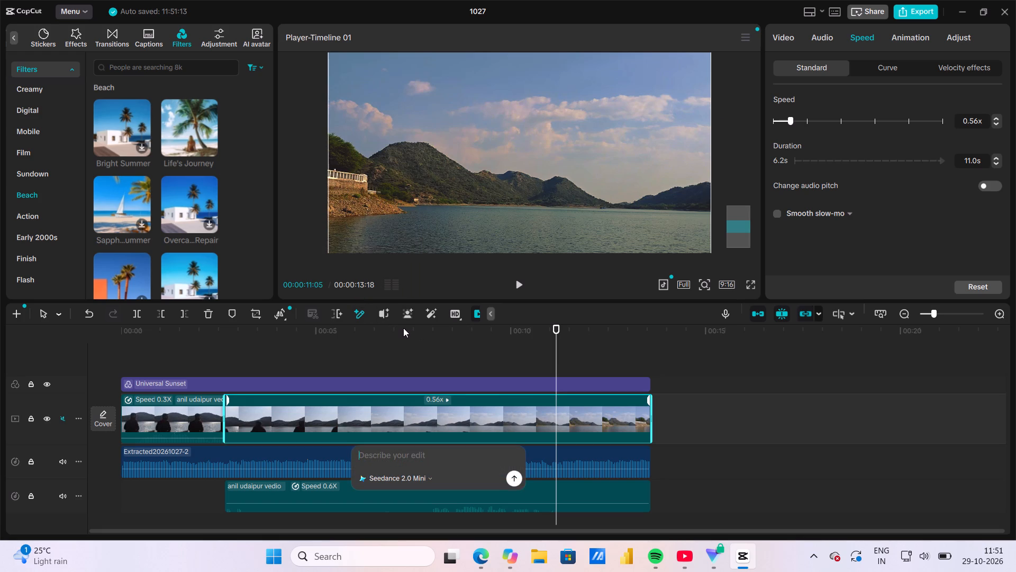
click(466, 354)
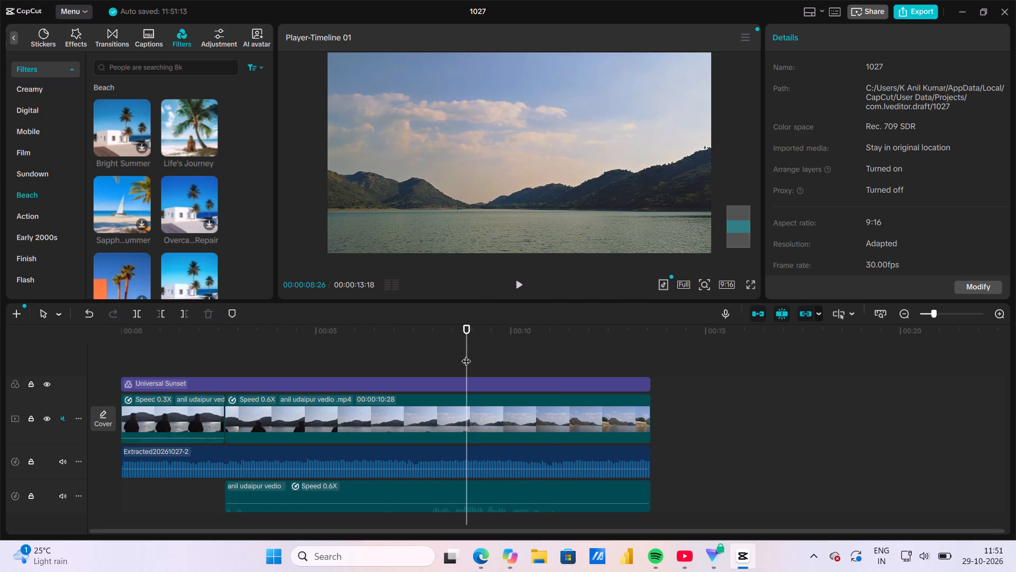
Slow the second video clip to 0.42x speed and preview the slowed footage.
click(631, 406)
click(856, 38)
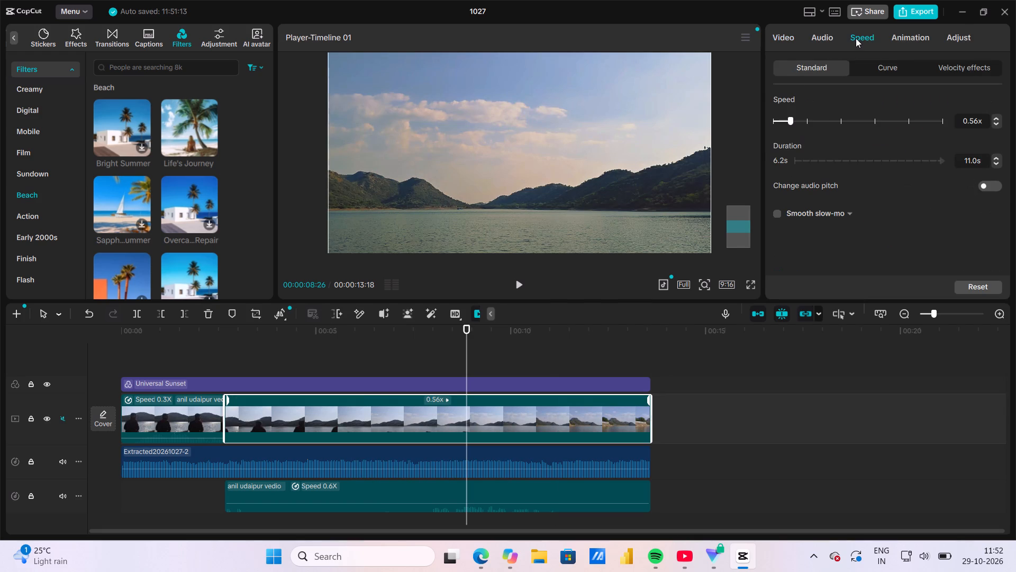
click(791, 121)
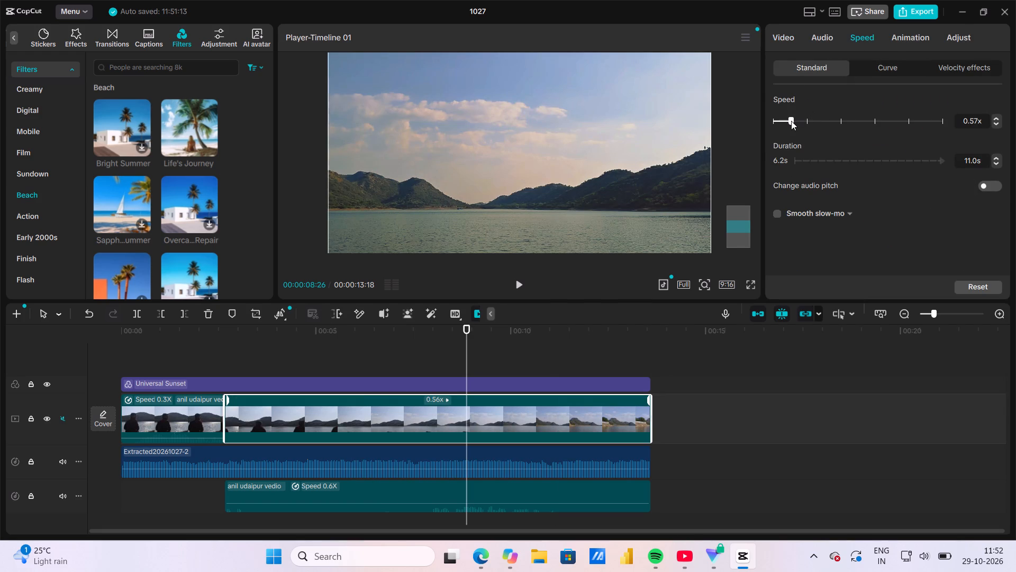
click(785, 121)
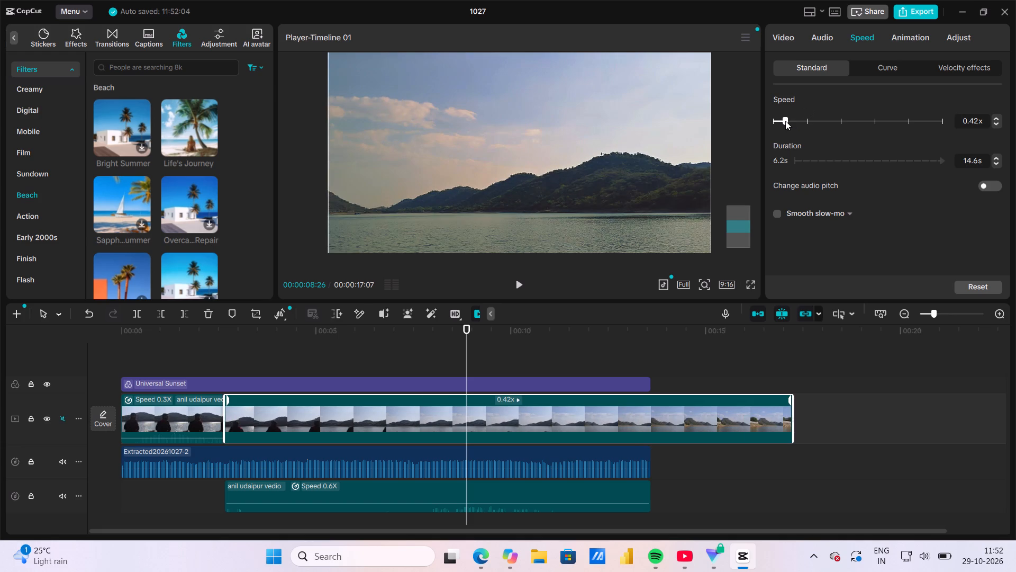
click(520, 286)
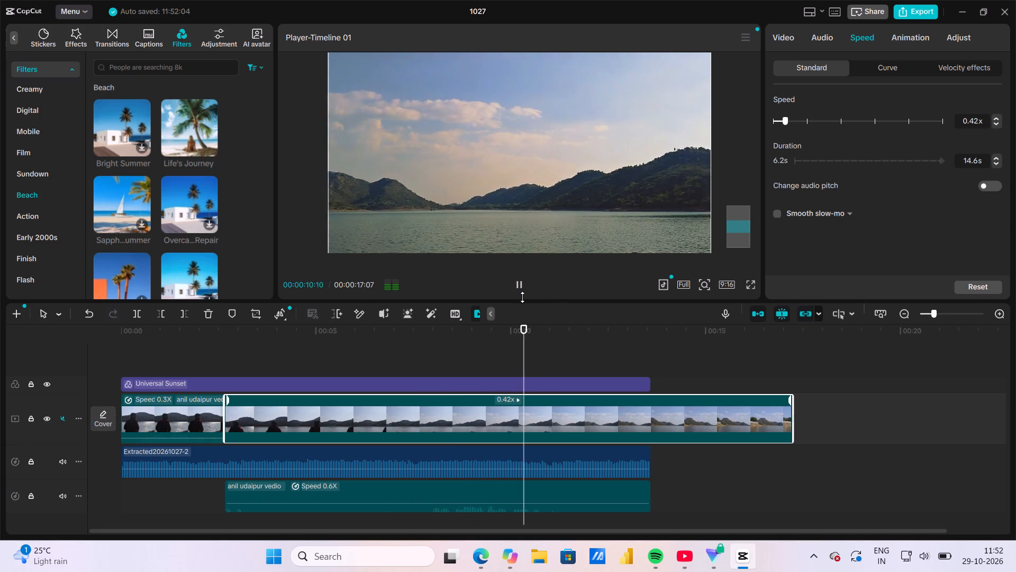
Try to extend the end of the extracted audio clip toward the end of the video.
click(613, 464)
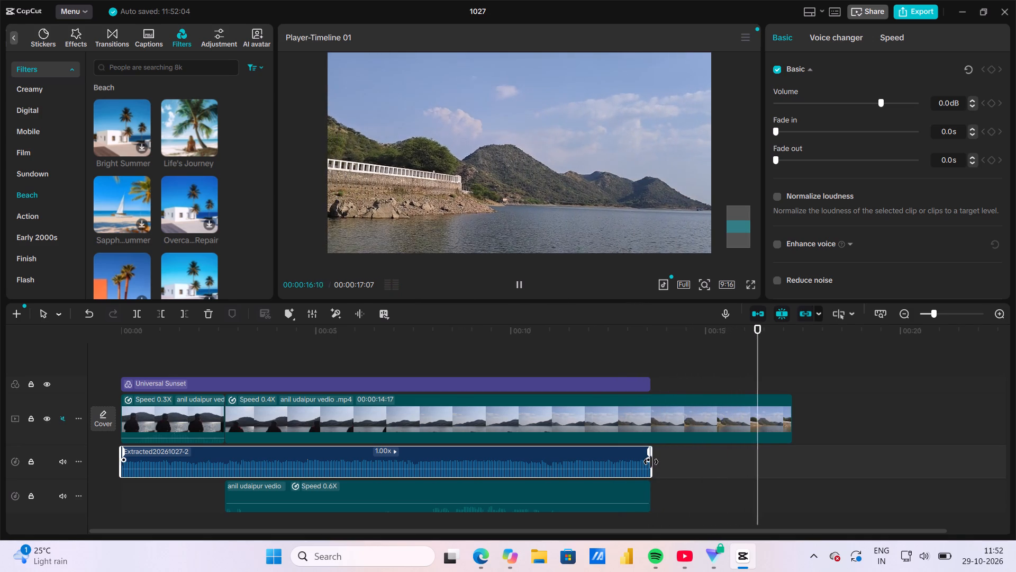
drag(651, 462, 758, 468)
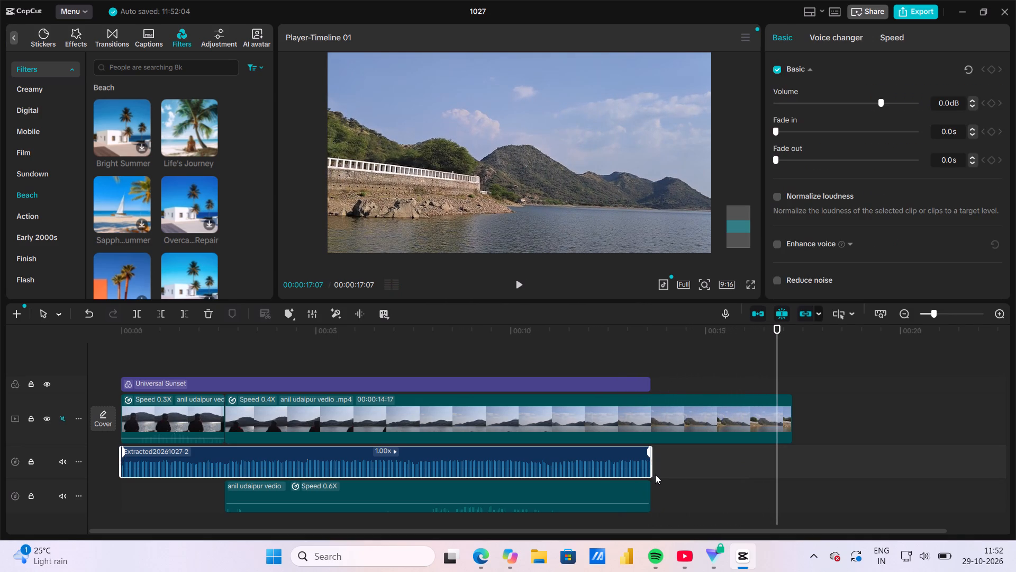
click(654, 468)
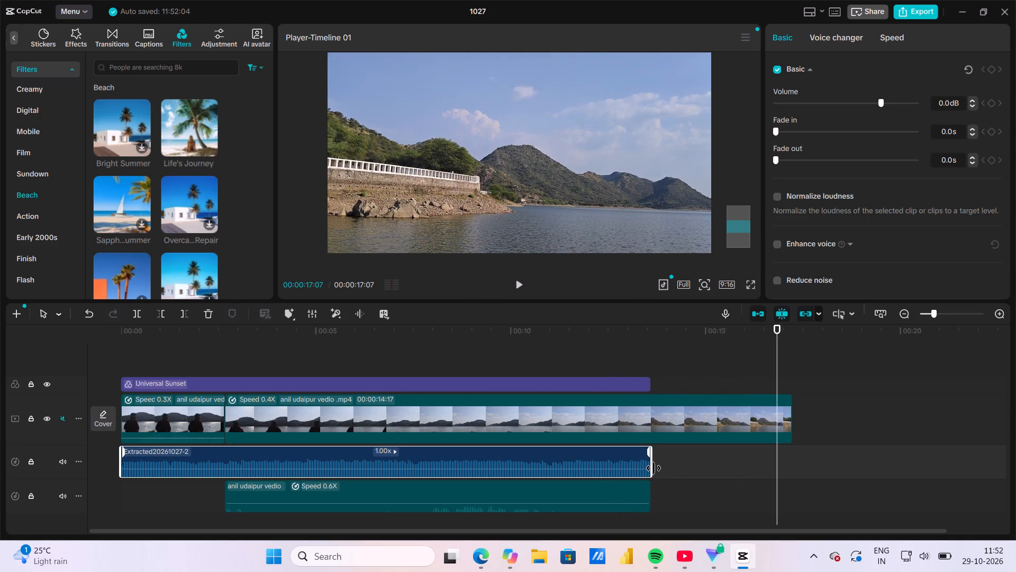
Adjust the extracted audio clip's volume to 1.2 dB.
drag(654, 468, 643, 468)
click(643, 468)
drag(643, 468, 687, 462)
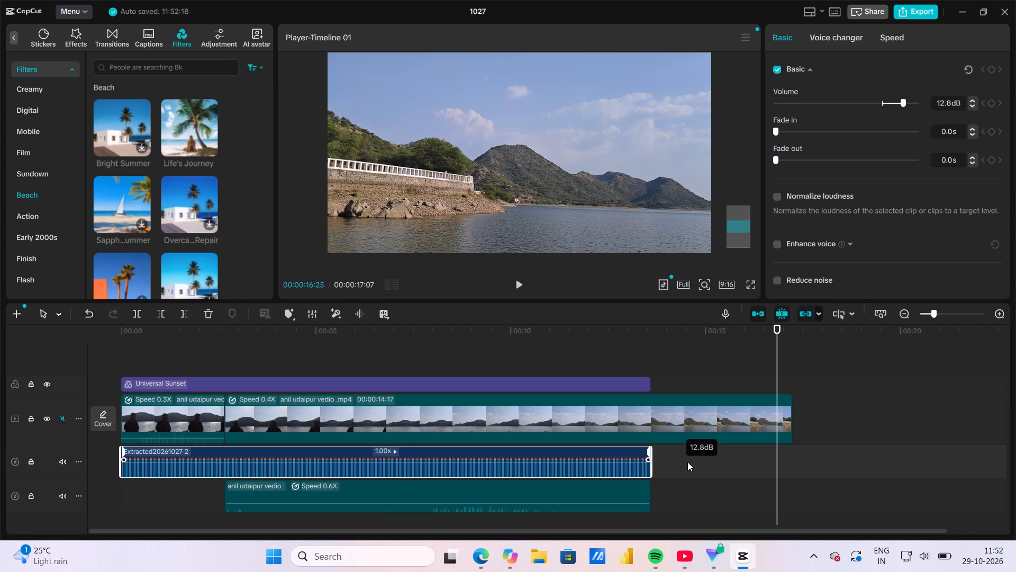
drag(687, 462, 675, 462)
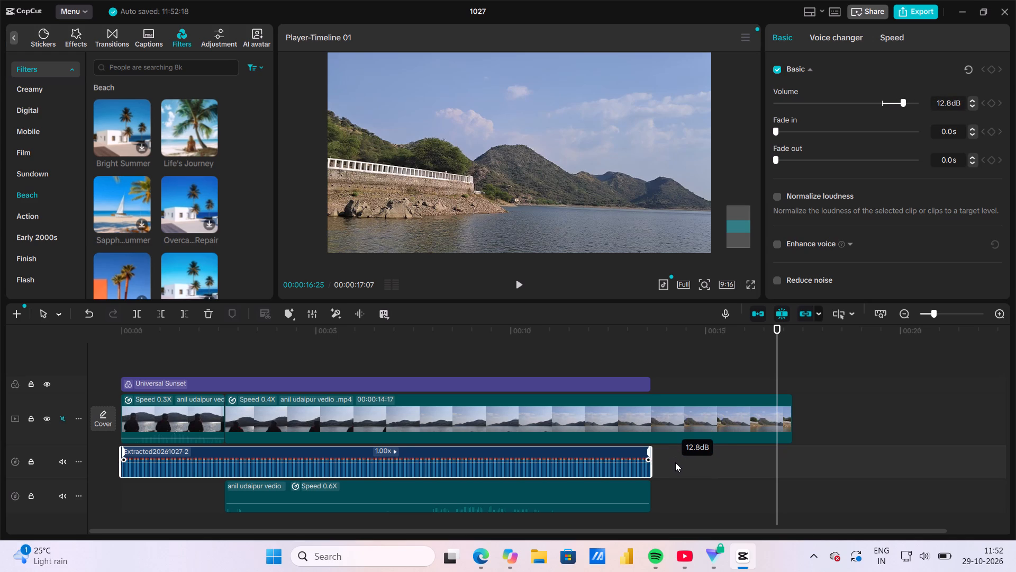
drag(675, 462, 675, 466)
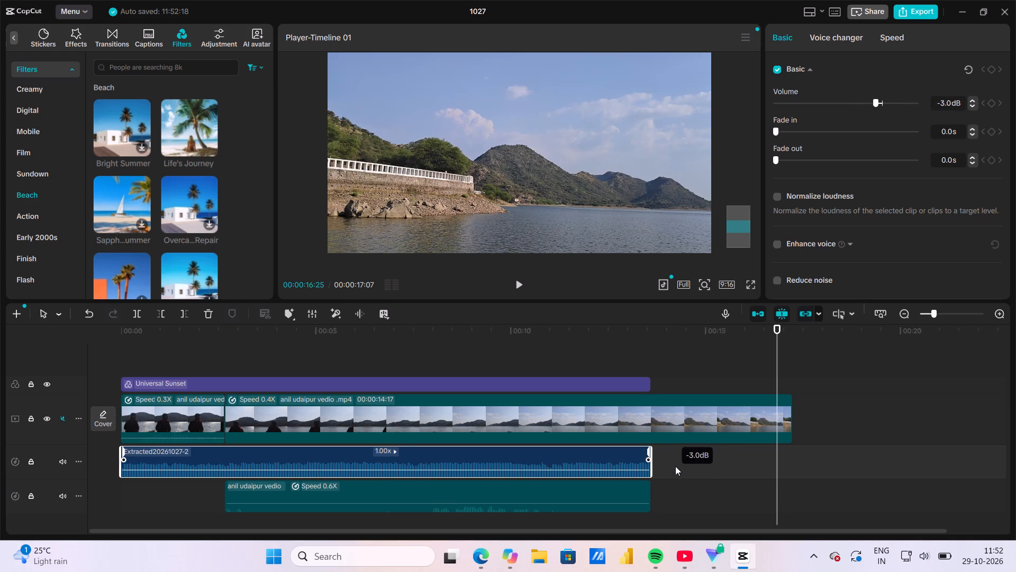
drag(675, 466, 674, 469)
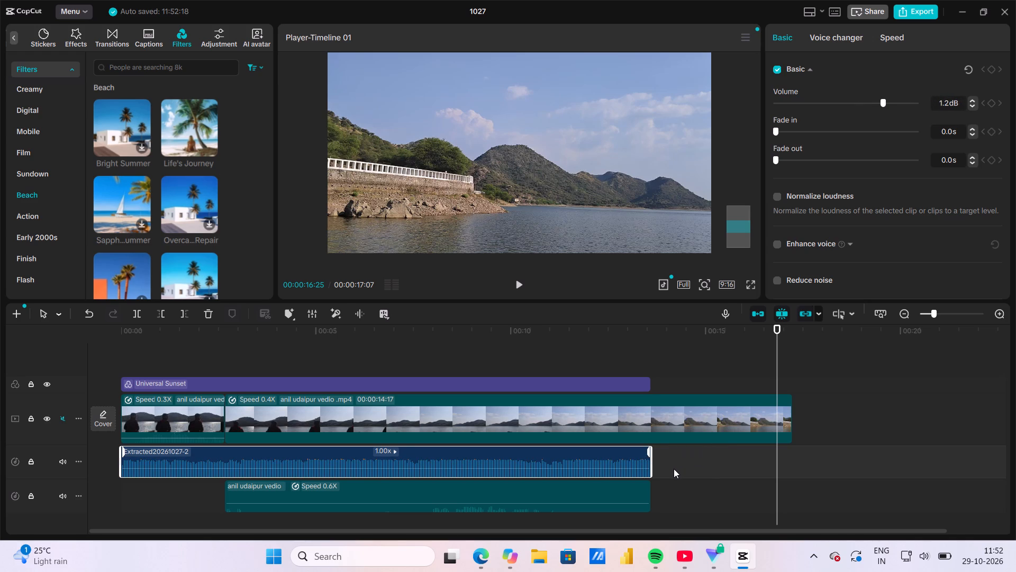
Stretch the extracted audio to the end of the video by slowing it to 0.79x speed.
drag(652, 460, 692, 462)
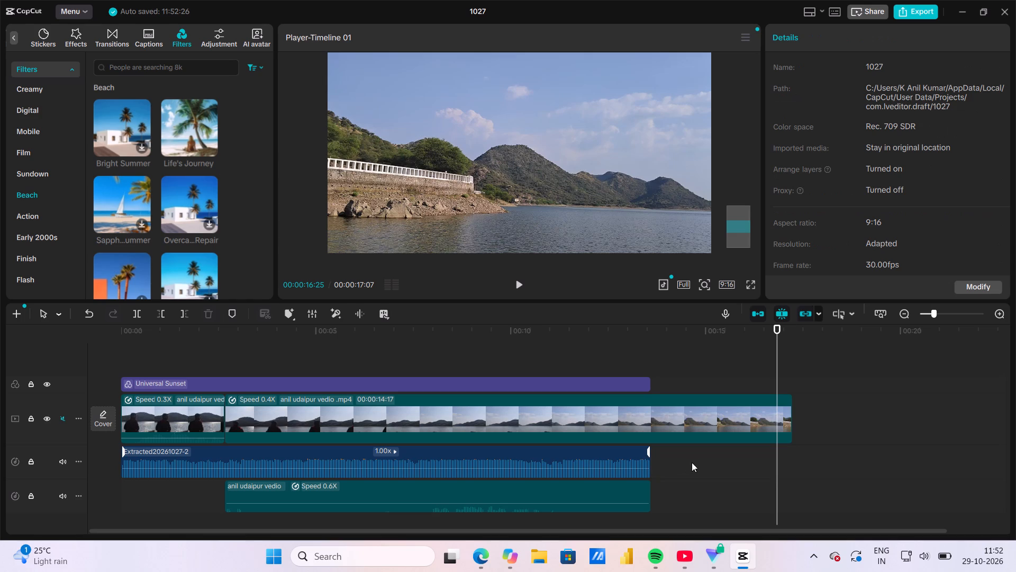
drag(692, 462, 692, 462)
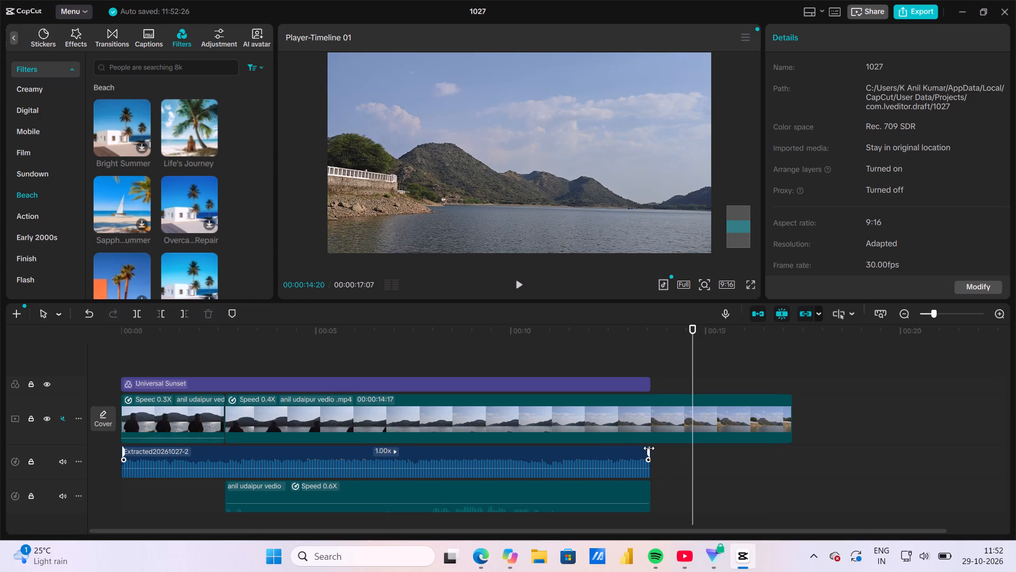
drag(649, 448, 786, 460)
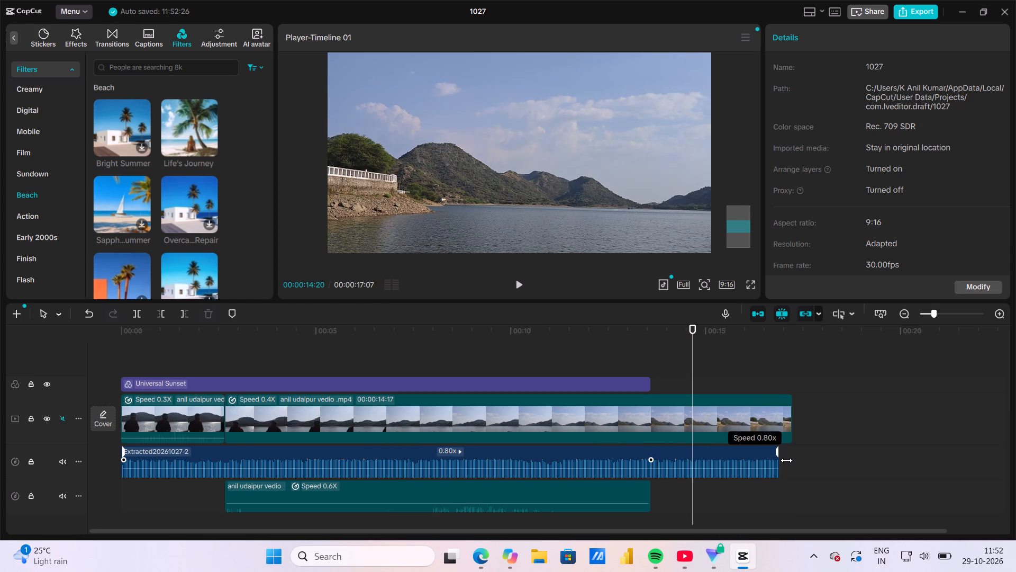
drag(786, 460, 790, 461)
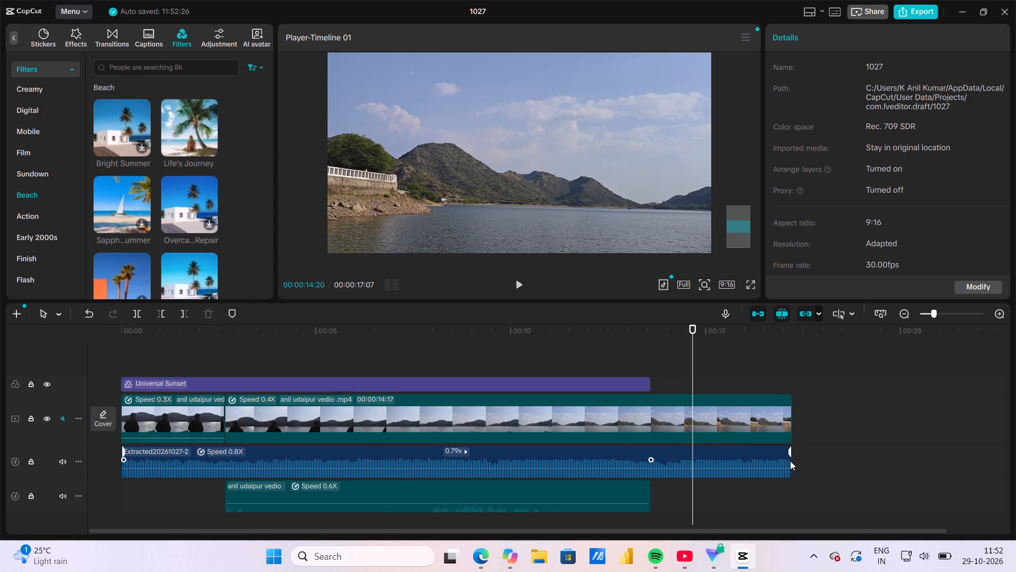
Extend the Universal Sunset filter to the end of the video at 00:00:17:07.
click(637, 379)
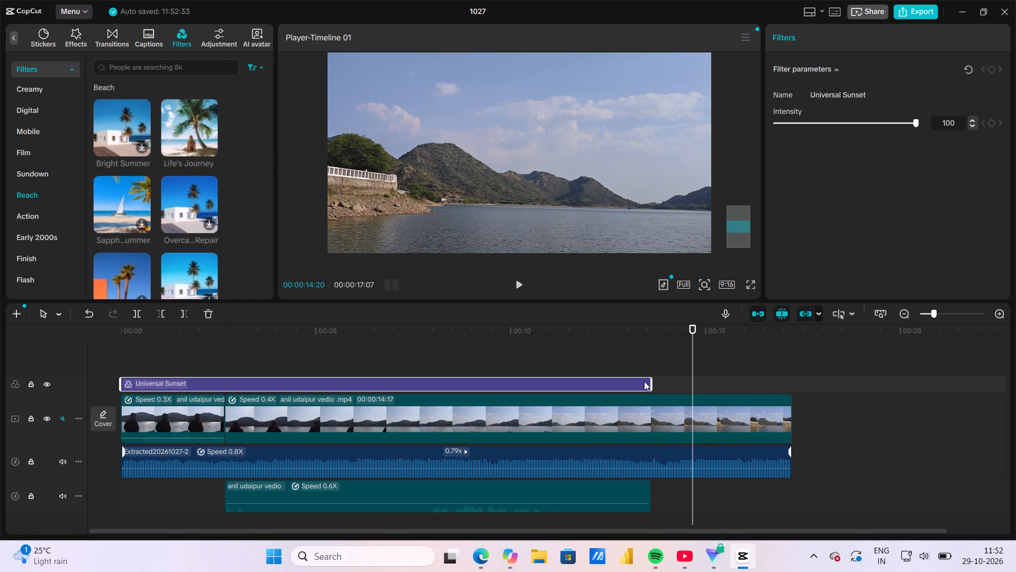
drag(653, 379, 724, 378)
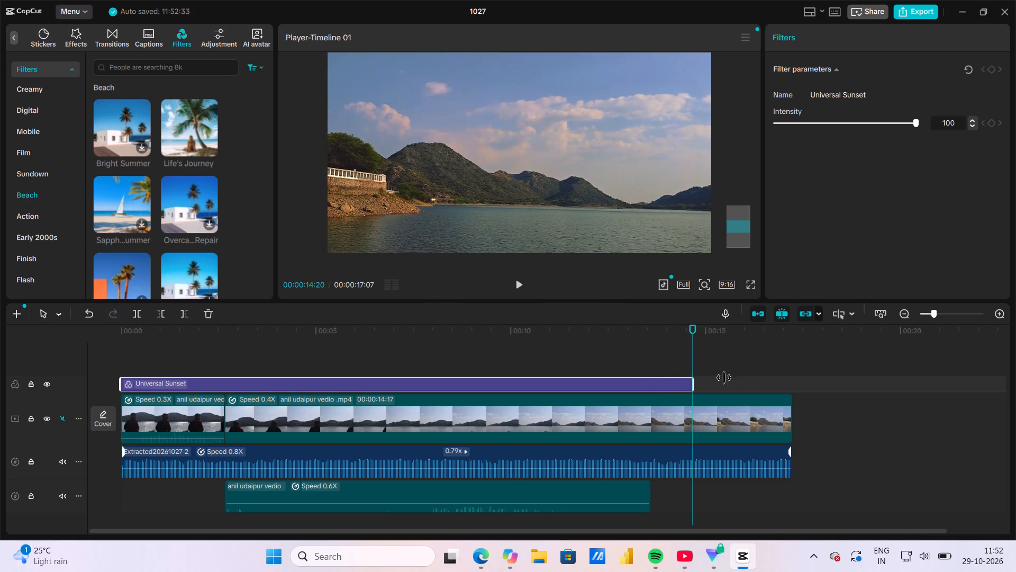
drag(724, 378, 793, 382)
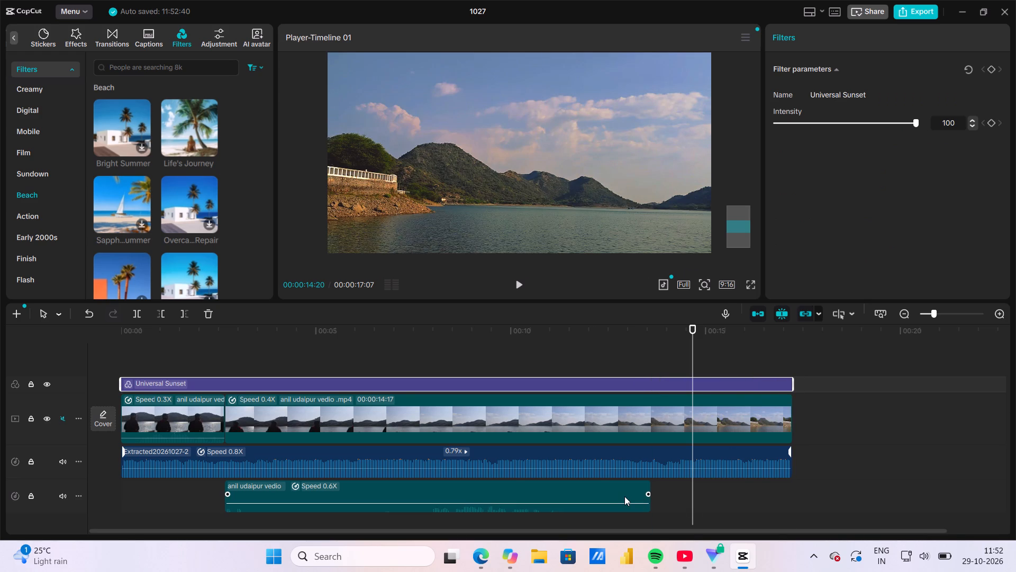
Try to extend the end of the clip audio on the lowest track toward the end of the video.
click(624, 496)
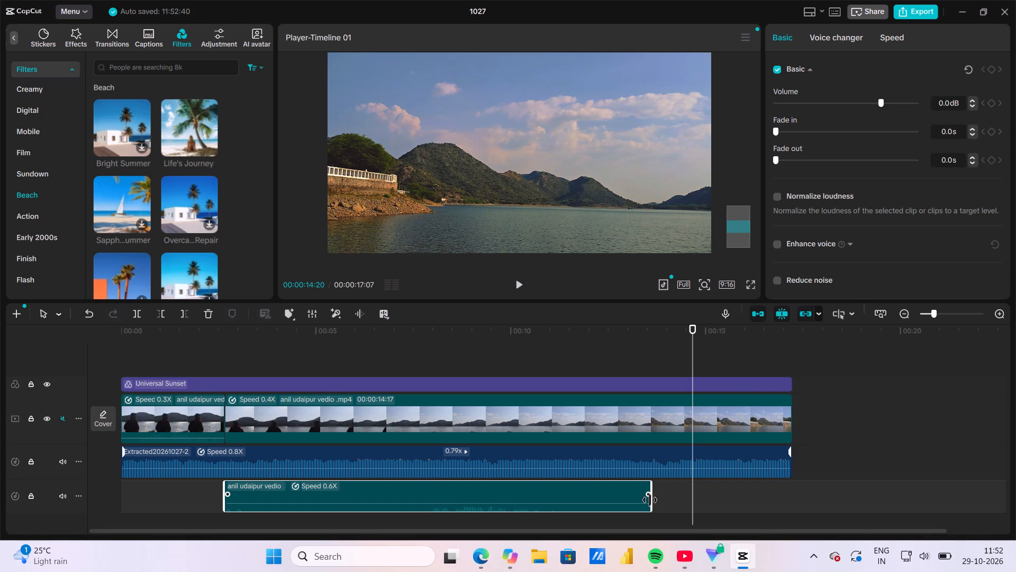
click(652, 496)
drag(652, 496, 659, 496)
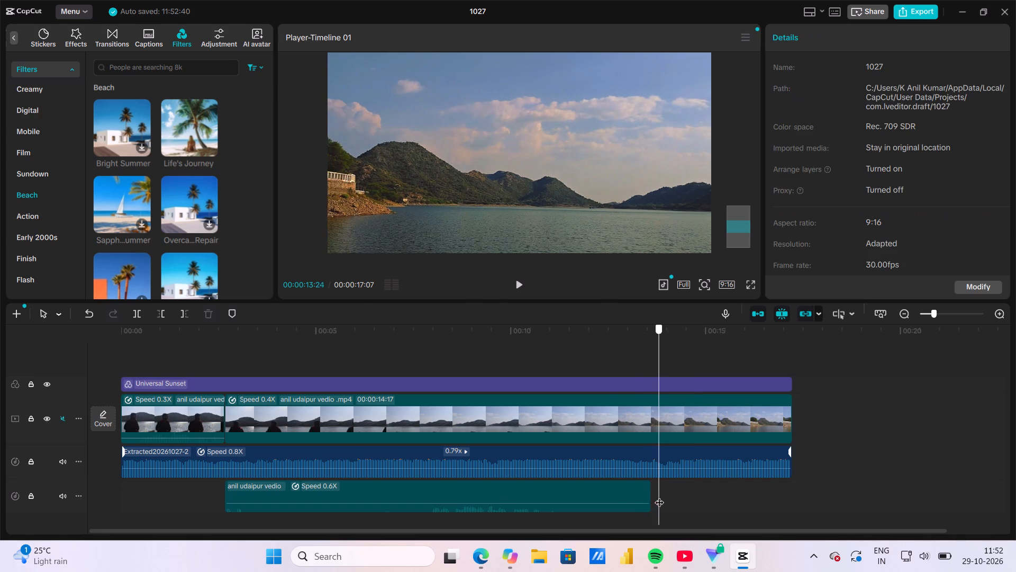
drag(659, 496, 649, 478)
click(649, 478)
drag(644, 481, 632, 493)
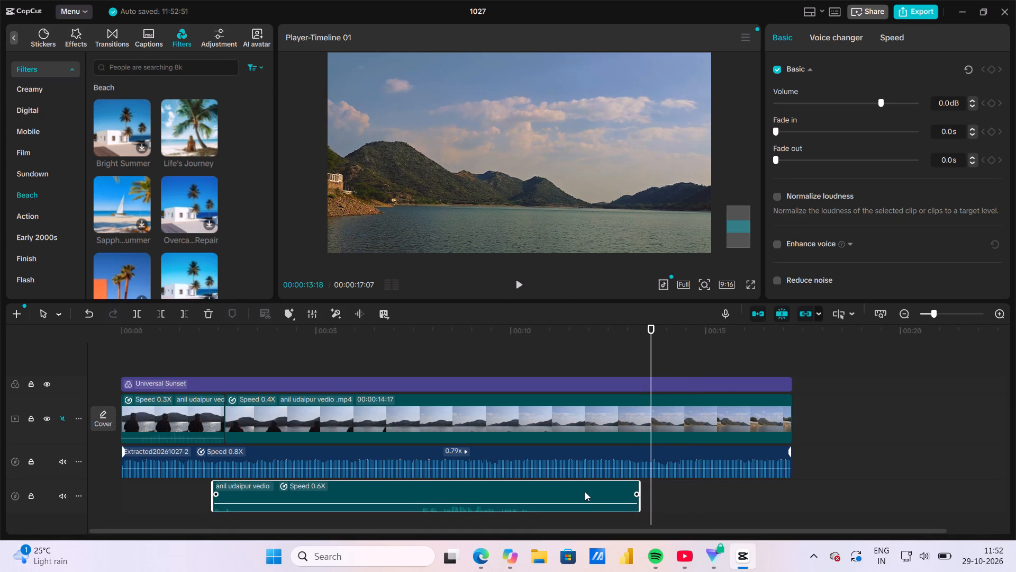
Move the clip audio on the lowest track later so that it ends near the end of the video.
click(585, 491)
drag(585, 491, 737, 496)
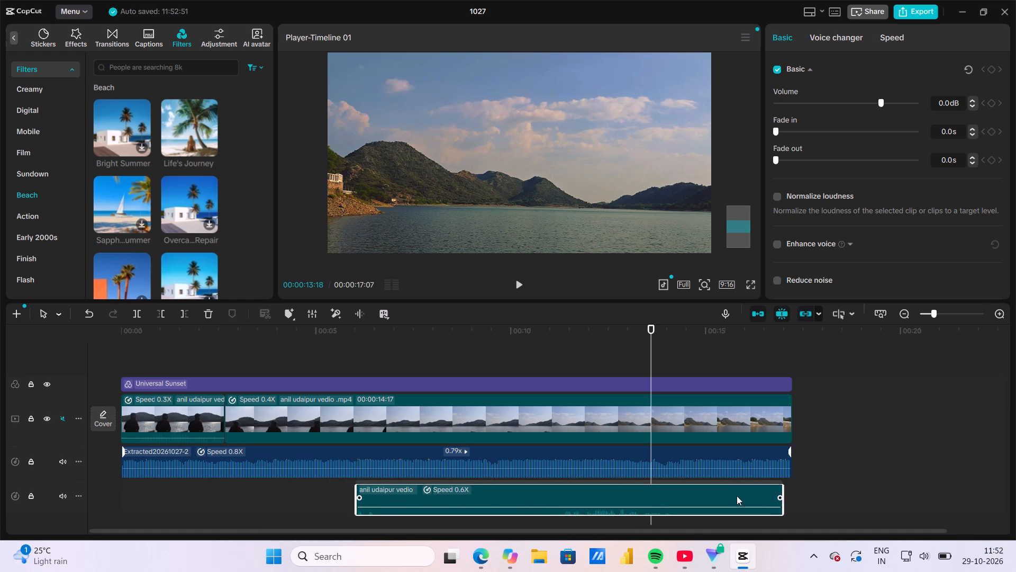
drag(737, 496, 734, 492)
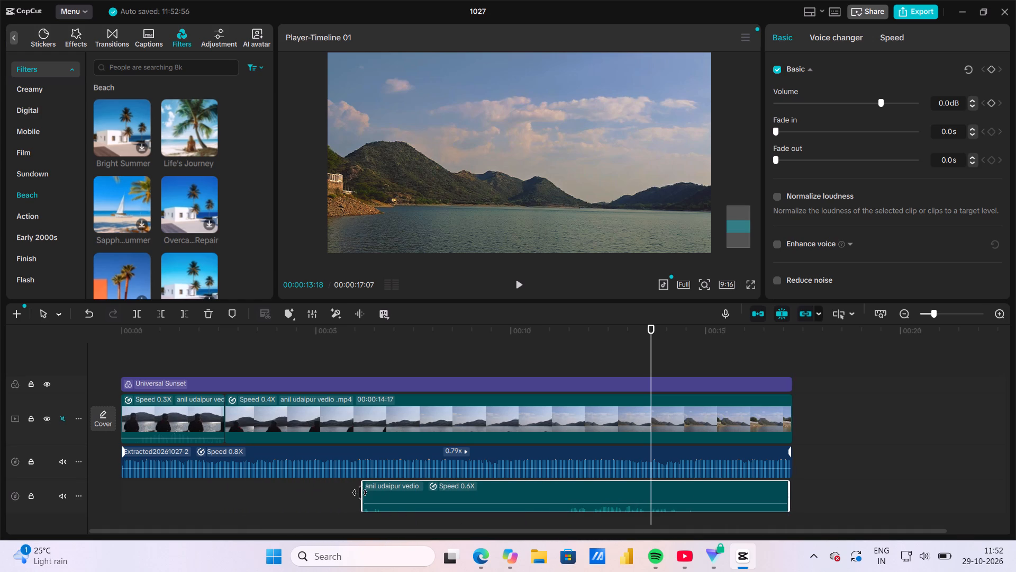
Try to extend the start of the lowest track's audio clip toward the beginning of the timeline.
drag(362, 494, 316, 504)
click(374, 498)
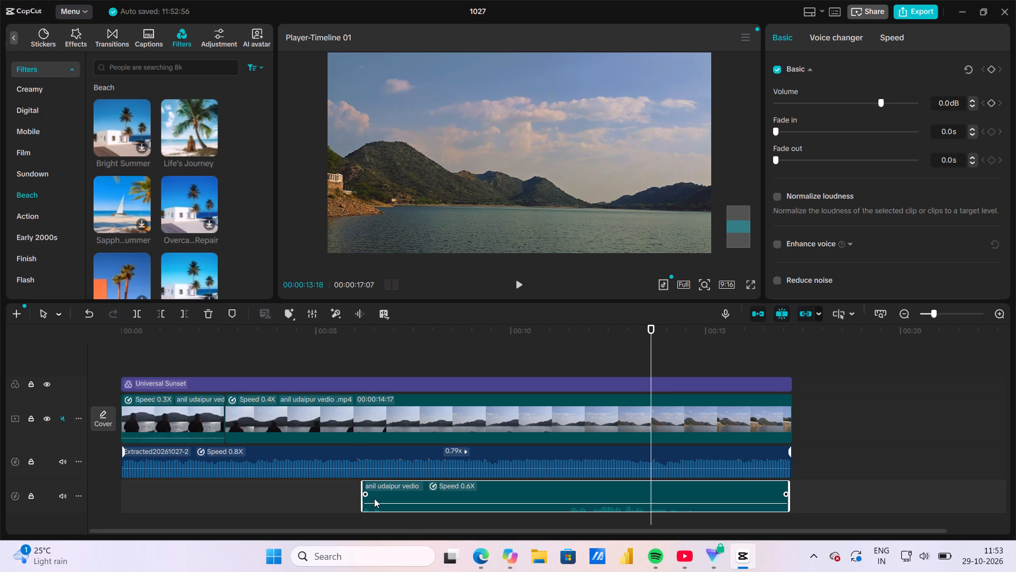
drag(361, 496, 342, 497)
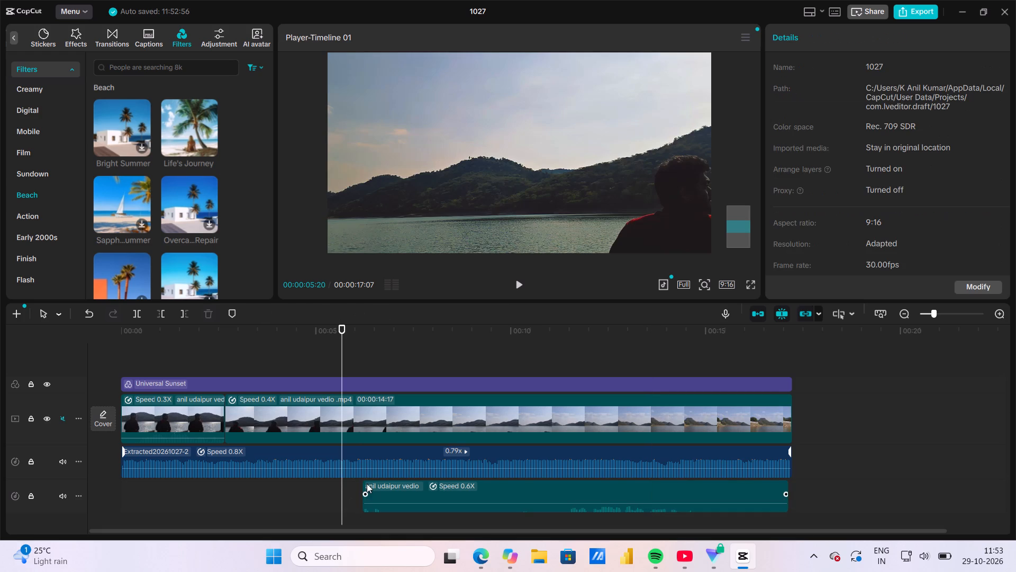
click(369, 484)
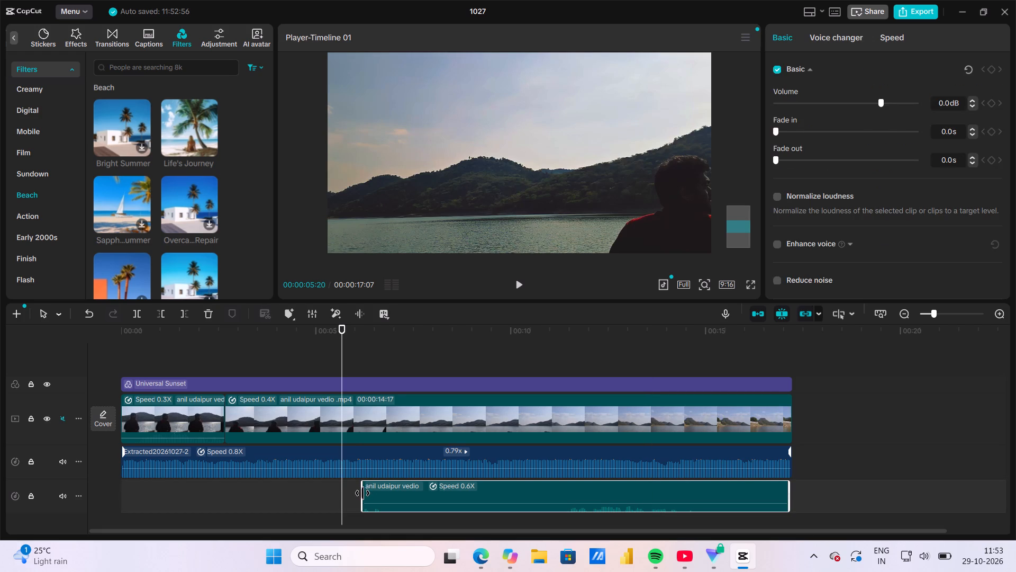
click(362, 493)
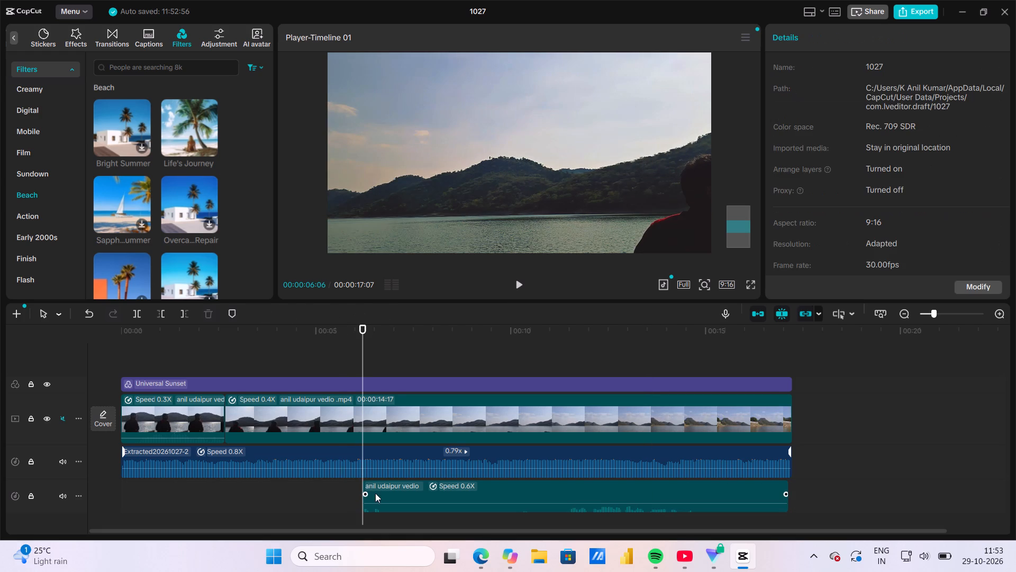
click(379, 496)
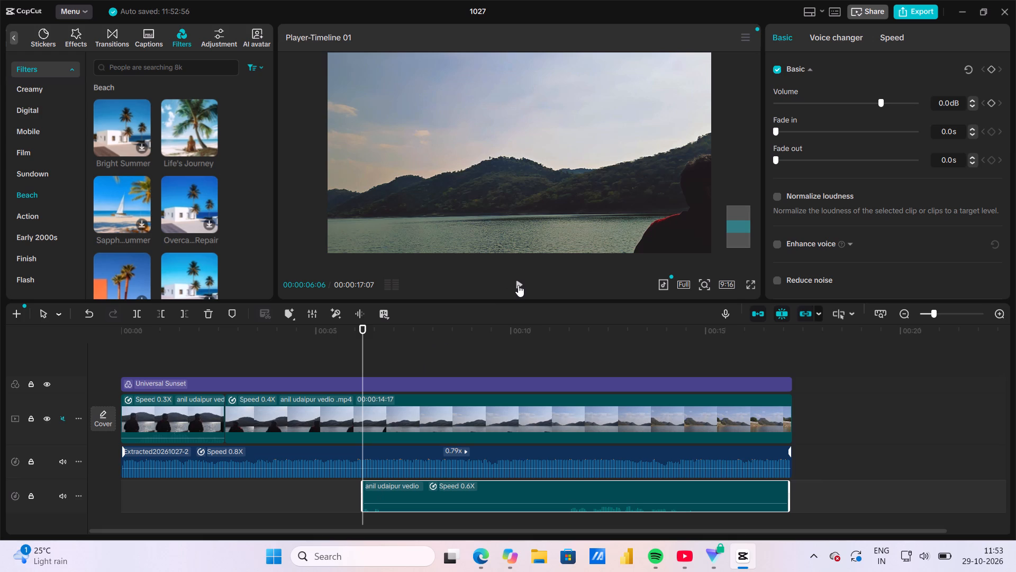
Play the edit from near the beginning, and delete the clip audio on the lowest track.
click(518, 284)
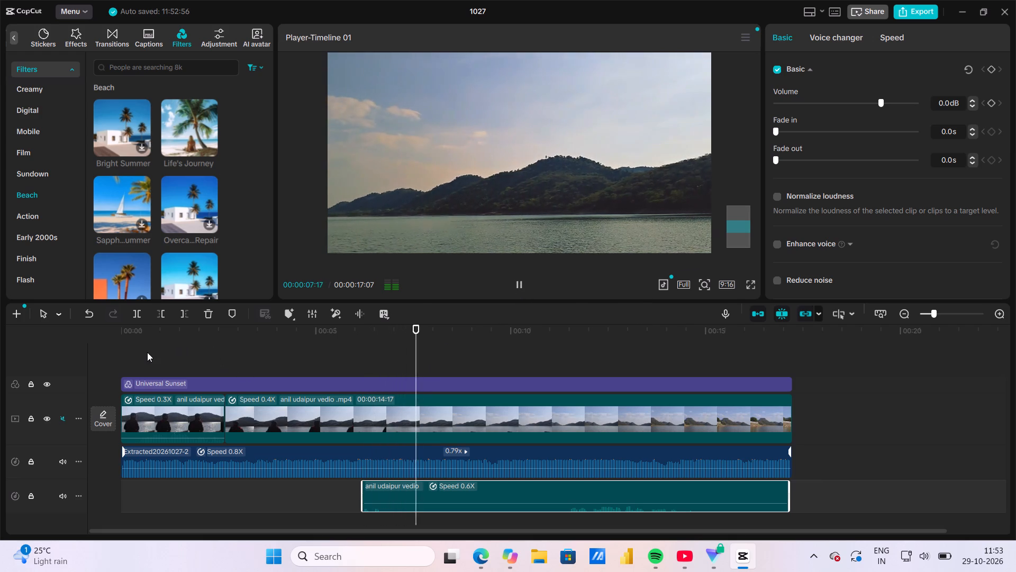
click(147, 352)
click(129, 350)
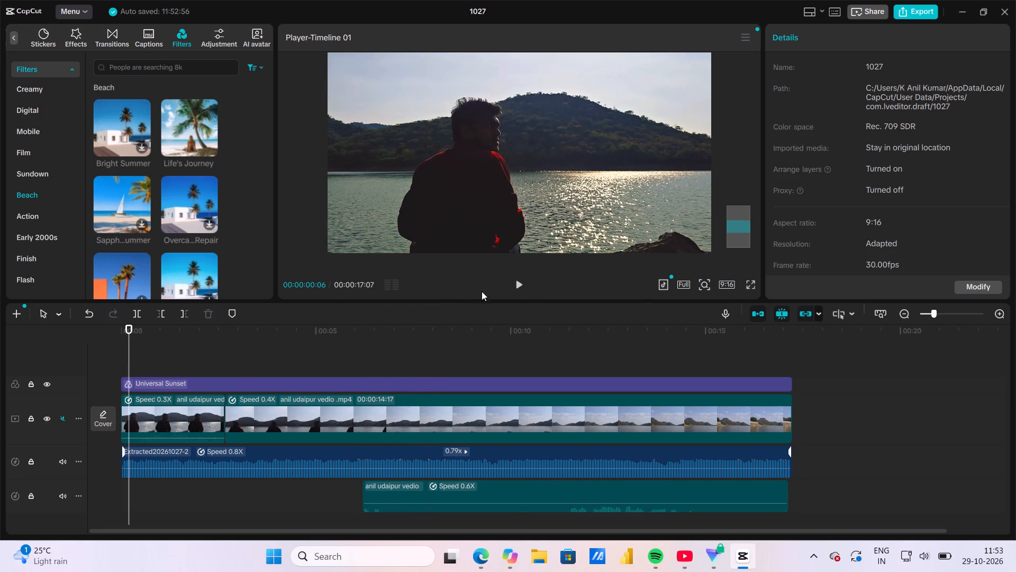
click(519, 287)
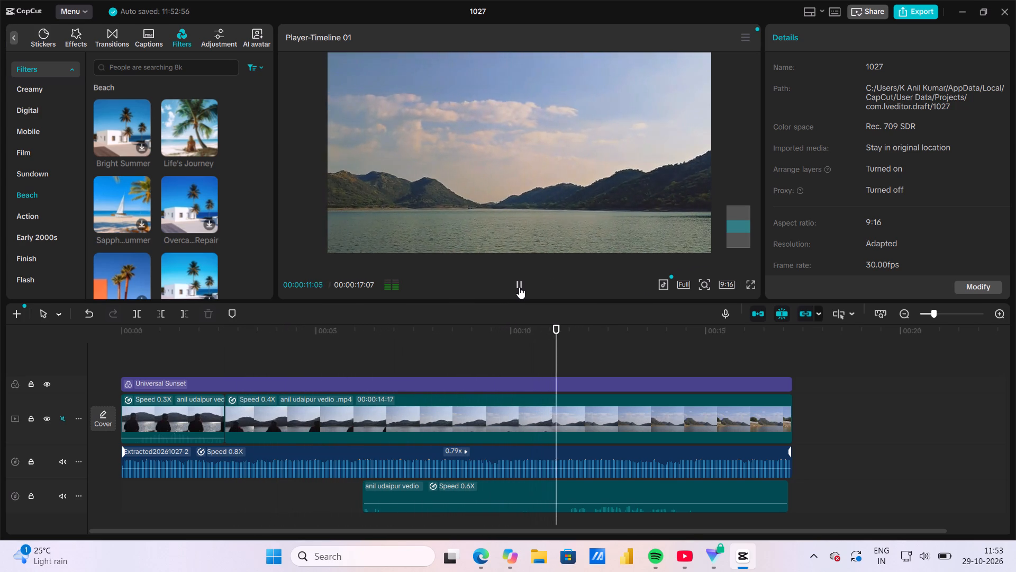
click(598, 500)
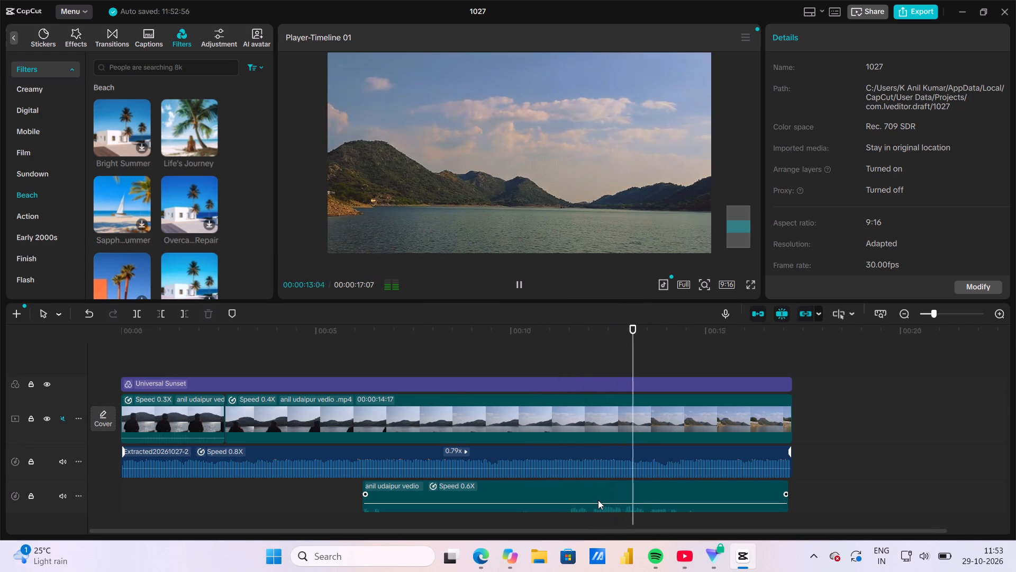
key(Delete)
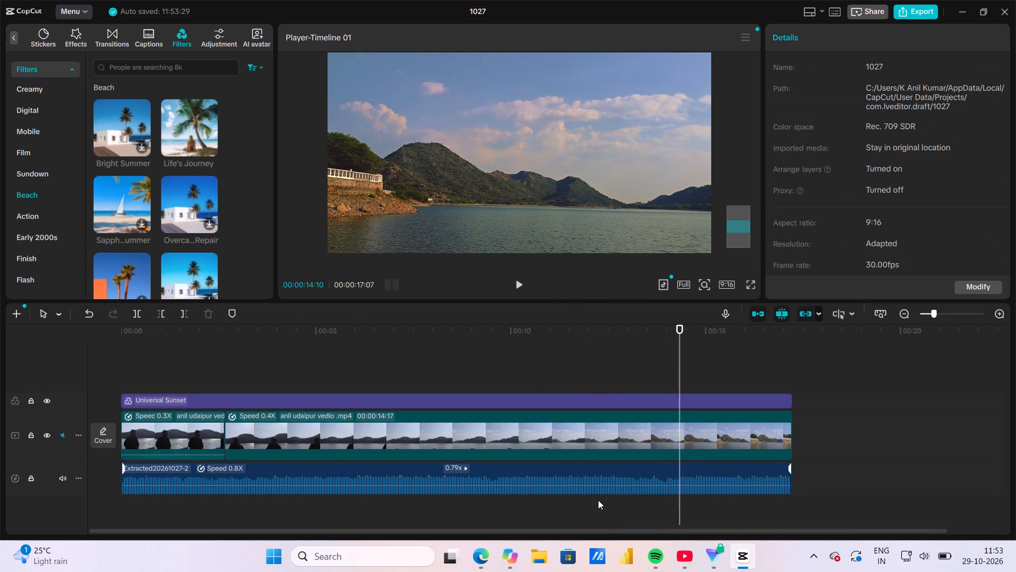
Replay the video from the start and set the extracted audio's speed to 1.00x.
click(520, 292)
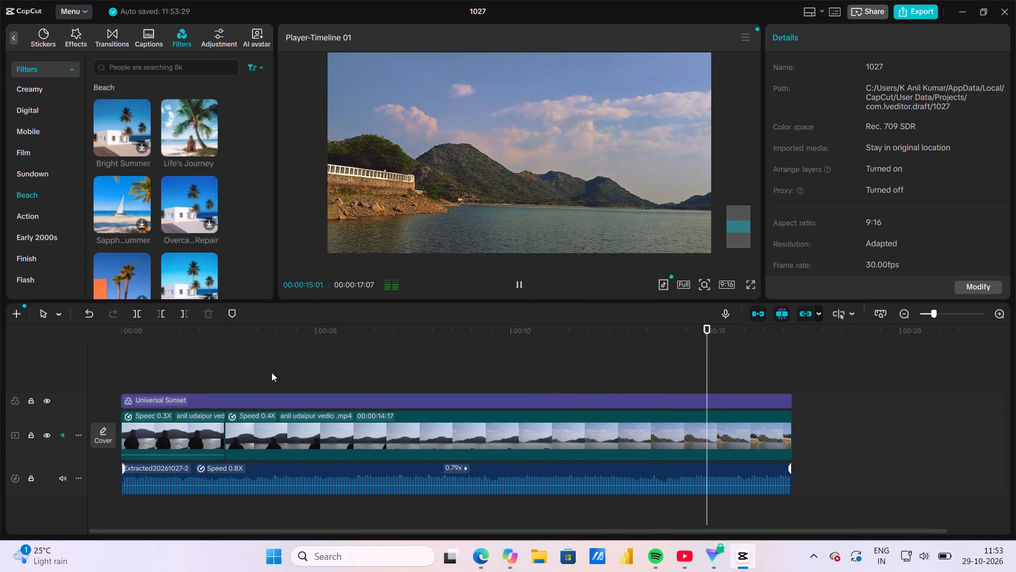
click(140, 357)
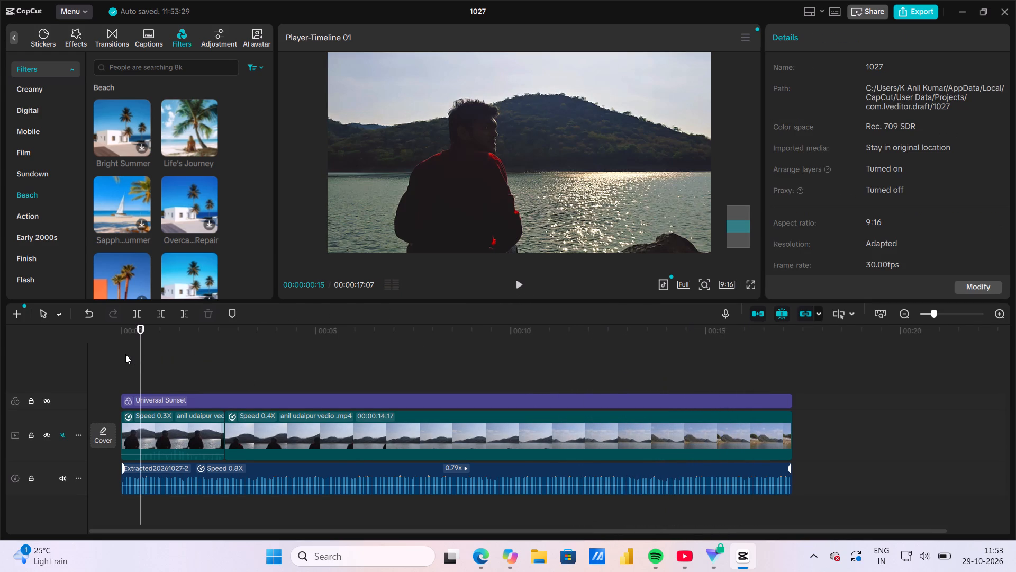
click(126, 351)
click(125, 354)
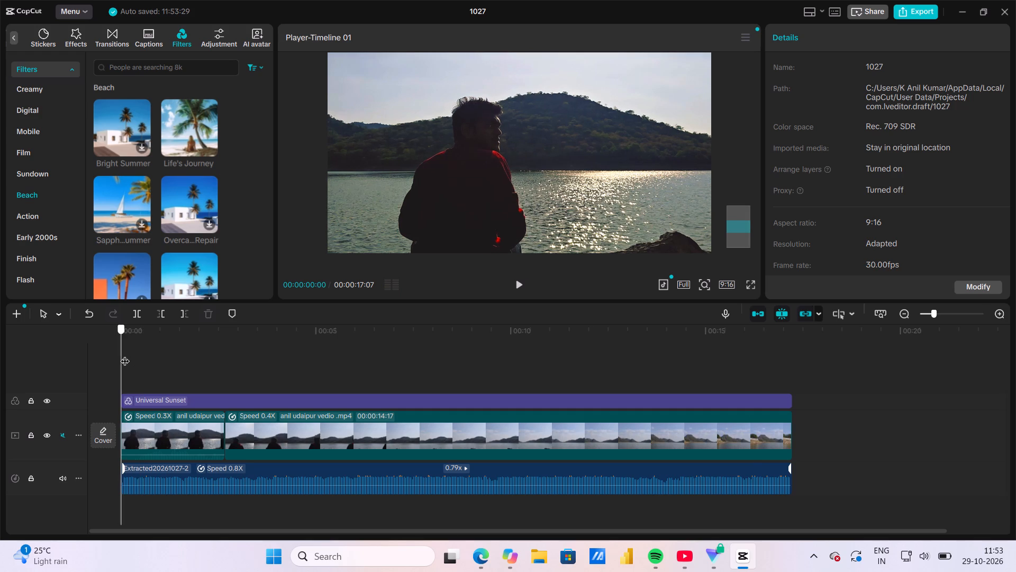
click(514, 287)
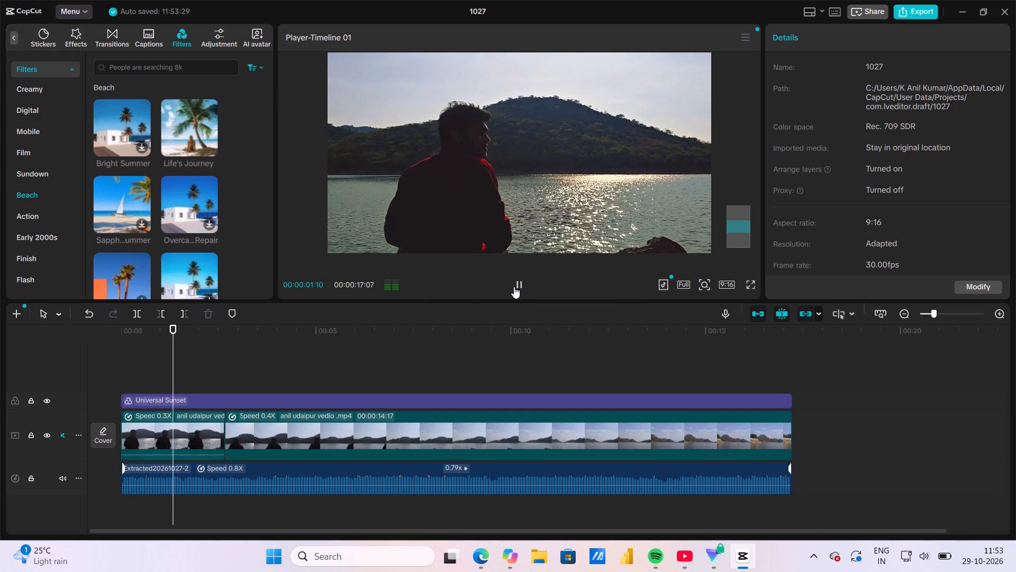
click(410, 490)
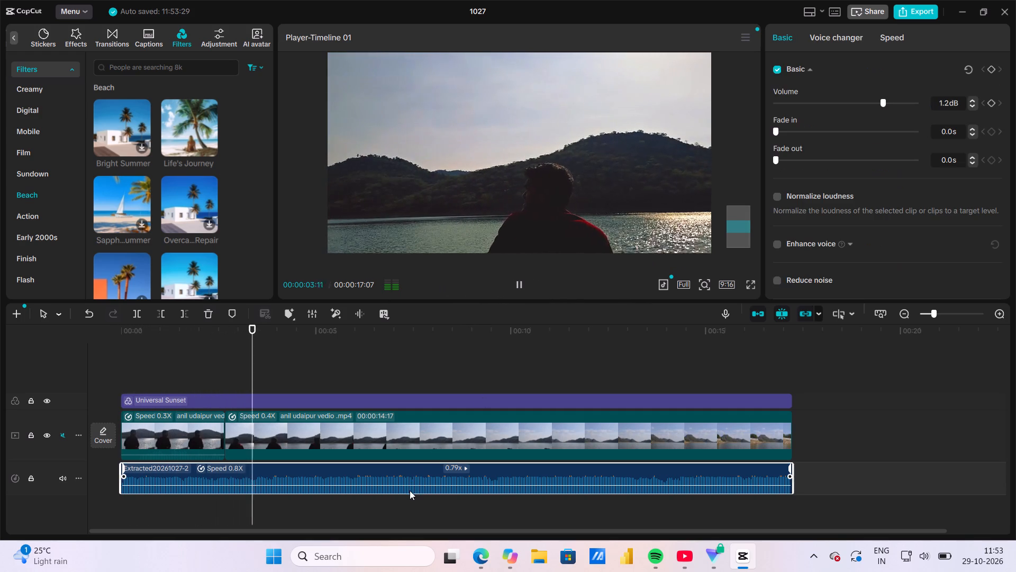
click(890, 31)
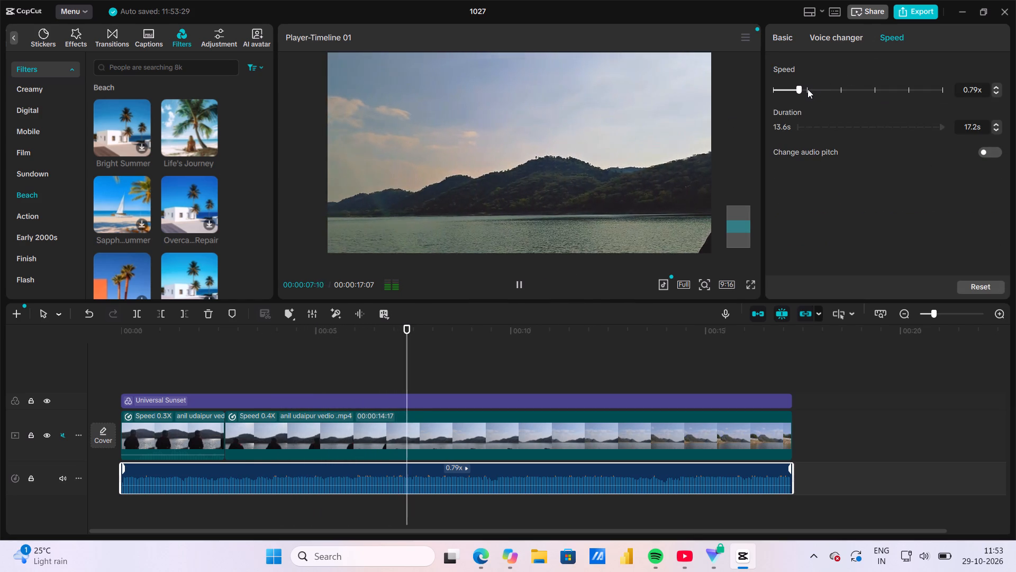
click(805, 87)
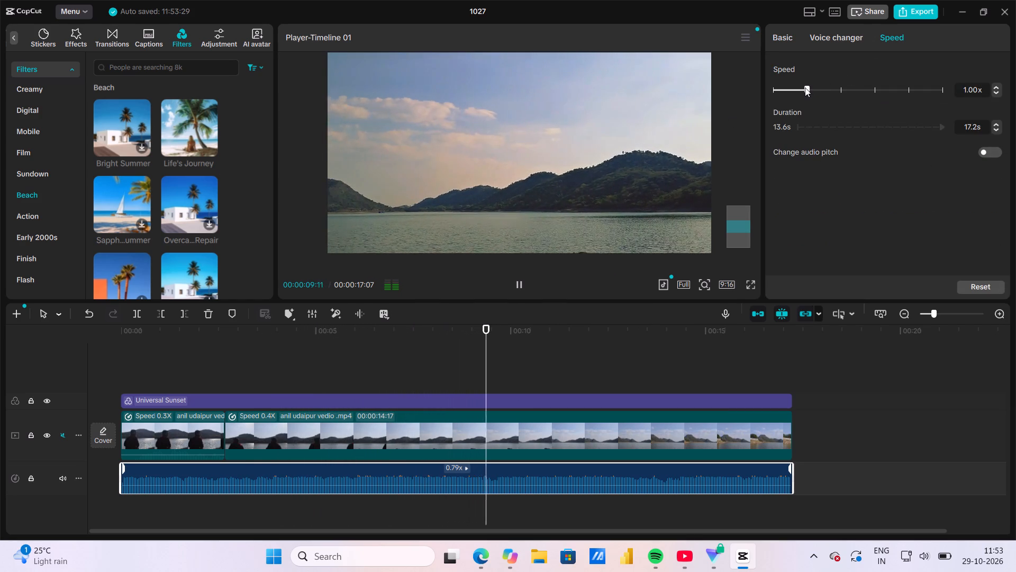
Preview the edit with the new audio speed and raise the second video clip's speed to 0.57x.
click(881, 378)
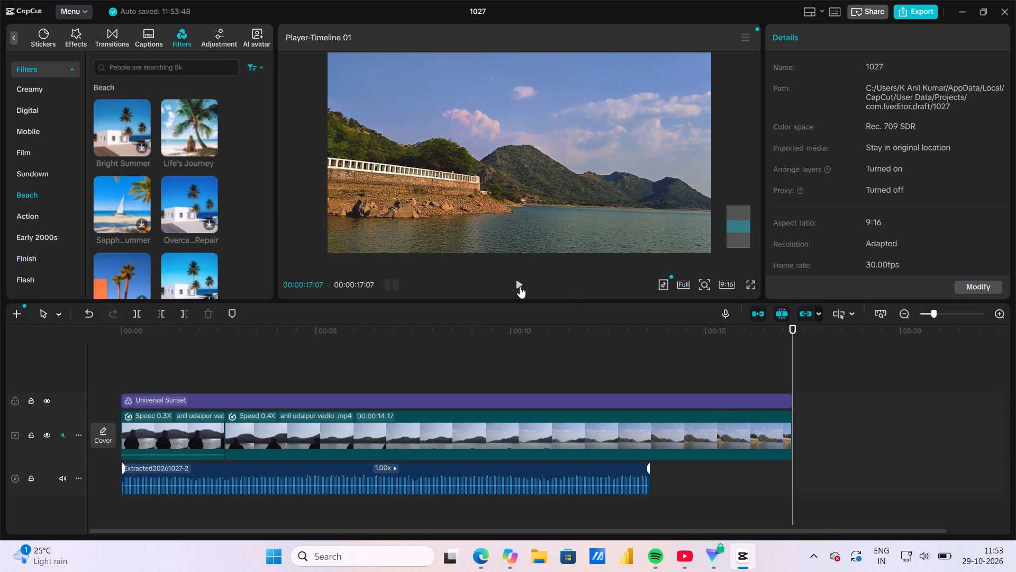
click(520, 287)
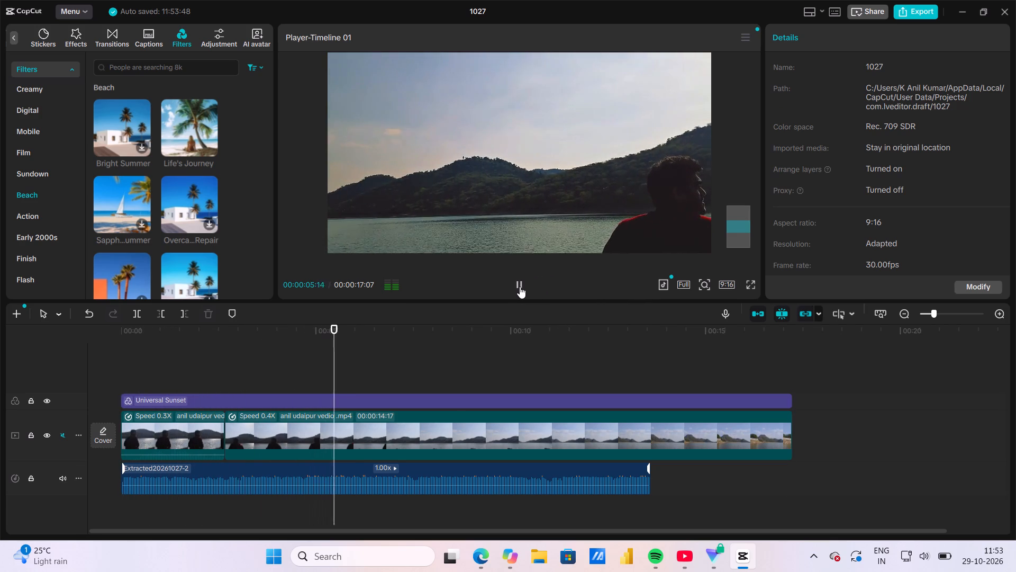
click(629, 435)
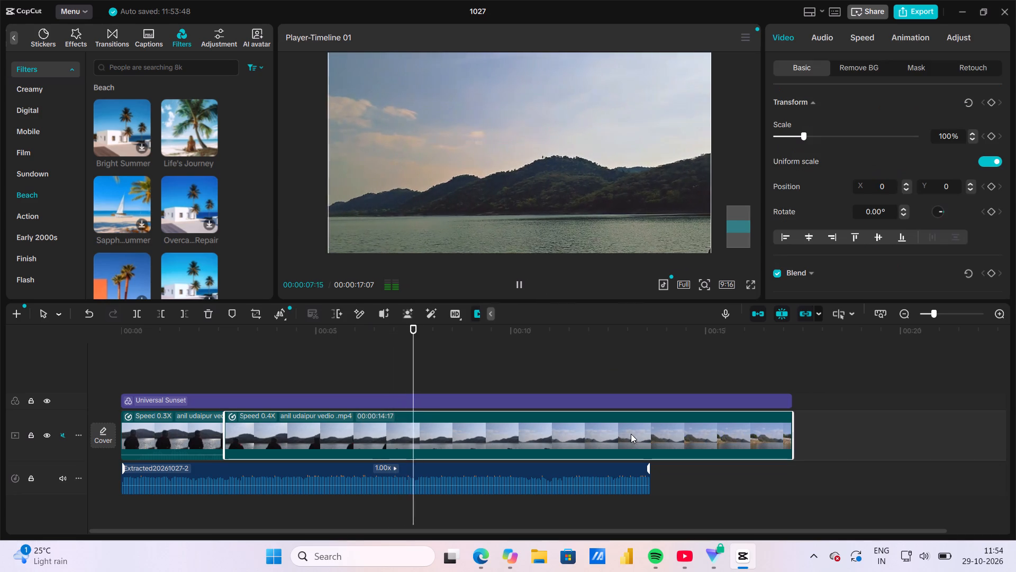
click(855, 40)
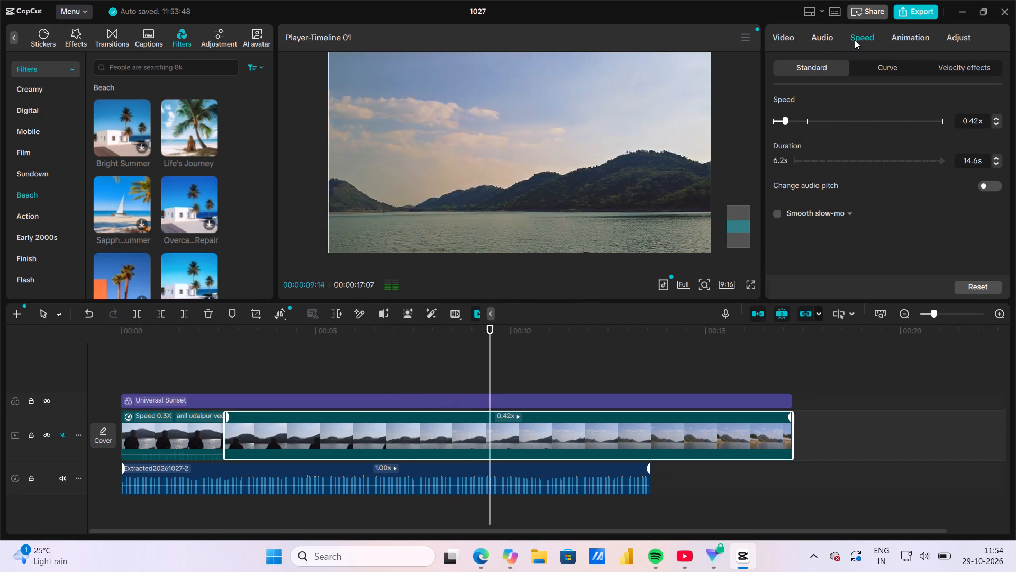
click(790, 120)
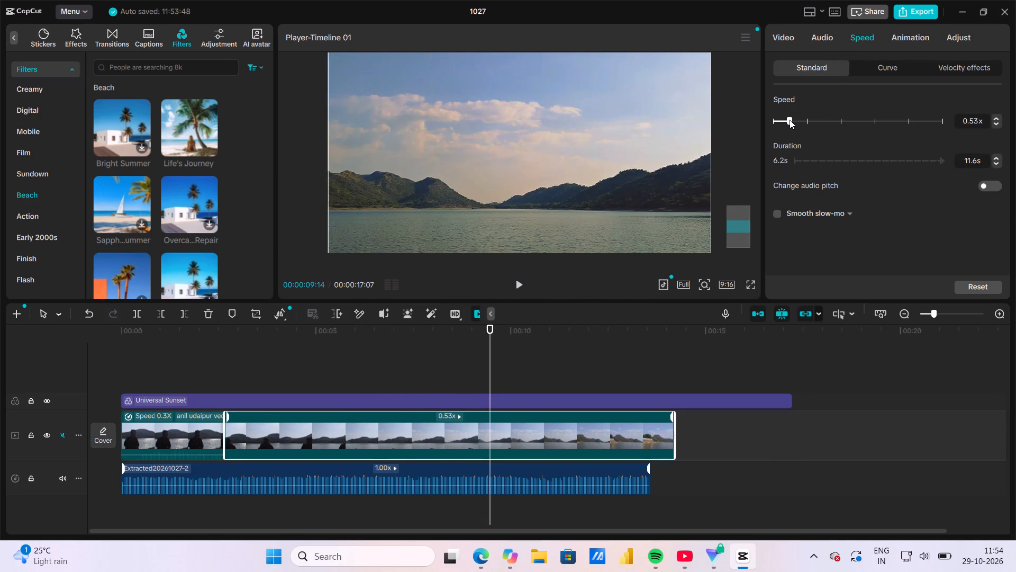
click(791, 120)
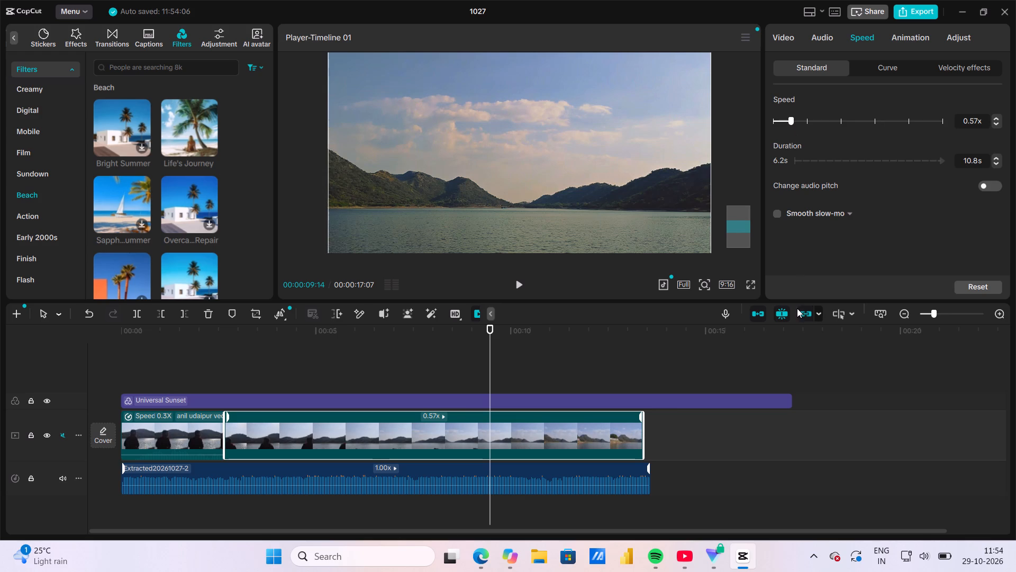
click(645, 436)
Shorten the Universal Sunset filter so that it ends with the second video clip.
click(696, 391)
click(781, 393)
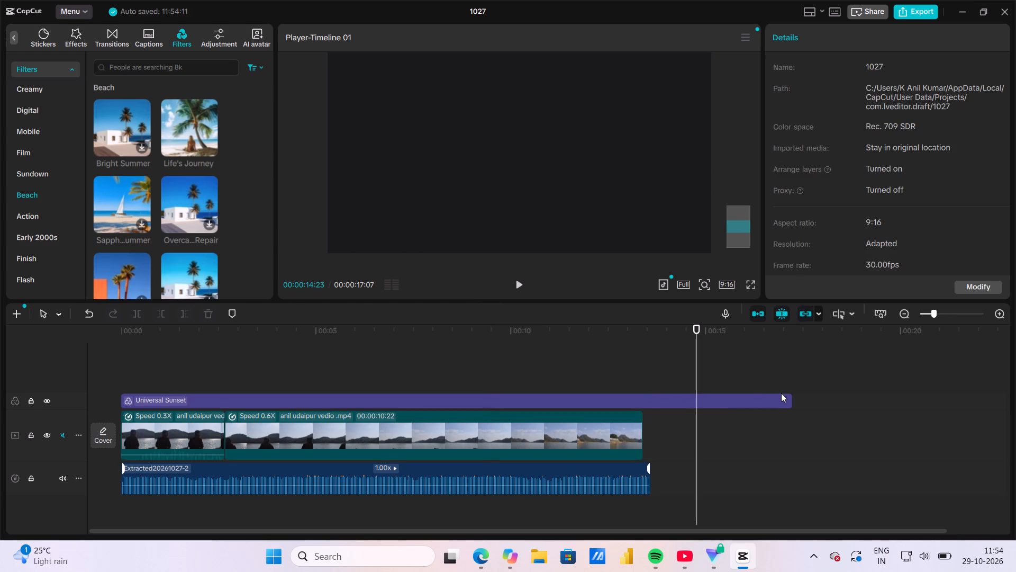
click(782, 403)
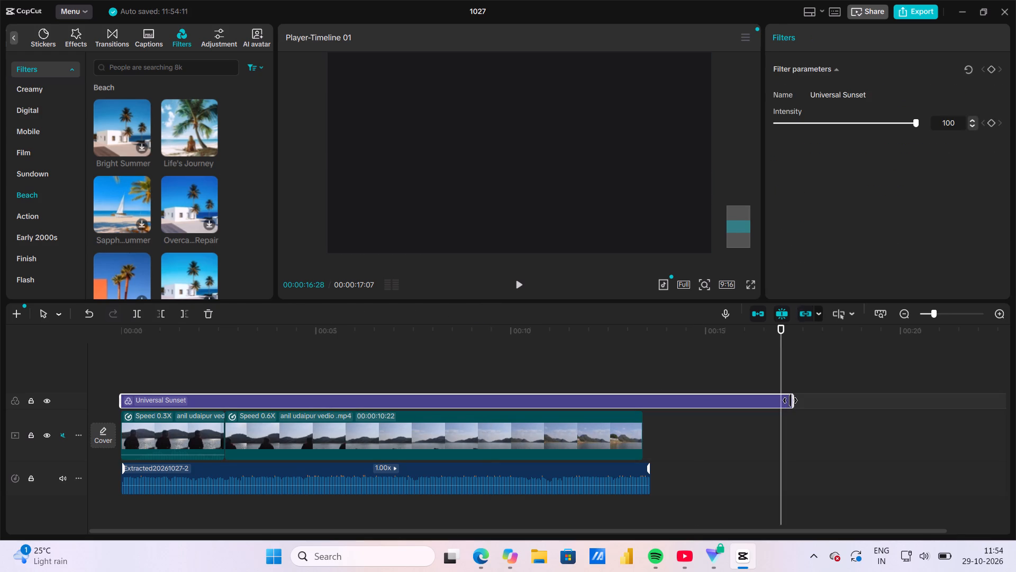
drag(793, 400, 645, 408)
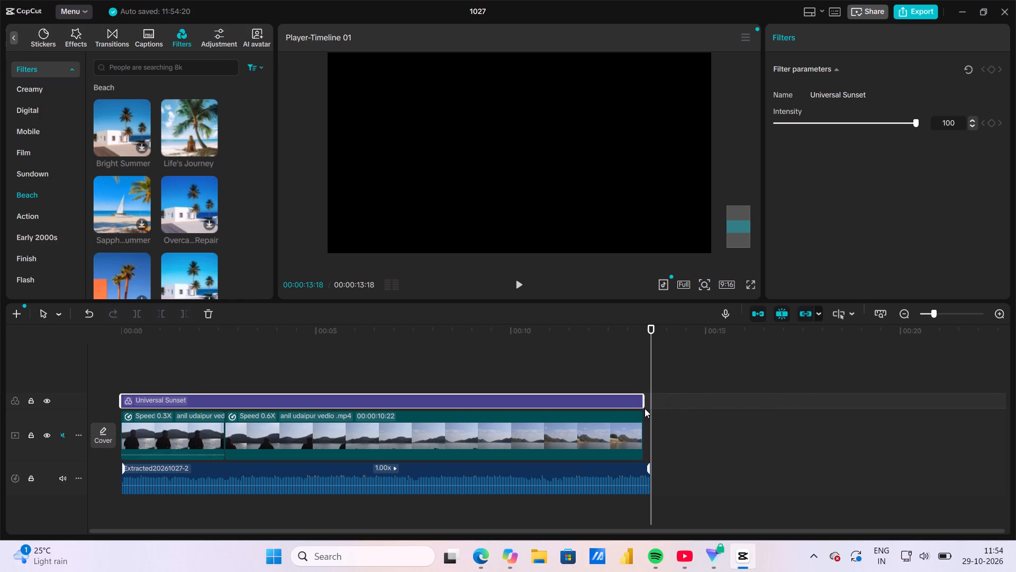
Play back the shortened edit, including its closing seconds, to check the picture against the extracted audio.
click(614, 374)
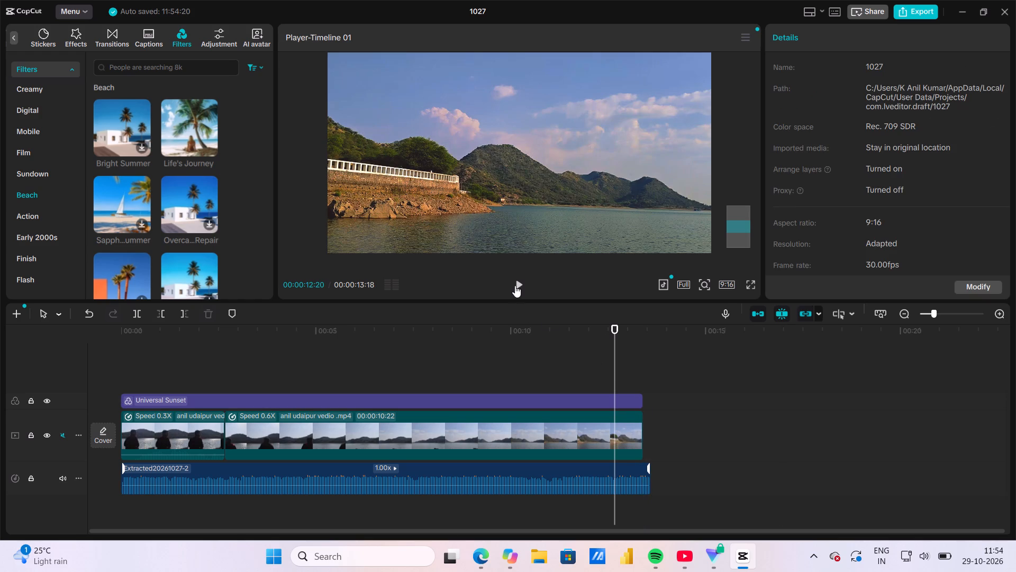
click(516, 285)
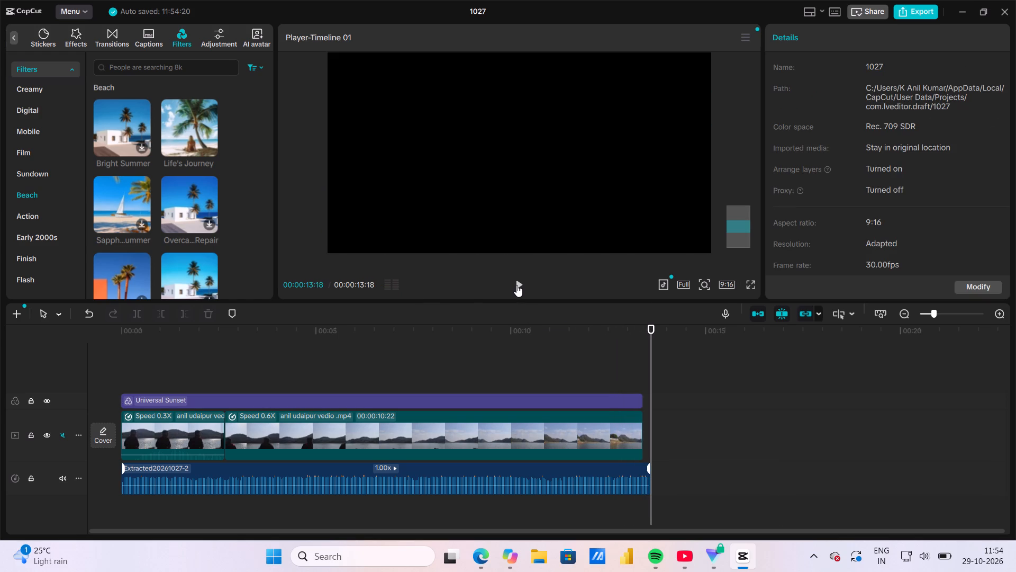
click(516, 285)
click(630, 473)
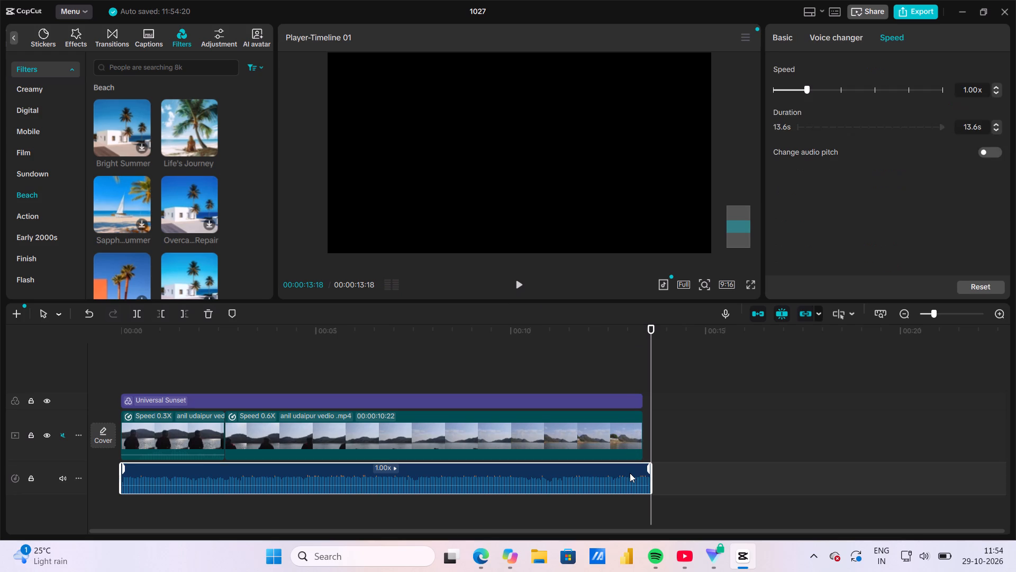
click(521, 283)
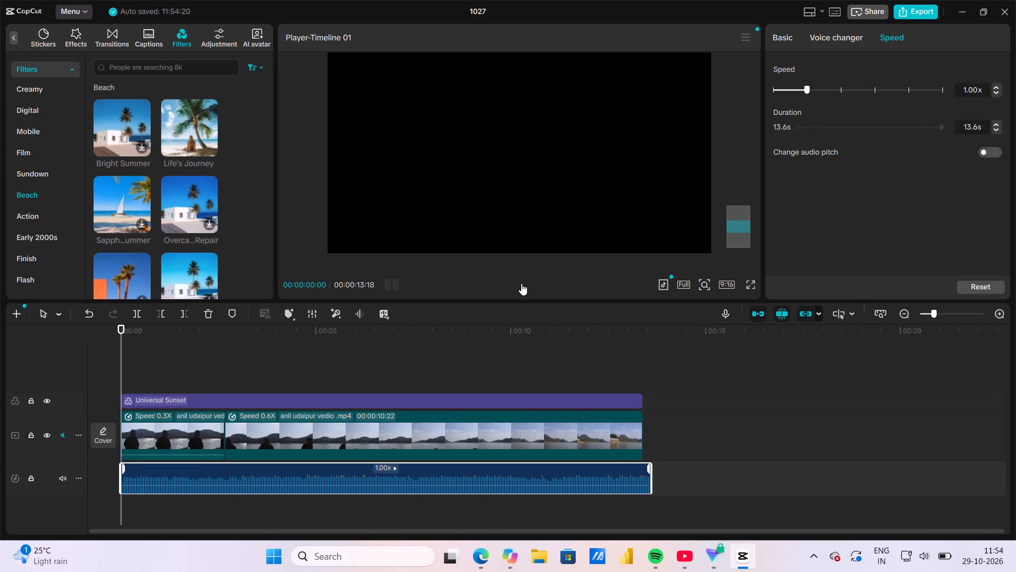
click(553, 355)
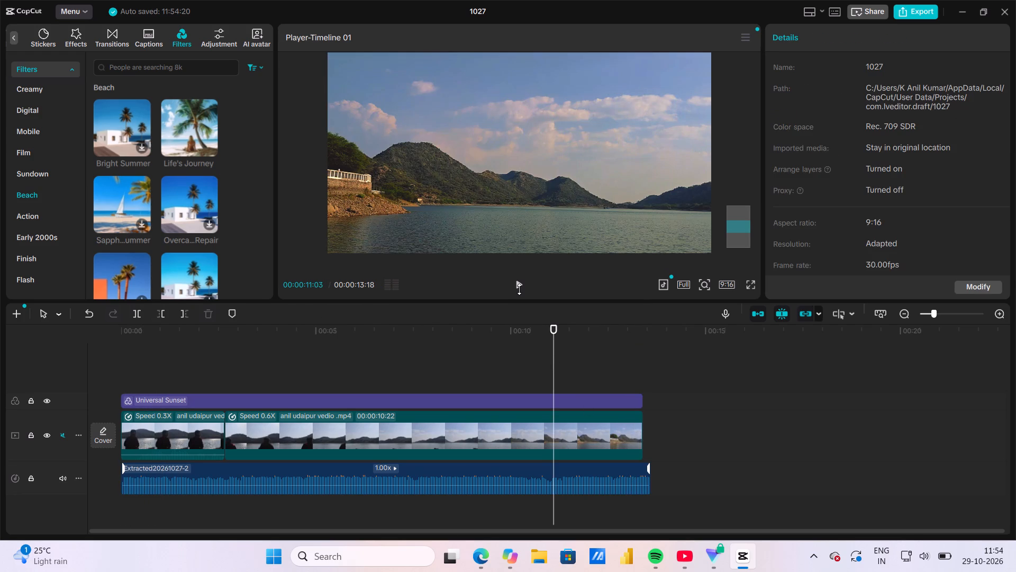
click(519, 289)
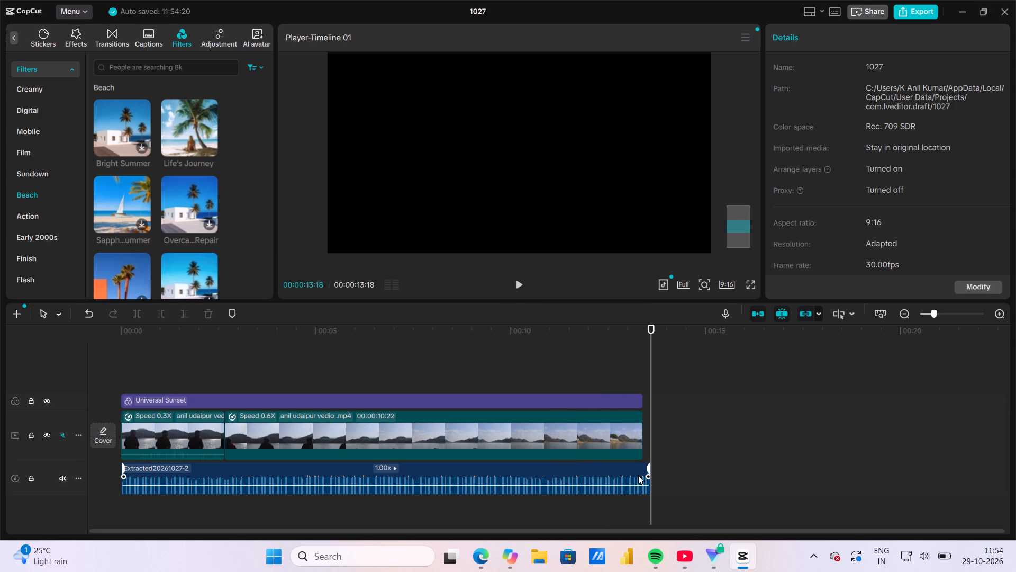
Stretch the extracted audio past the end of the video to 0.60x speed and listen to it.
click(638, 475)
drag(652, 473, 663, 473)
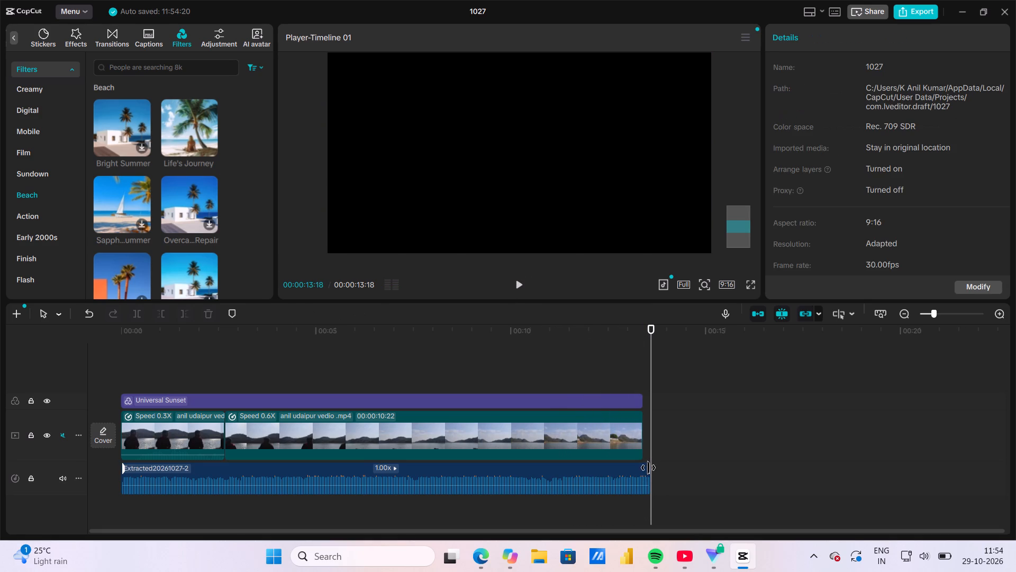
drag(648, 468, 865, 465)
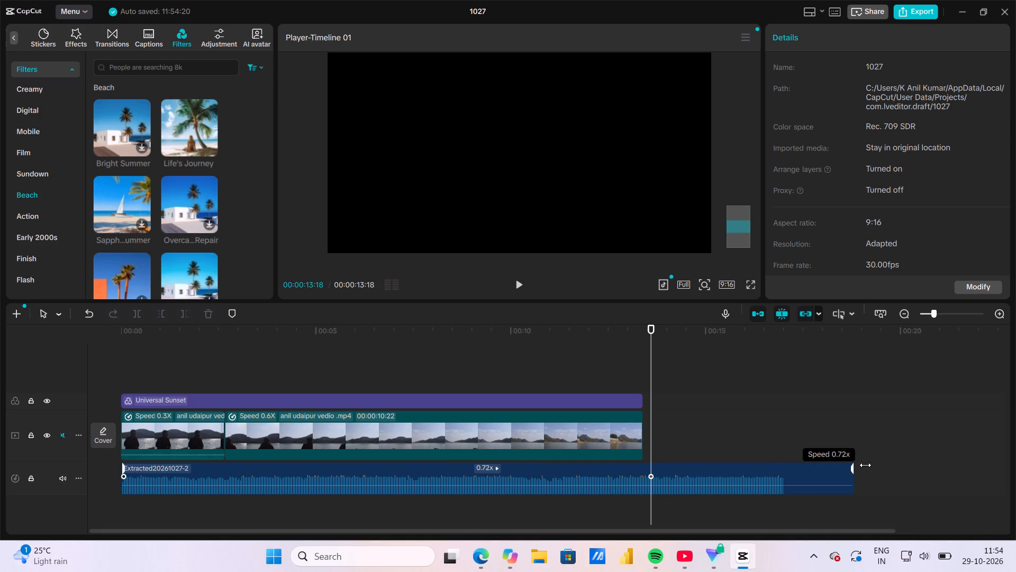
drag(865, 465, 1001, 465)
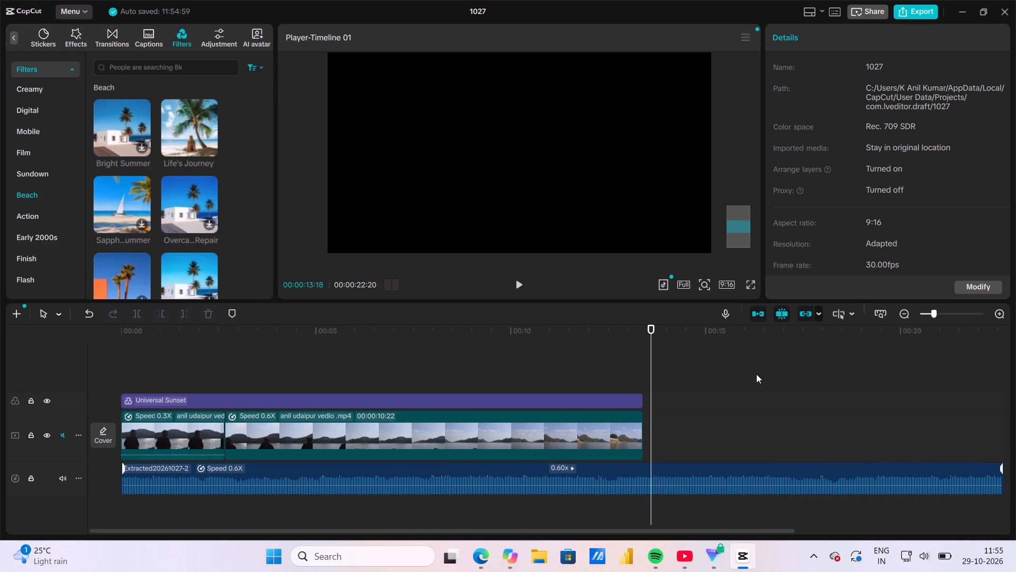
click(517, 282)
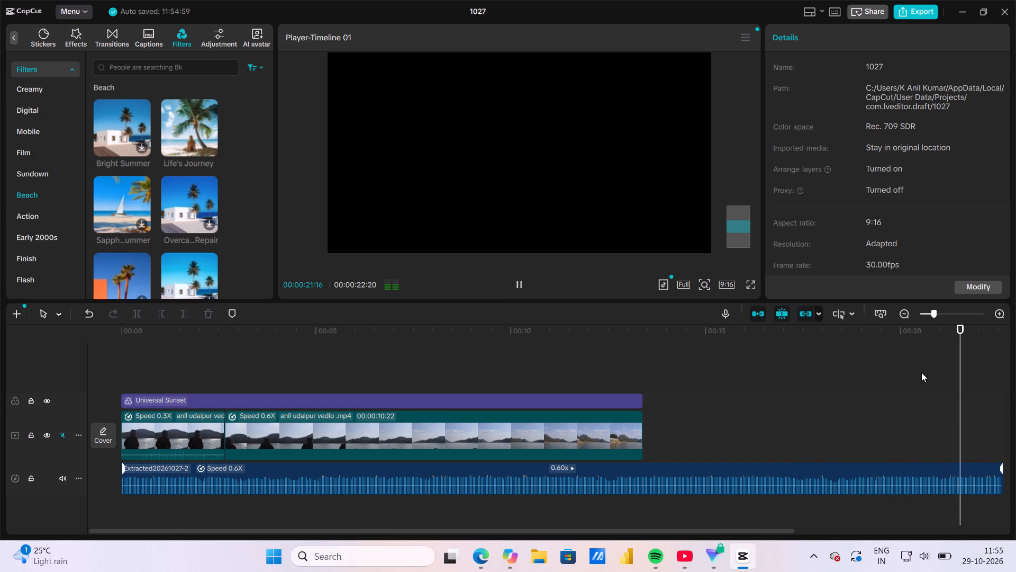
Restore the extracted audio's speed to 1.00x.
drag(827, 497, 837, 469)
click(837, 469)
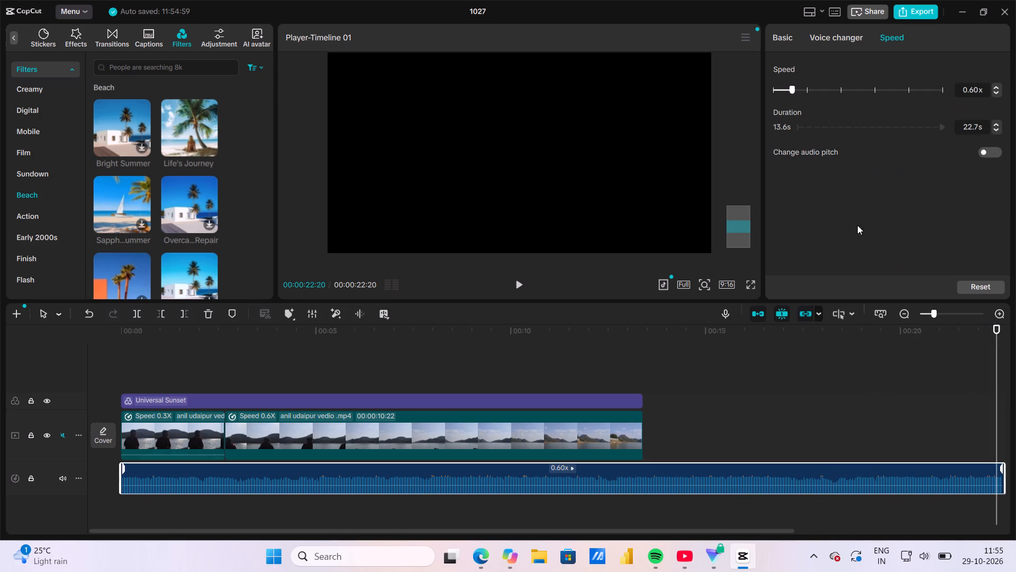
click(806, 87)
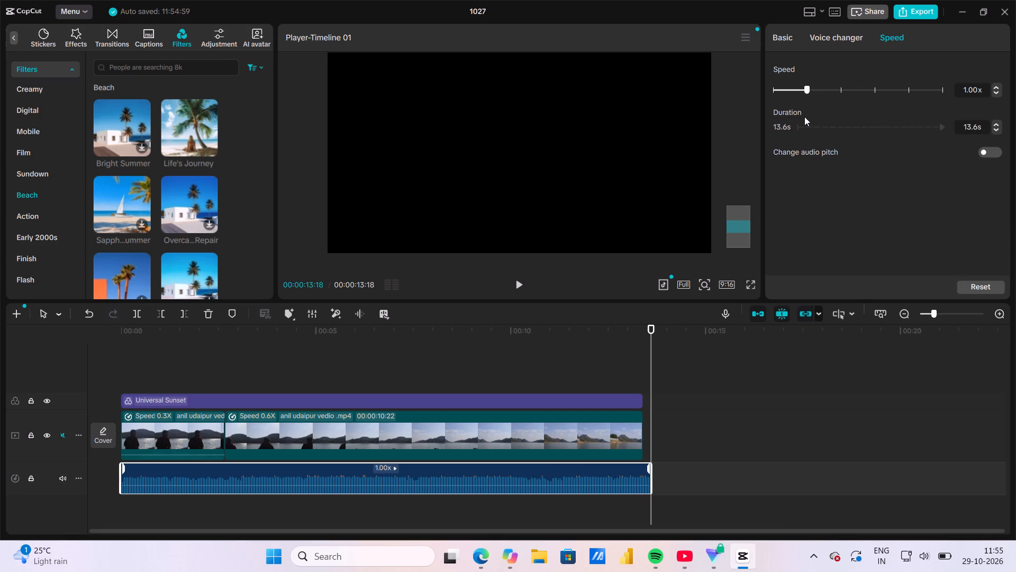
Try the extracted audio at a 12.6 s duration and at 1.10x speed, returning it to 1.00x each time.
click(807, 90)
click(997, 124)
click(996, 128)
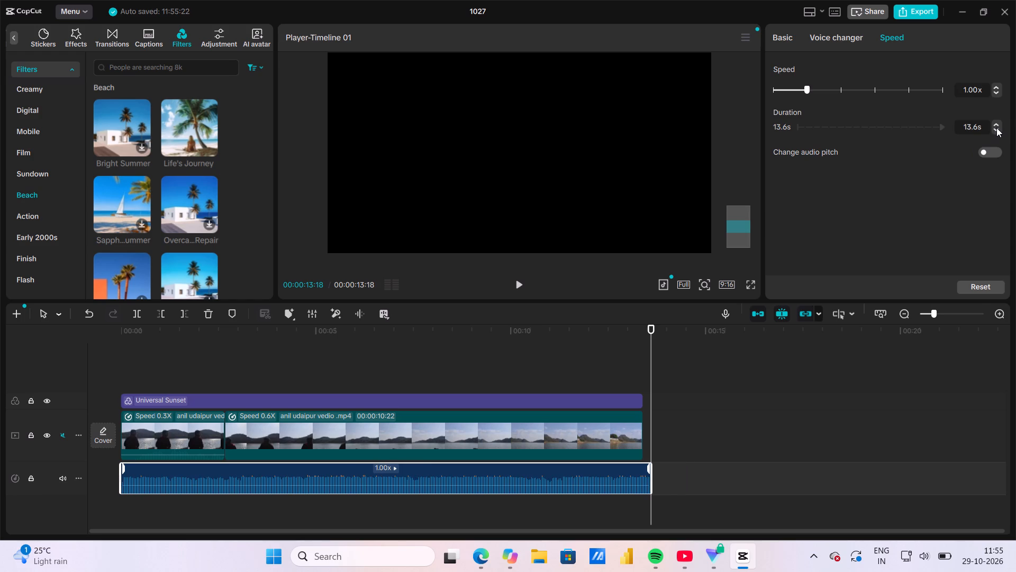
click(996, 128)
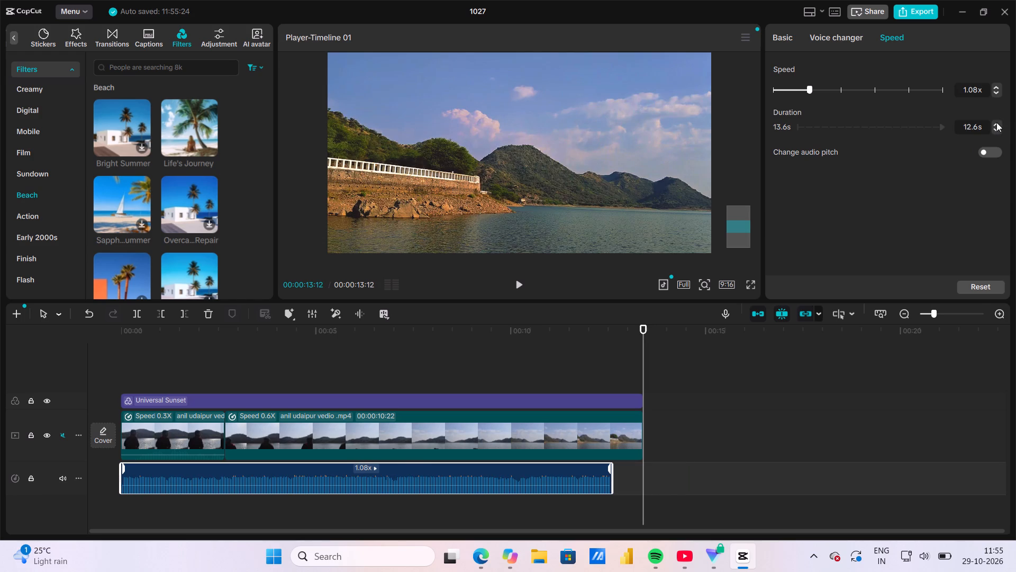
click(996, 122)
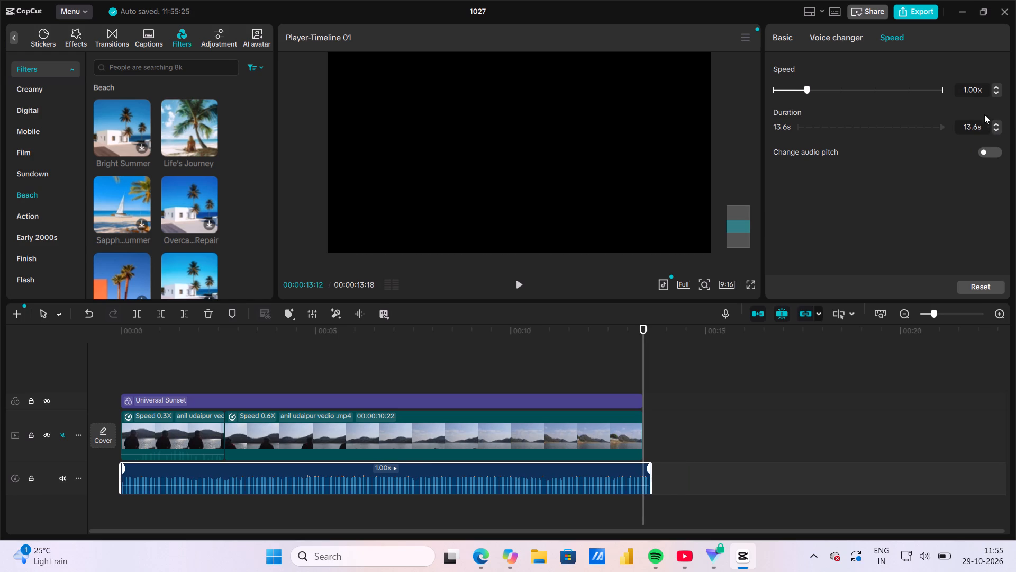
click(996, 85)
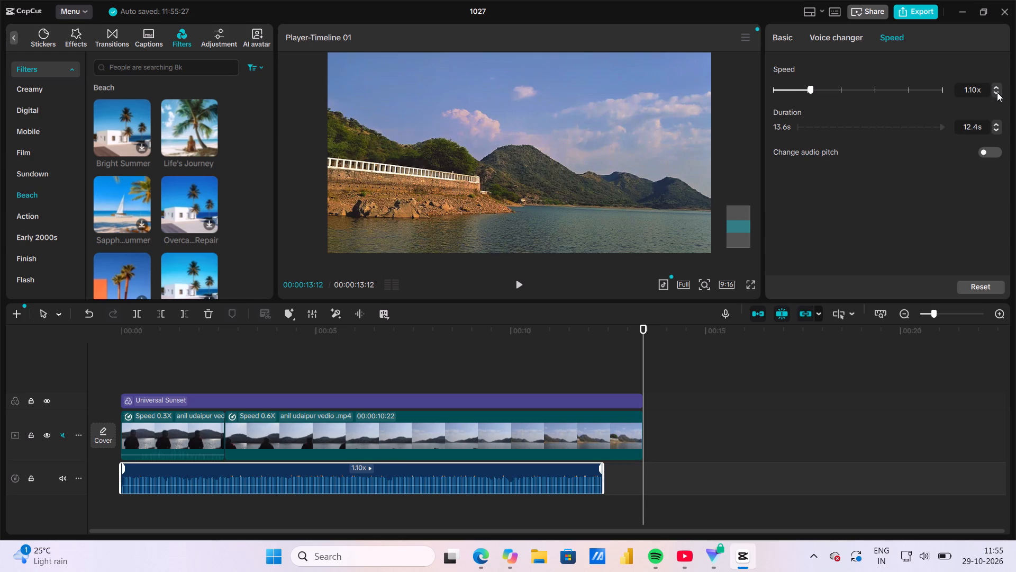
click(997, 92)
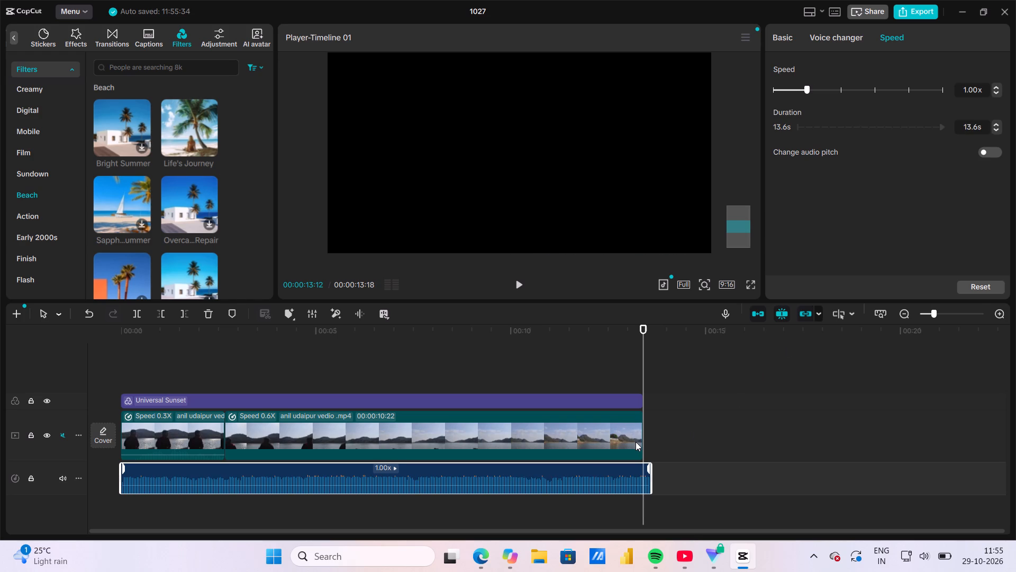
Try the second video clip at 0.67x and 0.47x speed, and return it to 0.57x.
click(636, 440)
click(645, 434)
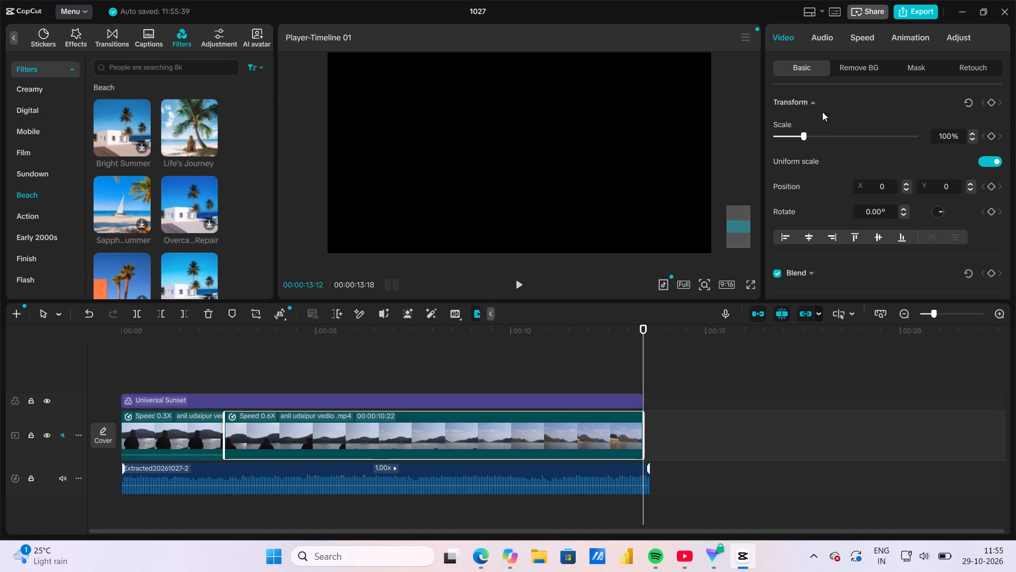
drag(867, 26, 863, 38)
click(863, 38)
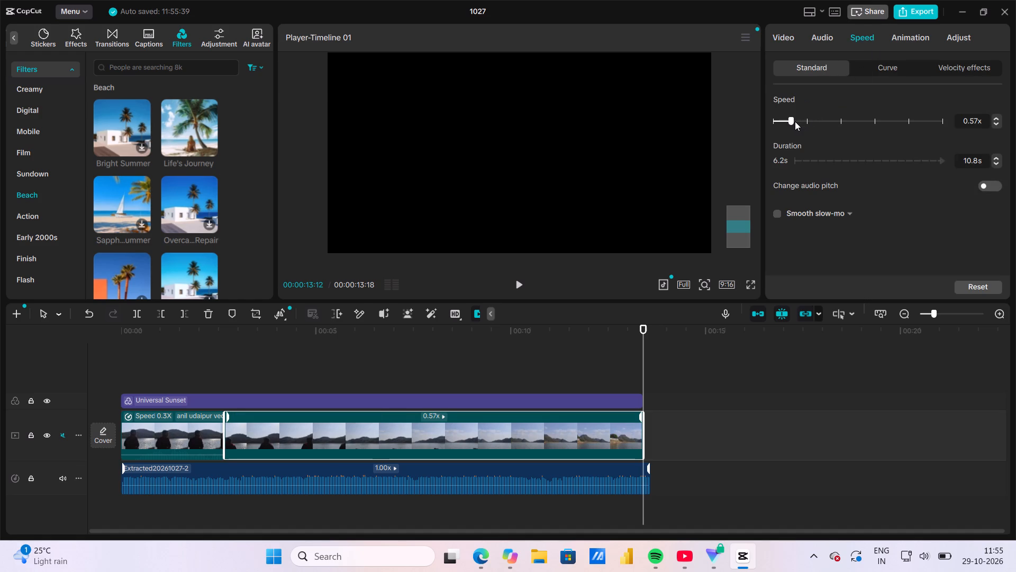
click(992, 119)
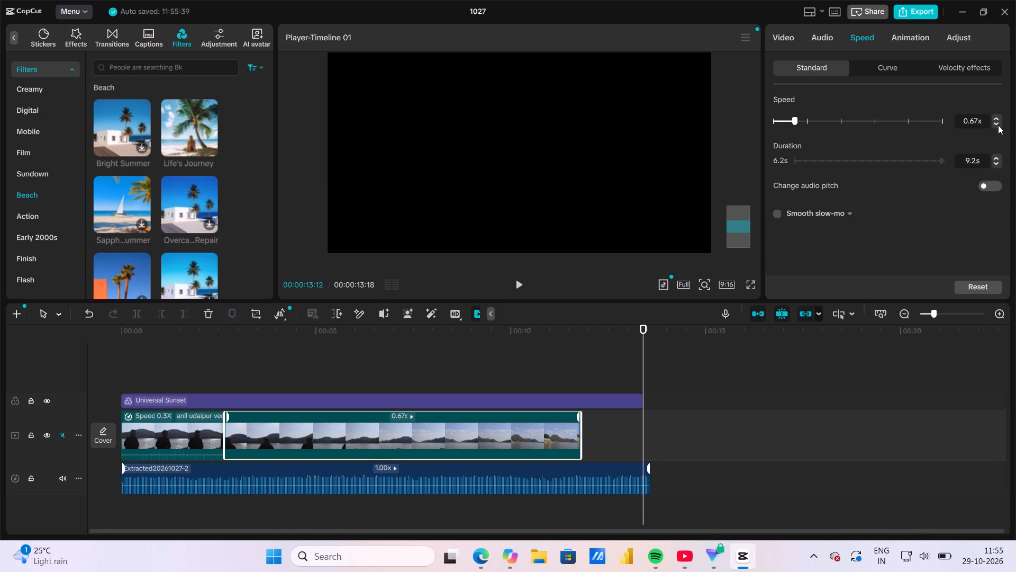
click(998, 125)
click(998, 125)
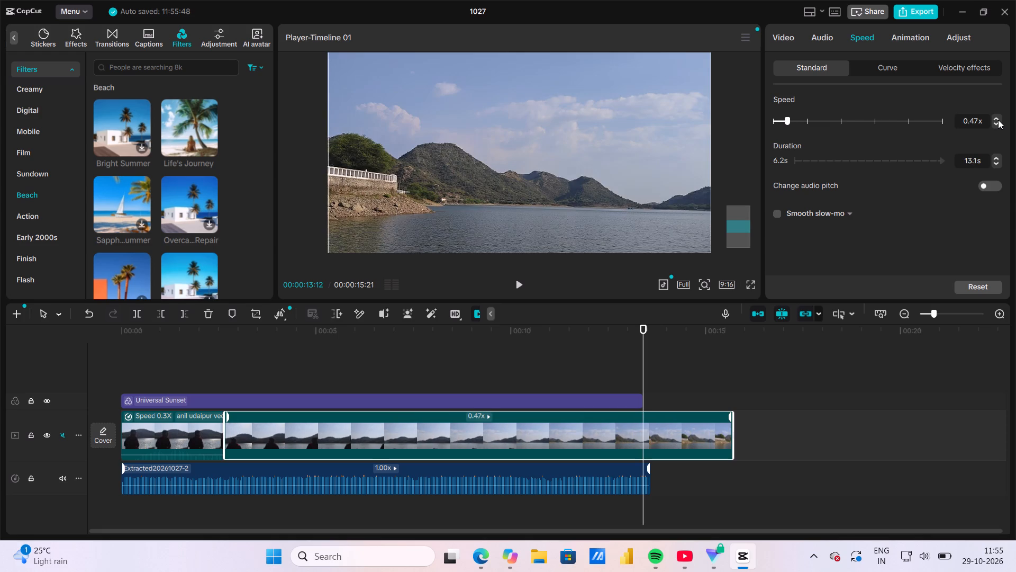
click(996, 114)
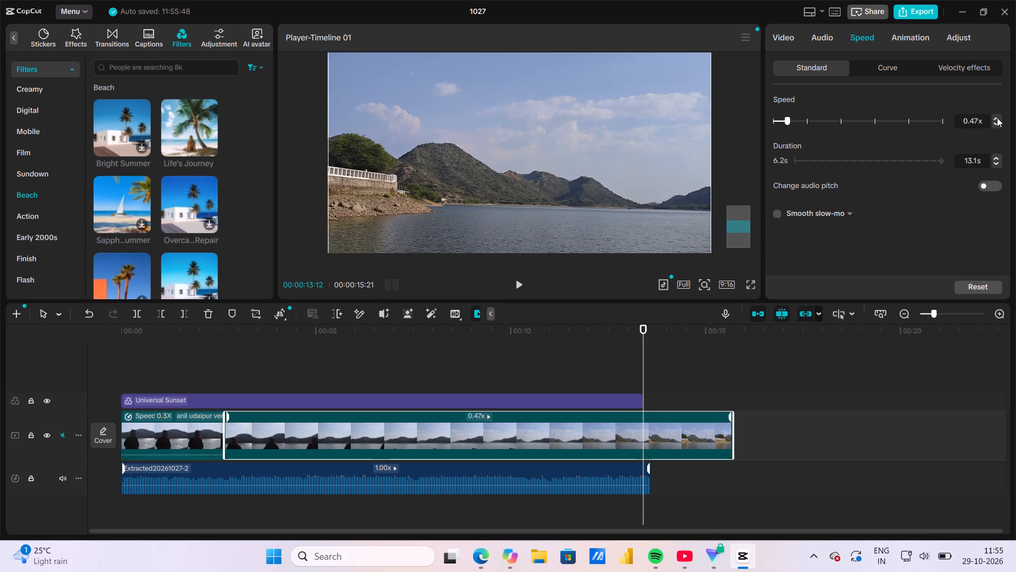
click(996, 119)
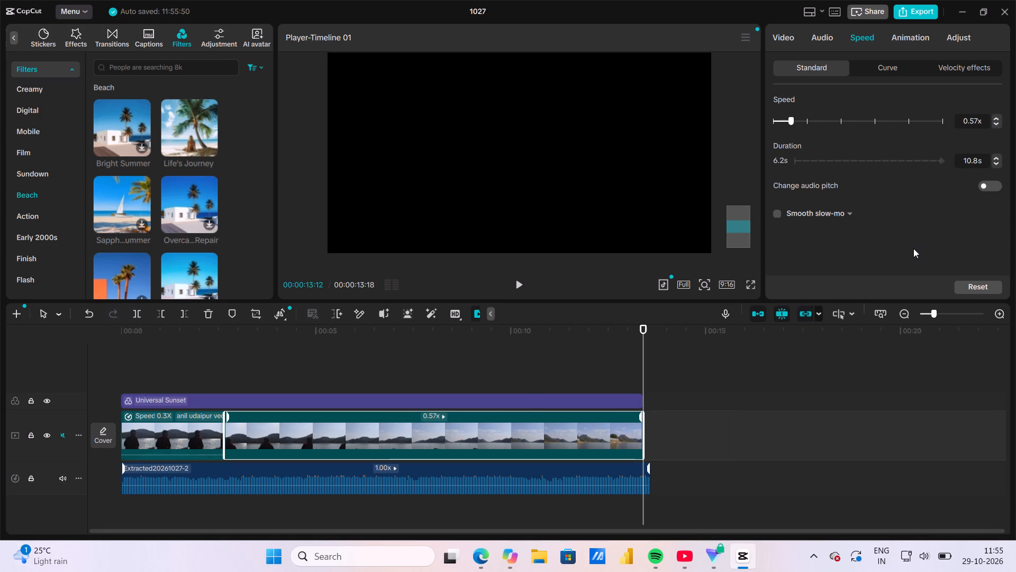
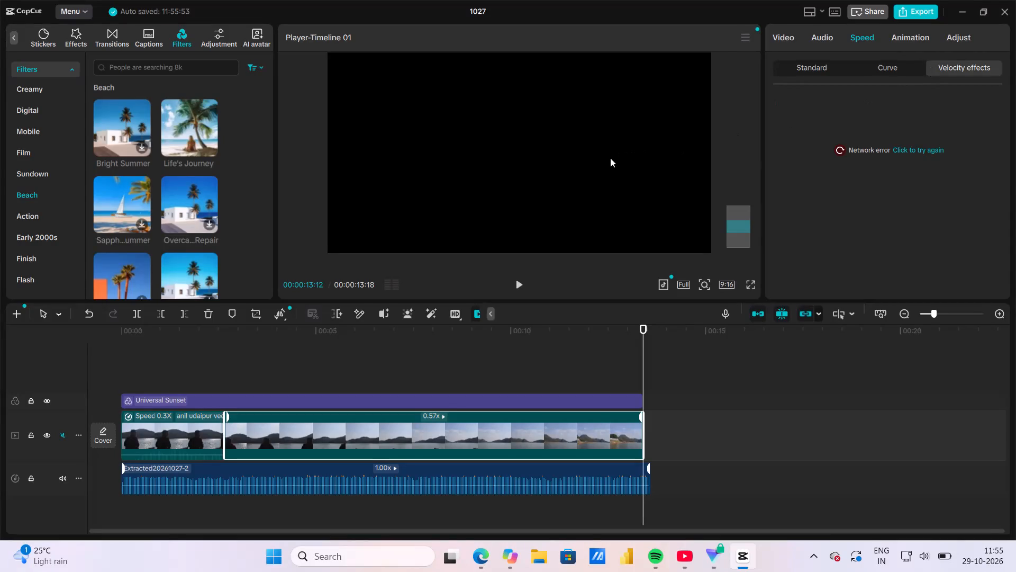
Play the edited video through with its extracted audio to review the clip speeds and how the audio ends.
click(581, 170)
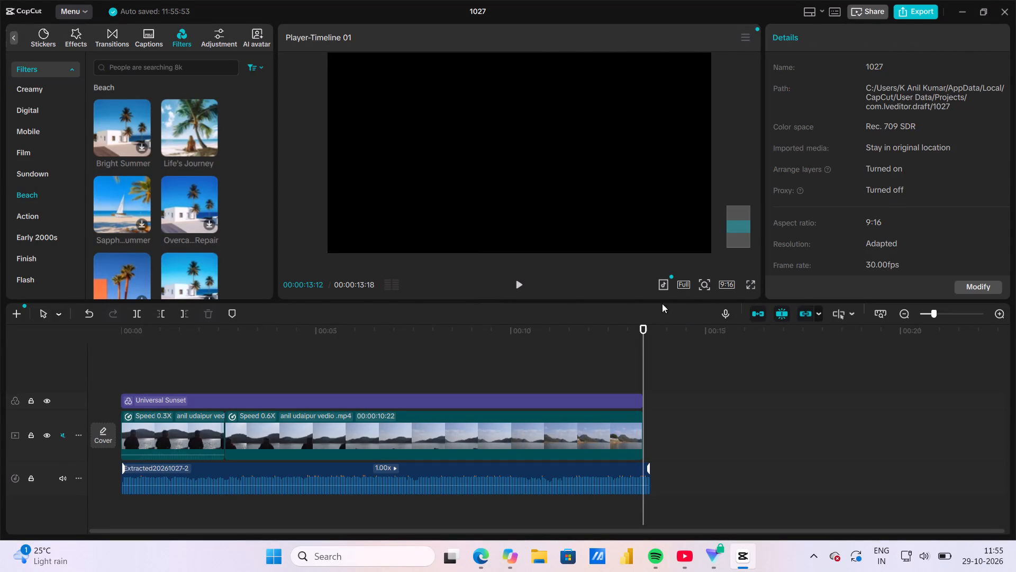
click(512, 283)
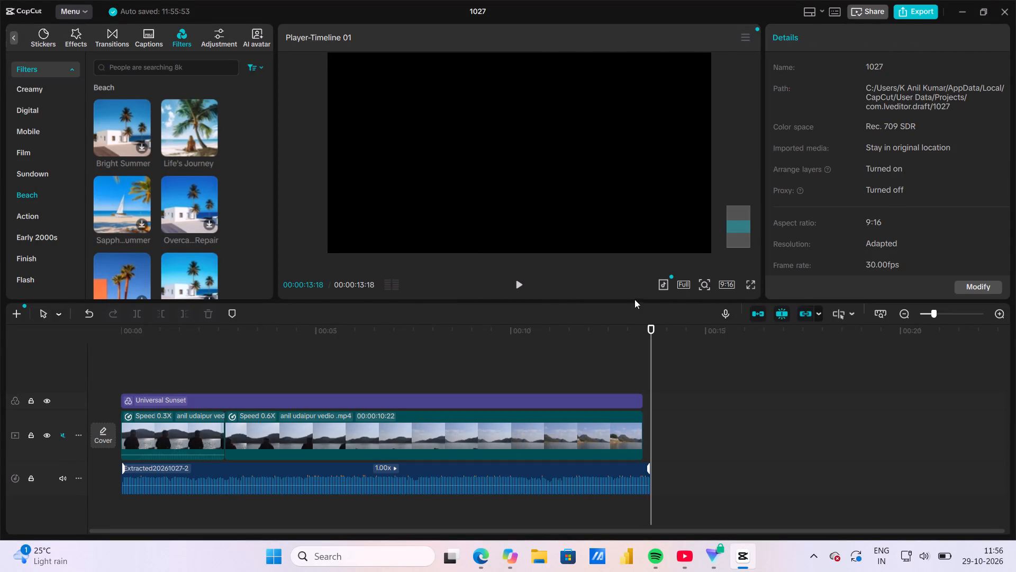
click(639, 487)
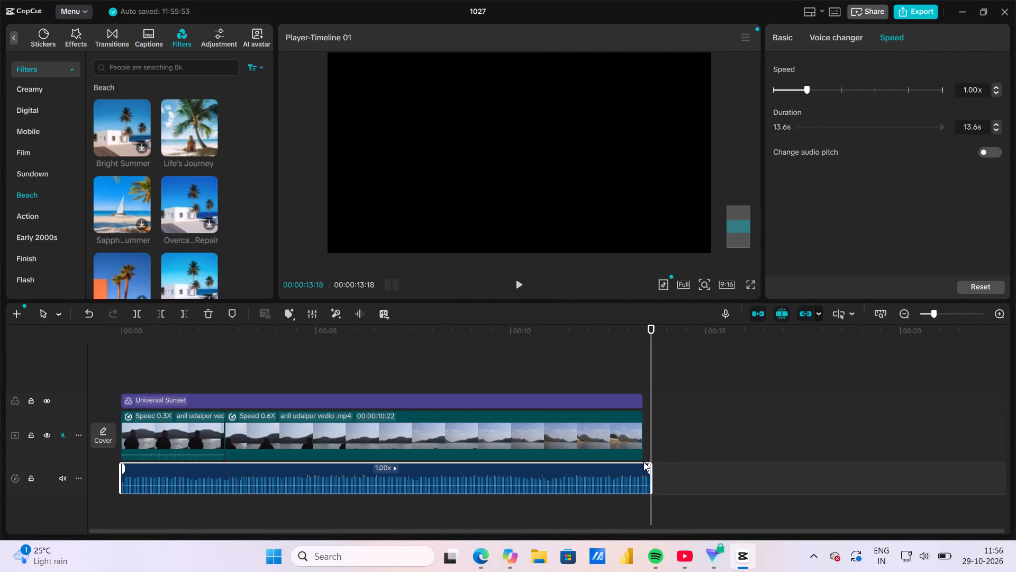
click(519, 291)
click(518, 280)
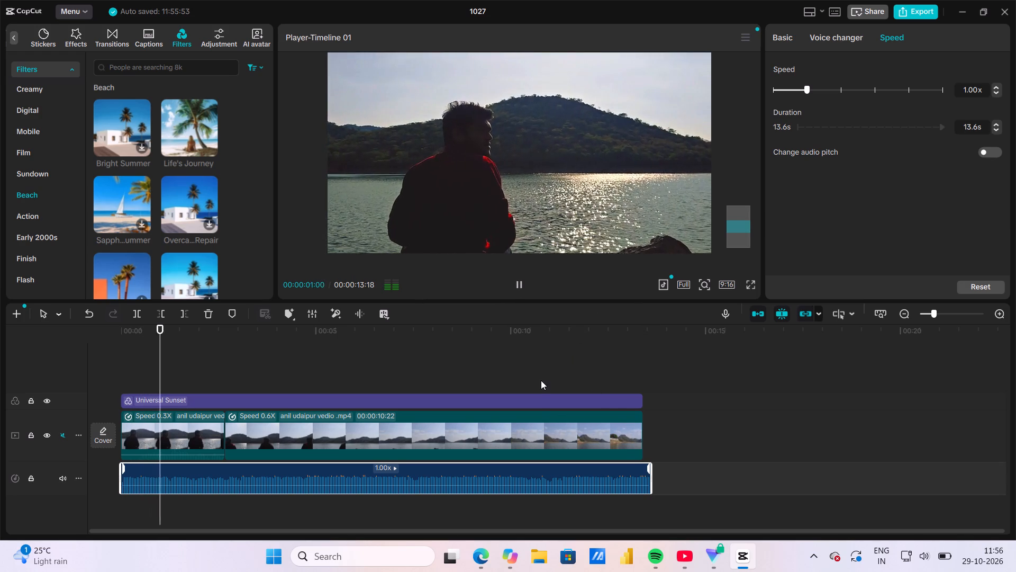
click(541, 380)
click(519, 284)
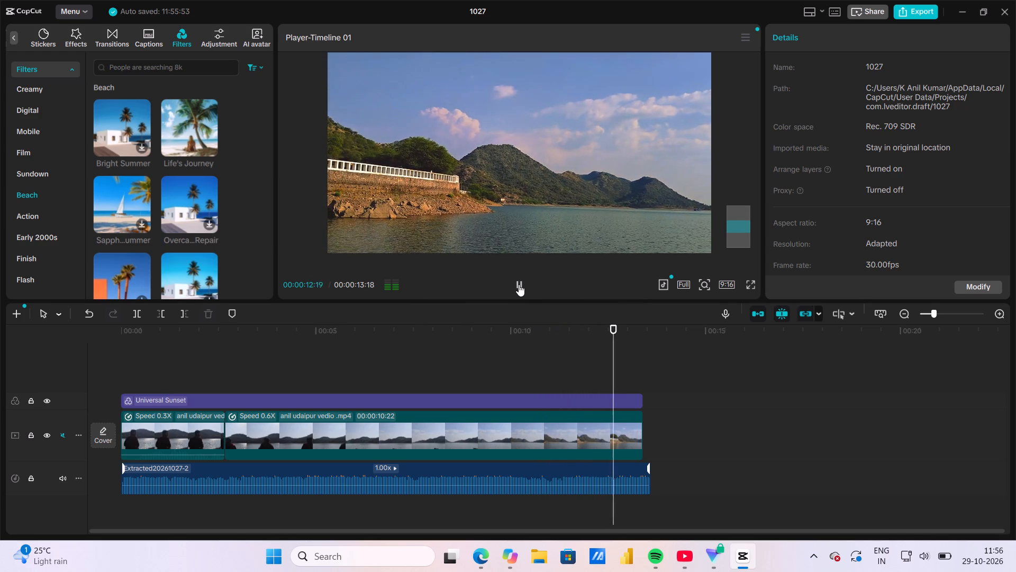
click(519, 284)
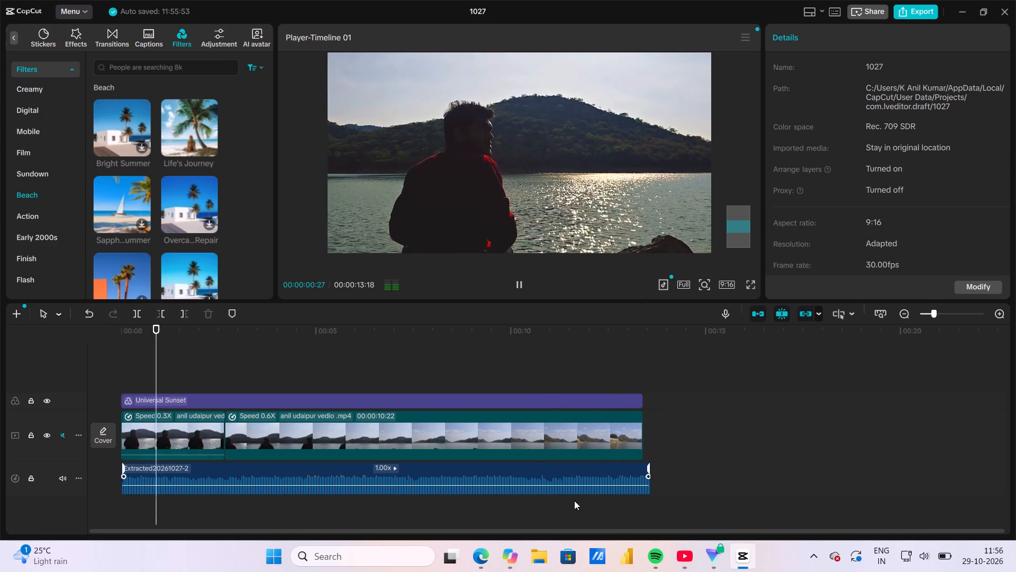
Split the extracted audio at the end of the video, at 00:00:13:12, and delete the leftover piece.
click(589, 487)
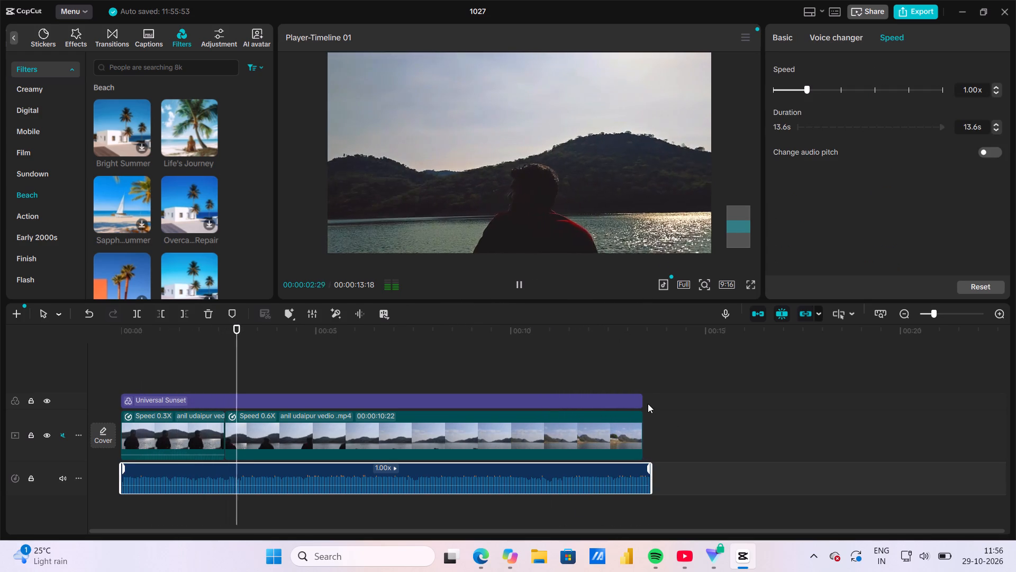
double_click(643, 388)
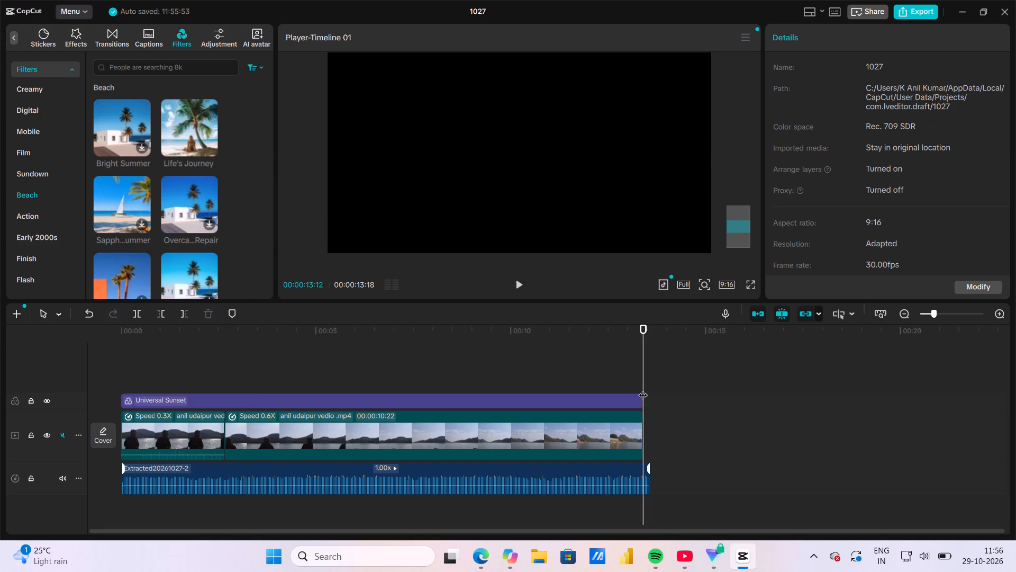
click(608, 472)
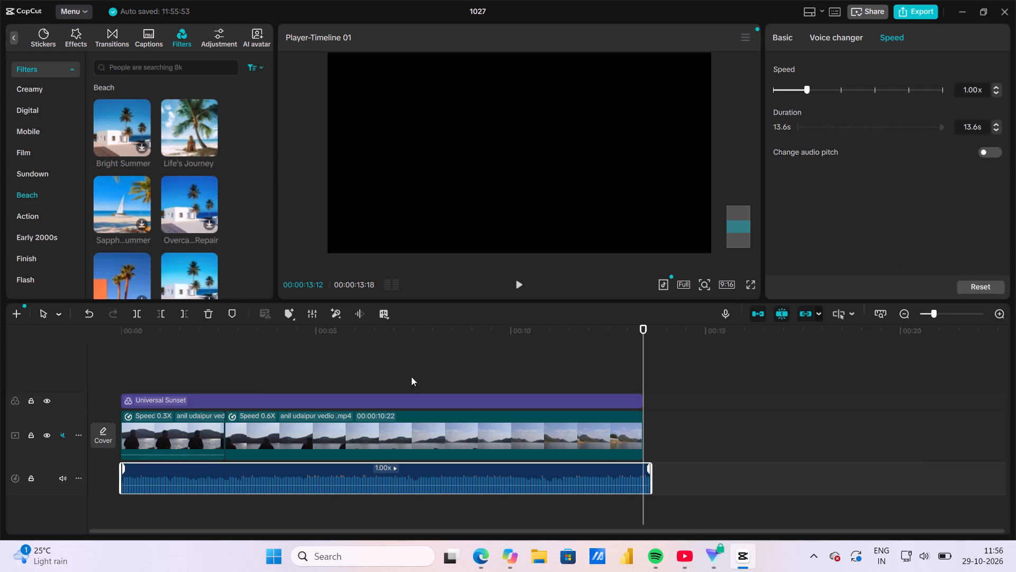
click(139, 312)
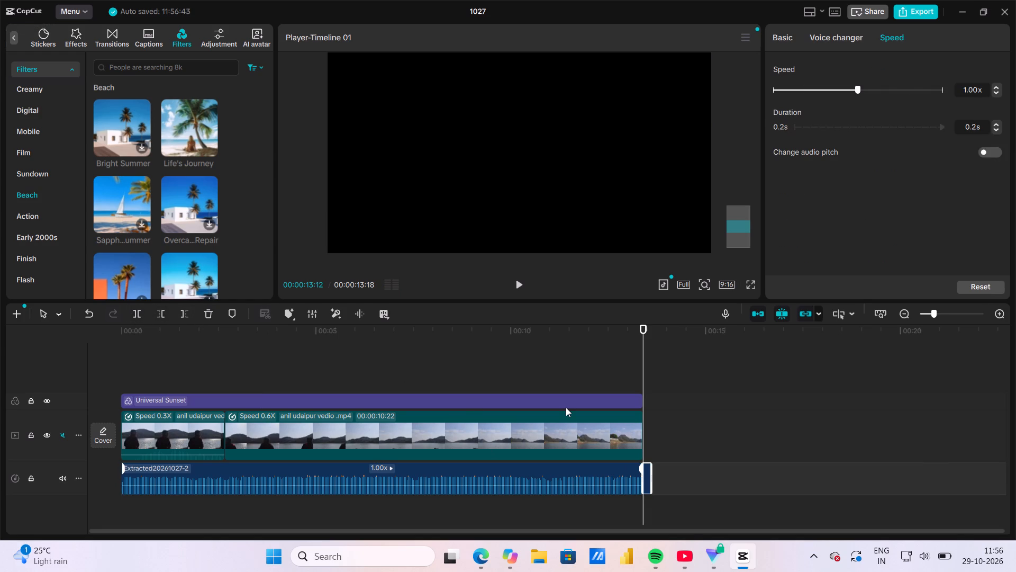
key(Delete)
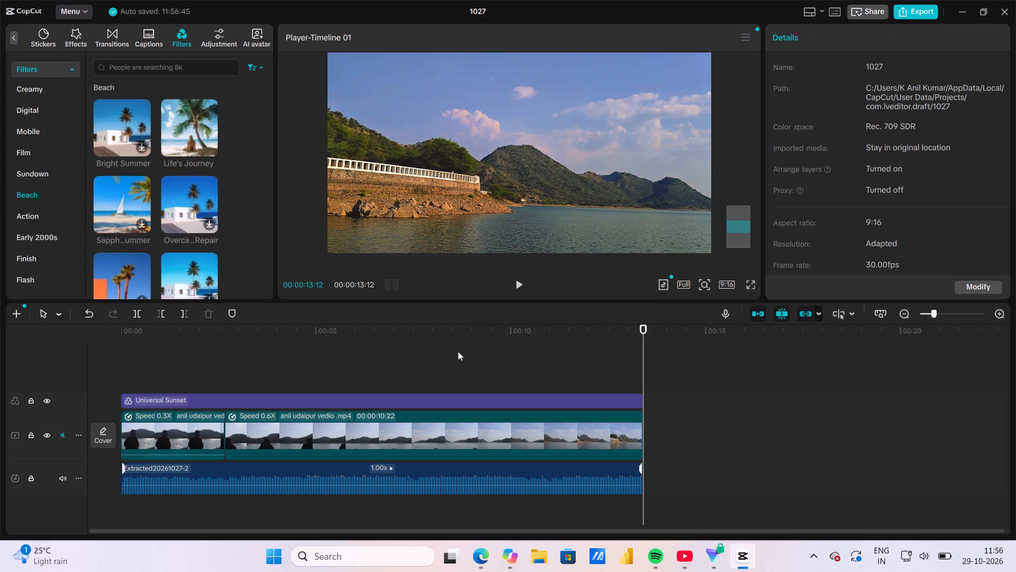
click(458, 351)
Return the playhead to the start of the timeline and open the text library.
click(122, 369)
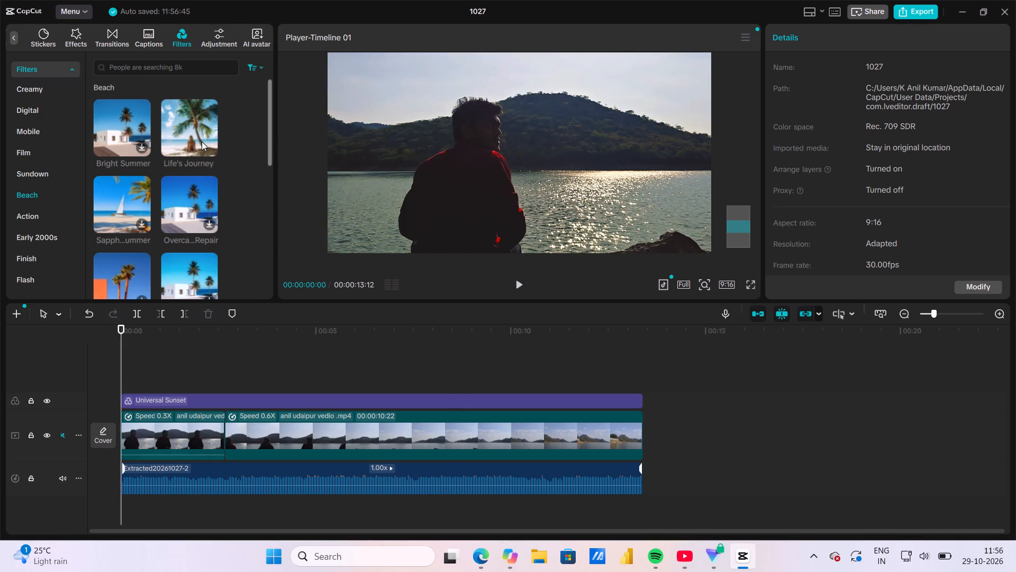
click(15, 37)
click(87, 32)
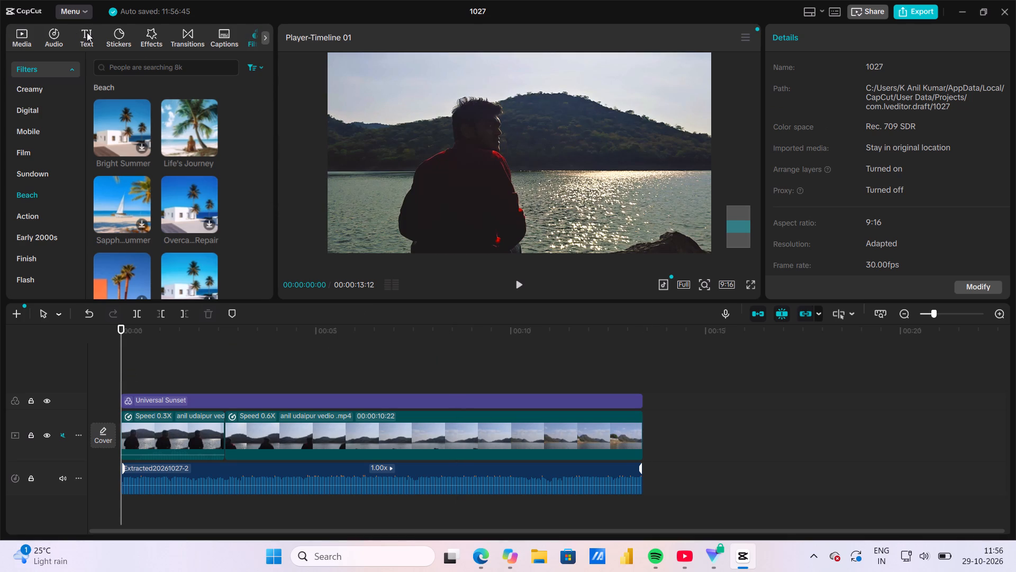
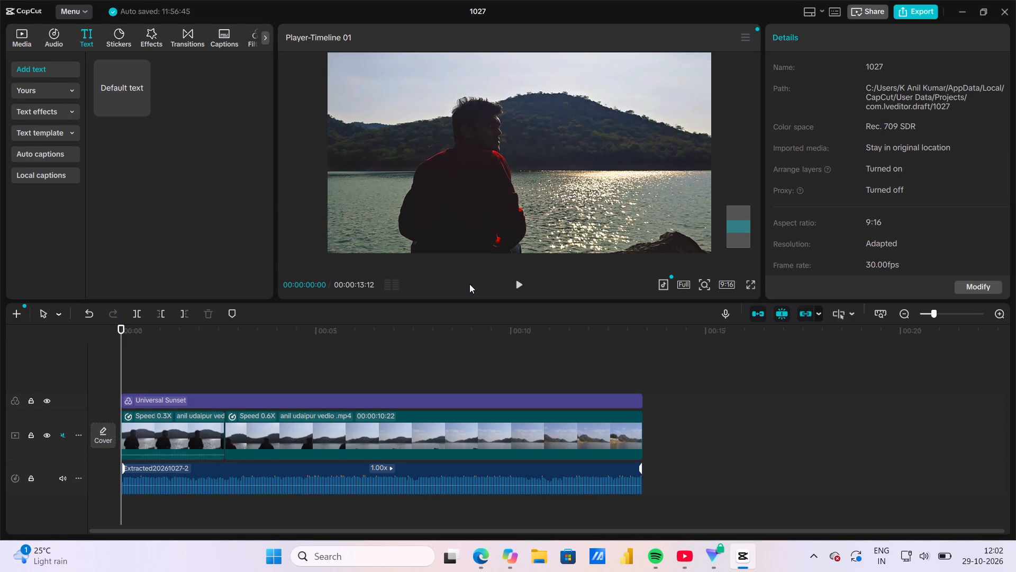
Play the opening of the video from the start and pause it at about 00:00:00:28.
click(519, 288)
click(519, 288)
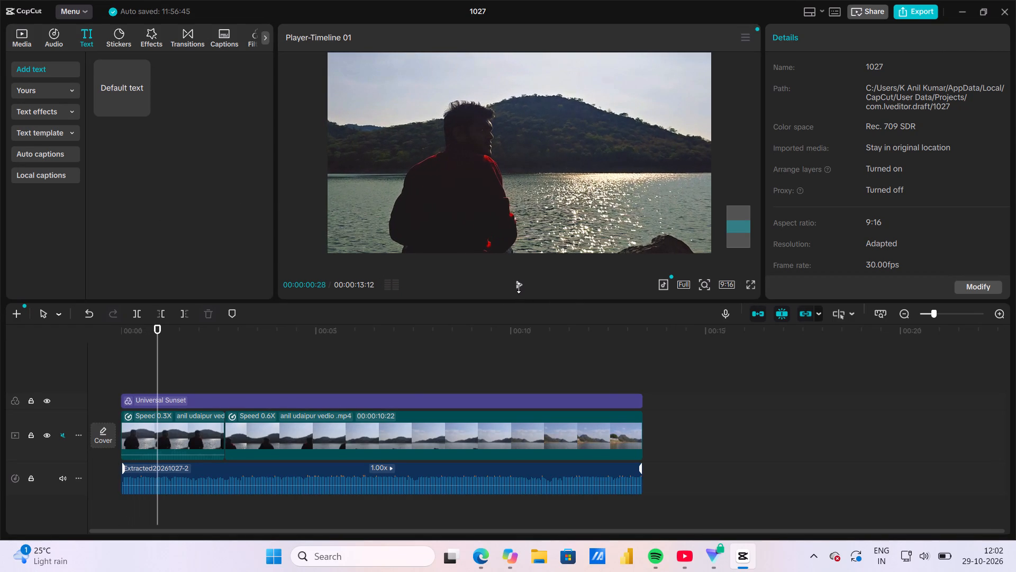
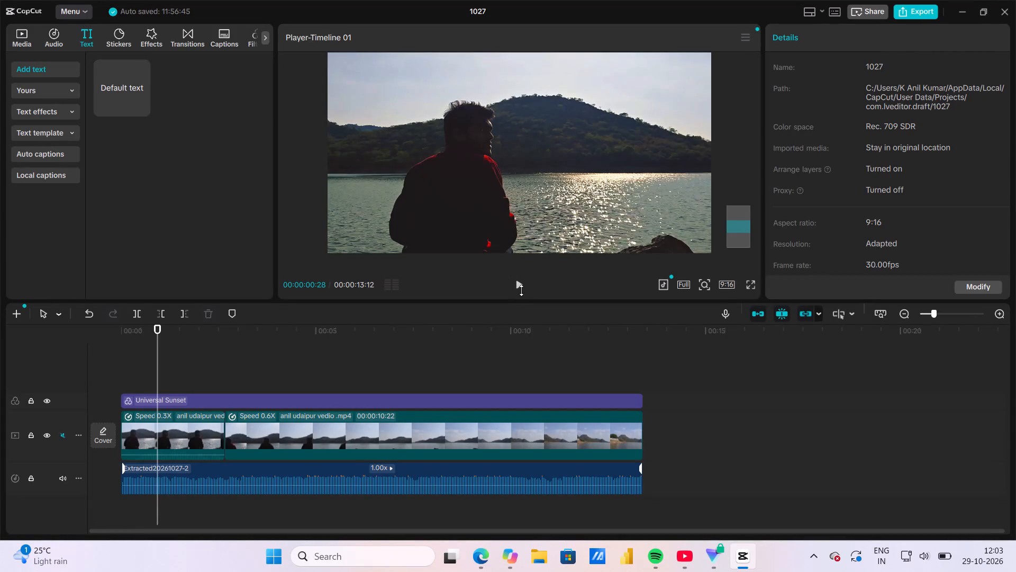
Resume playback of the edited video from 00:00:00:28 to preview the filter, clip speed and audio.
click(523, 285)
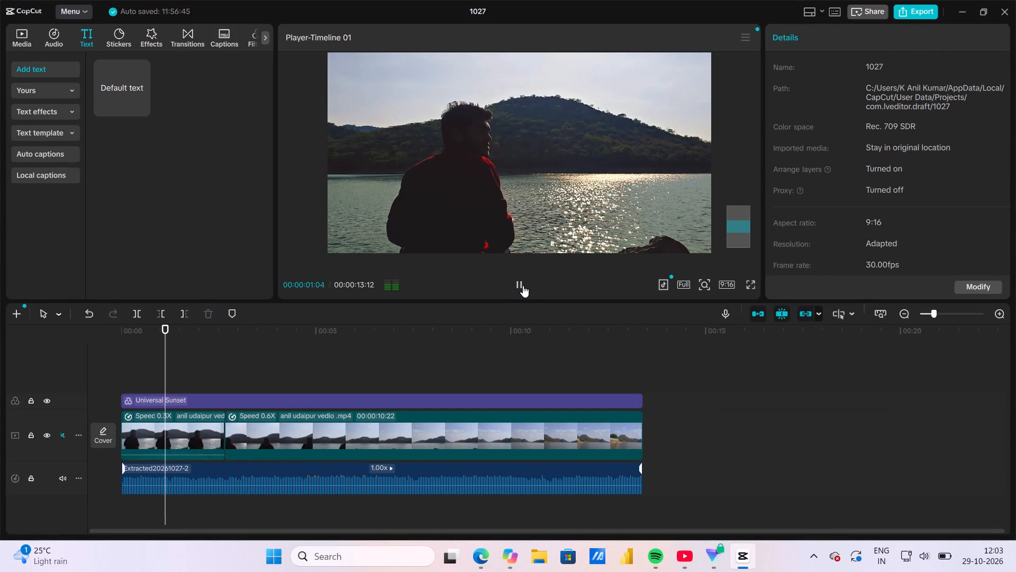
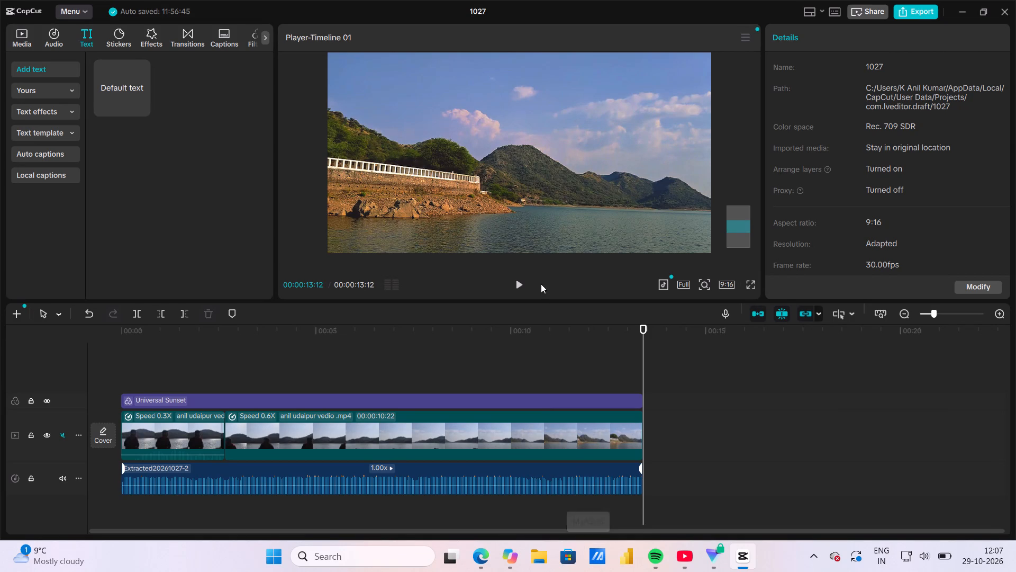
Replay the edited video from the start, pausing at about 00:00:06:18 before resuming, to review the filter, clip speeds and audio.
click(520, 275)
click(517, 286)
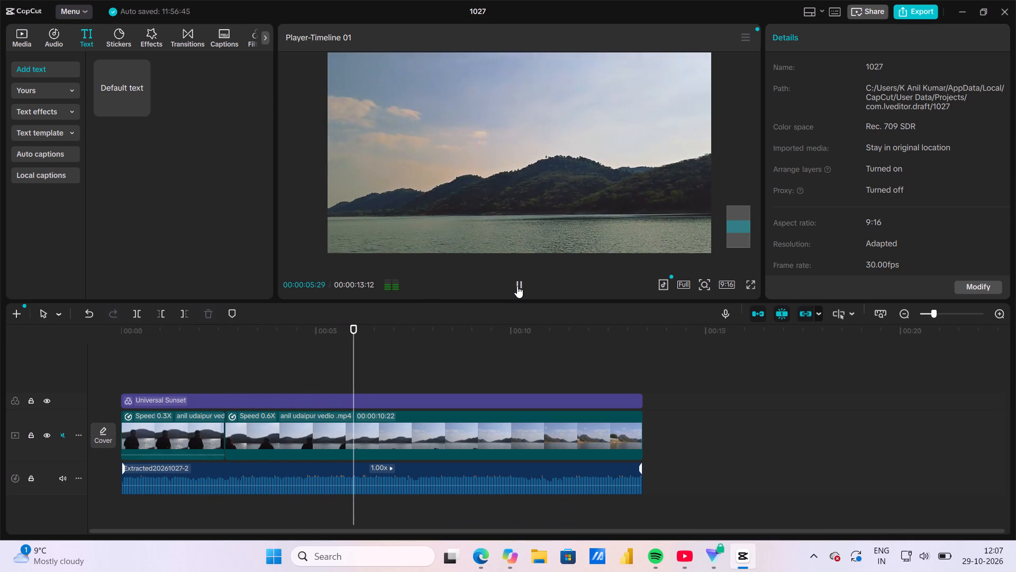
click(517, 286)
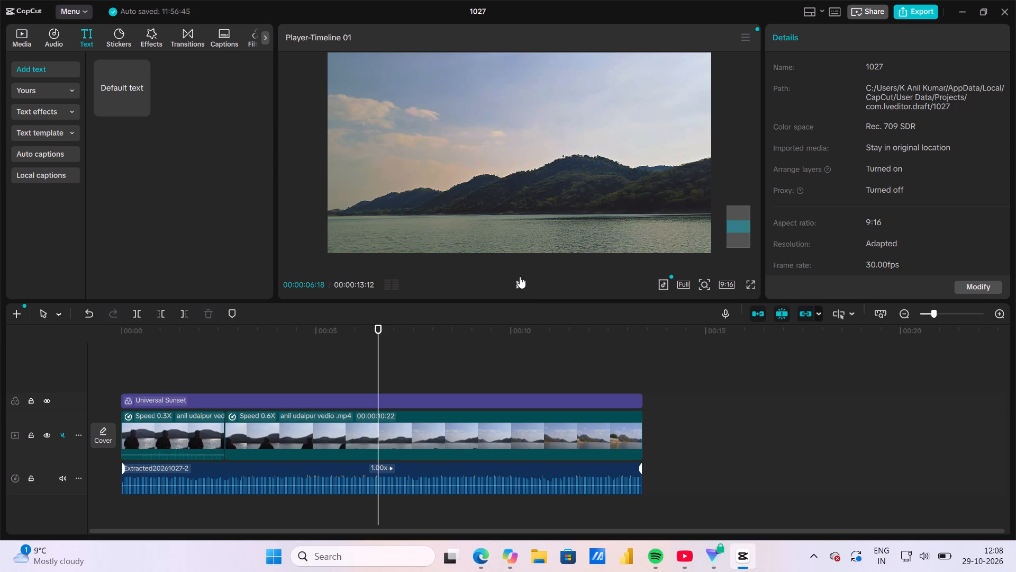
click(519, 280)
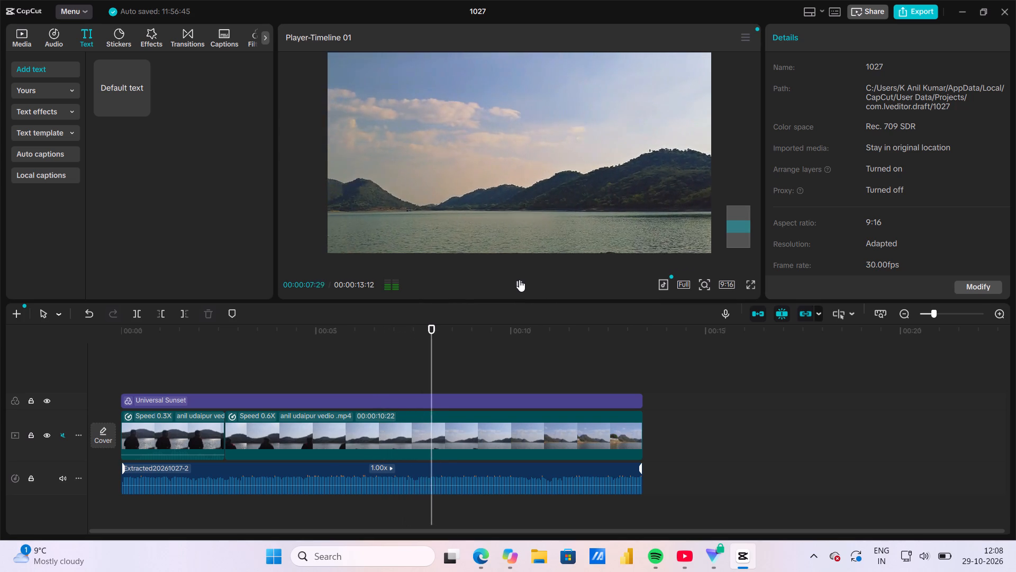
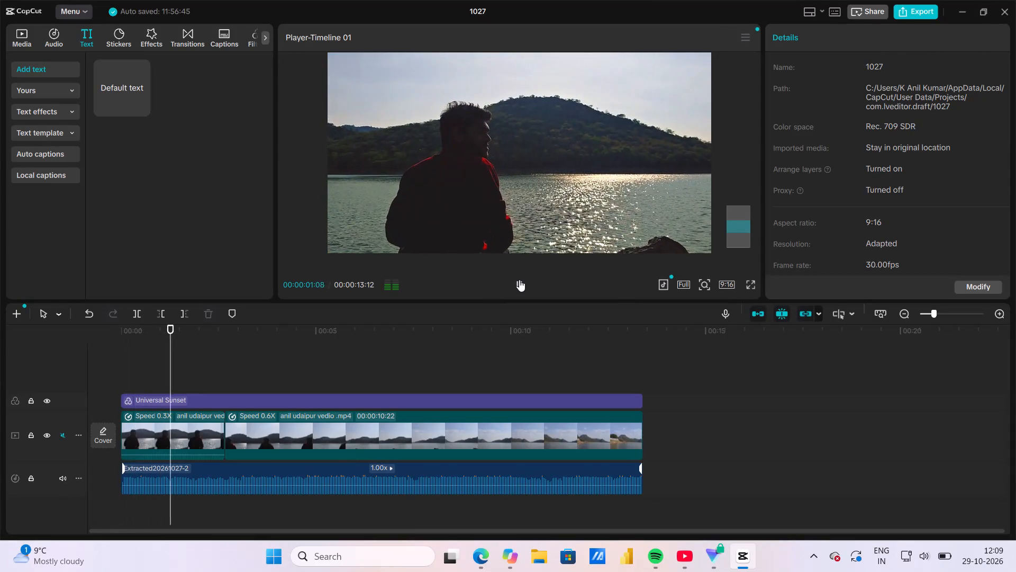
Pause the edited video's preview at about 00:00:01:23, within the first slowed clip.
click(519, 280)
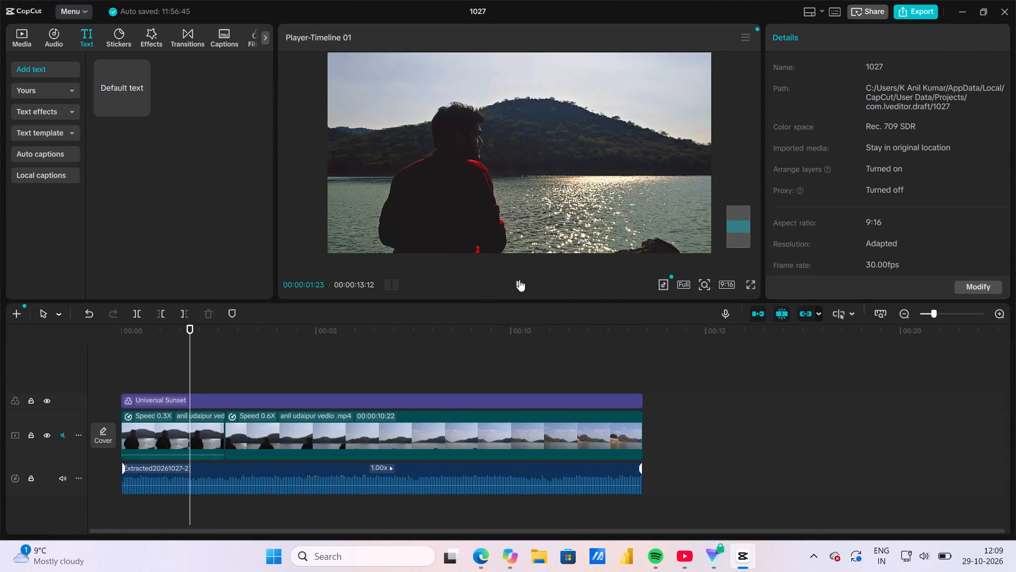
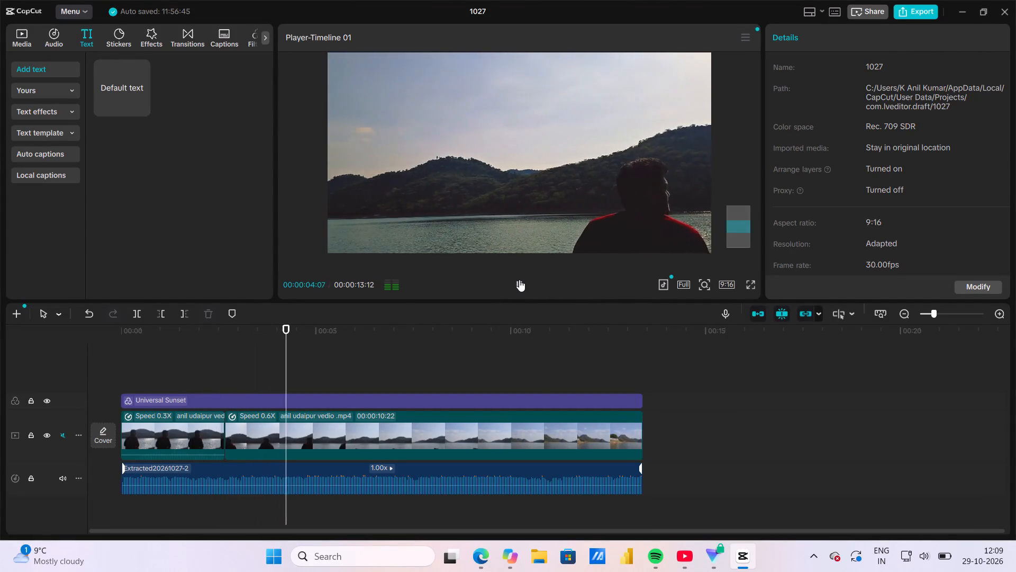
Pause the preview at about 00:00:05:25 in the 0.6X clip and resume playback from there.
click(519, 280)
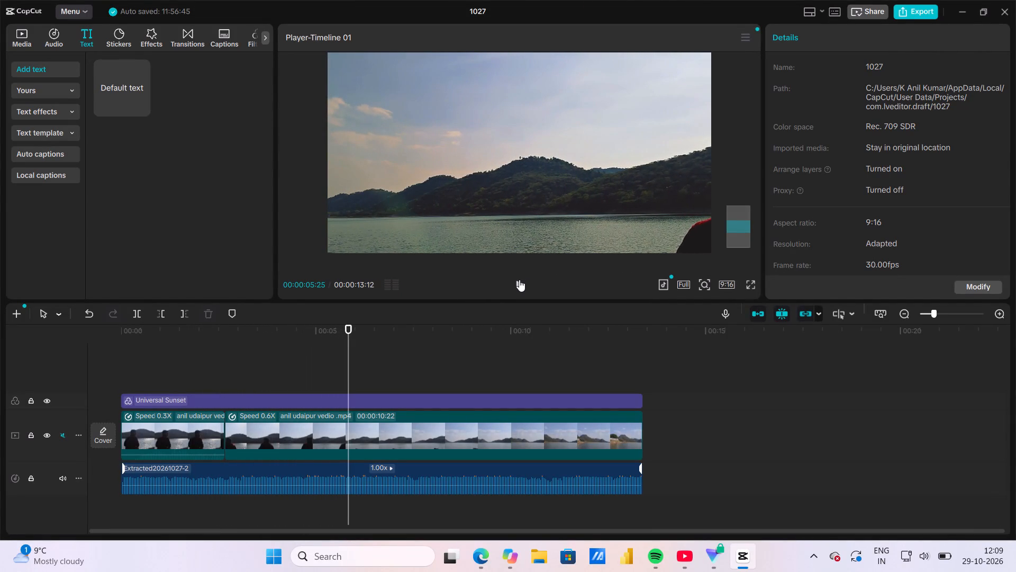
click(519, 280)
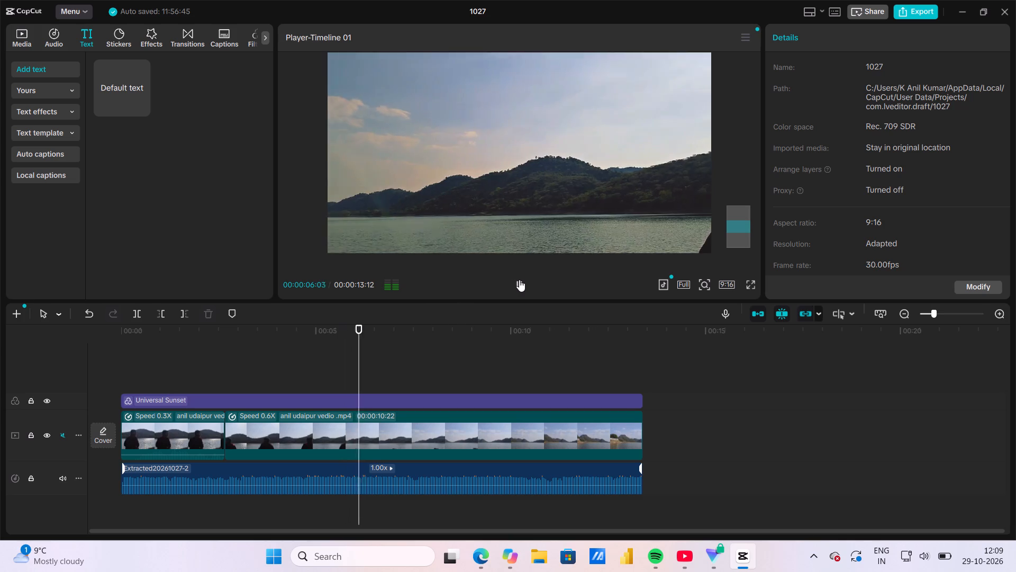
Replay the edited video from 00:00:00:00 and pause it at about 00:00:06:19, within the 0.6X clip.
click(137, 354)
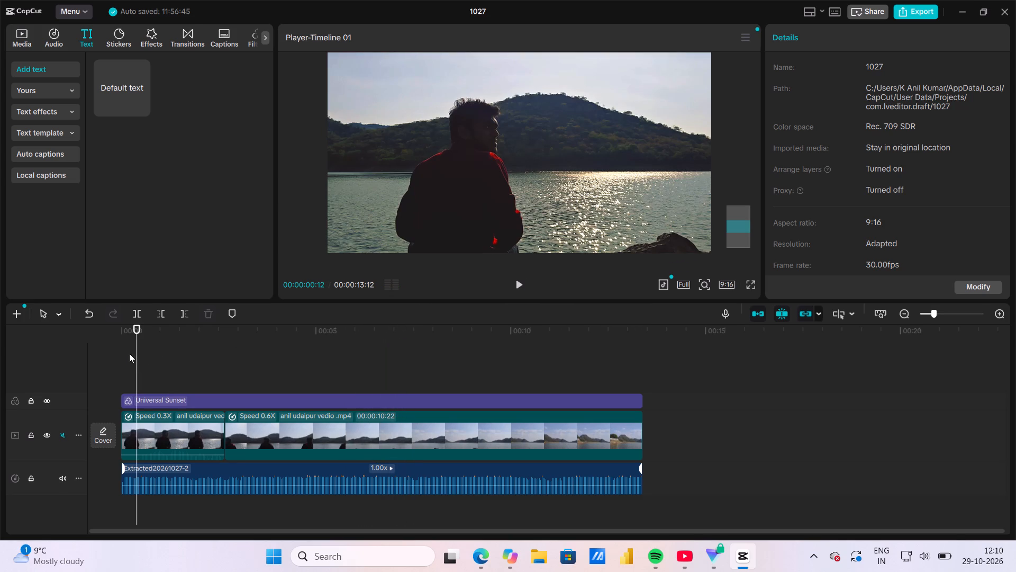
click(117, 353)
click(119, 350)
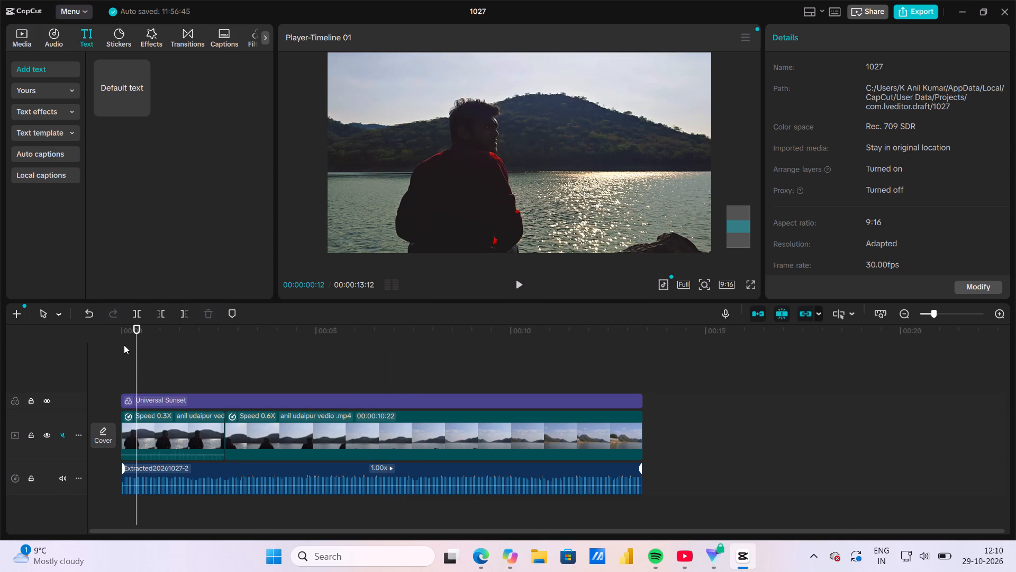
click(124, 345)
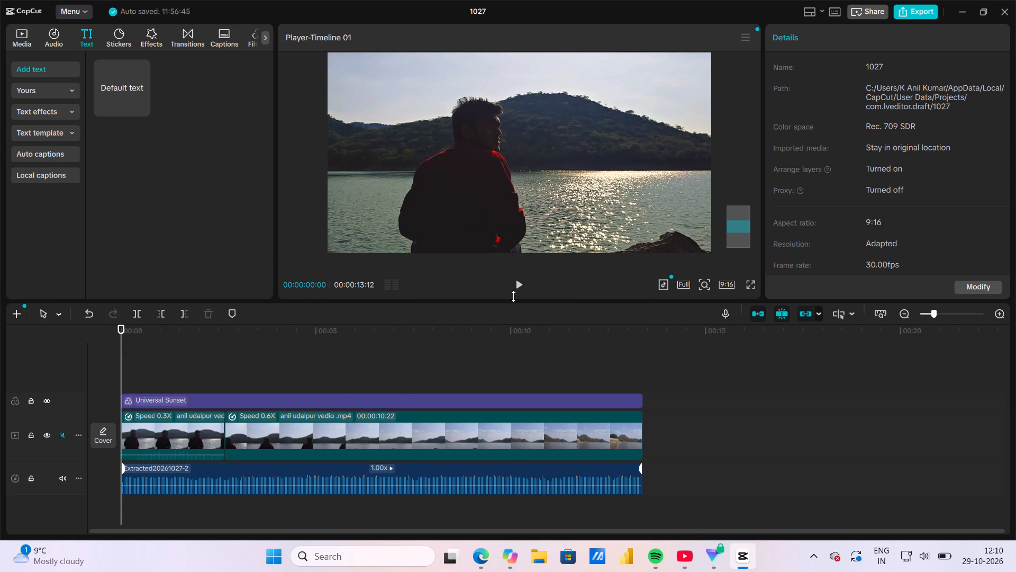
click(519, 288)
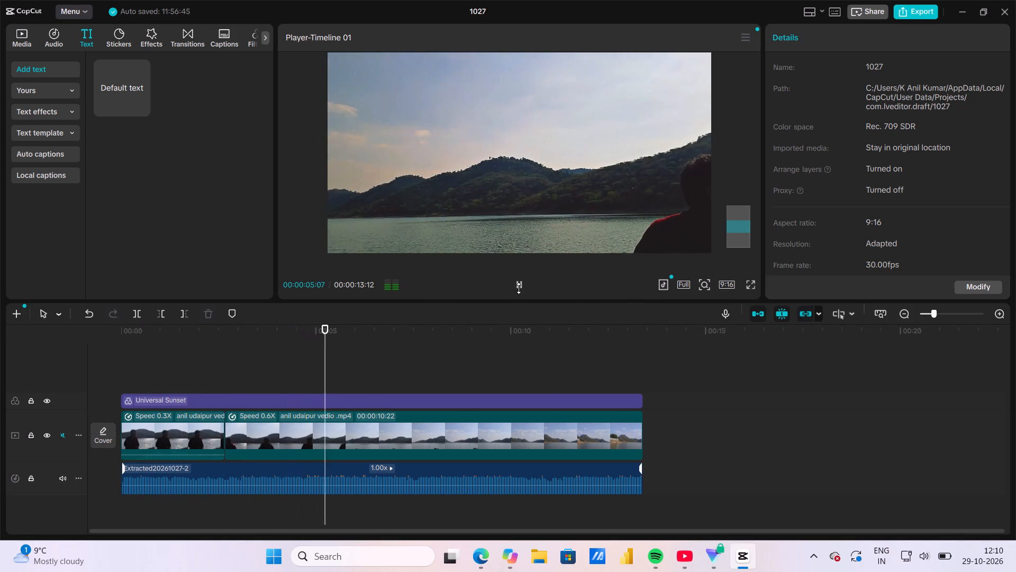
click(519, 288)
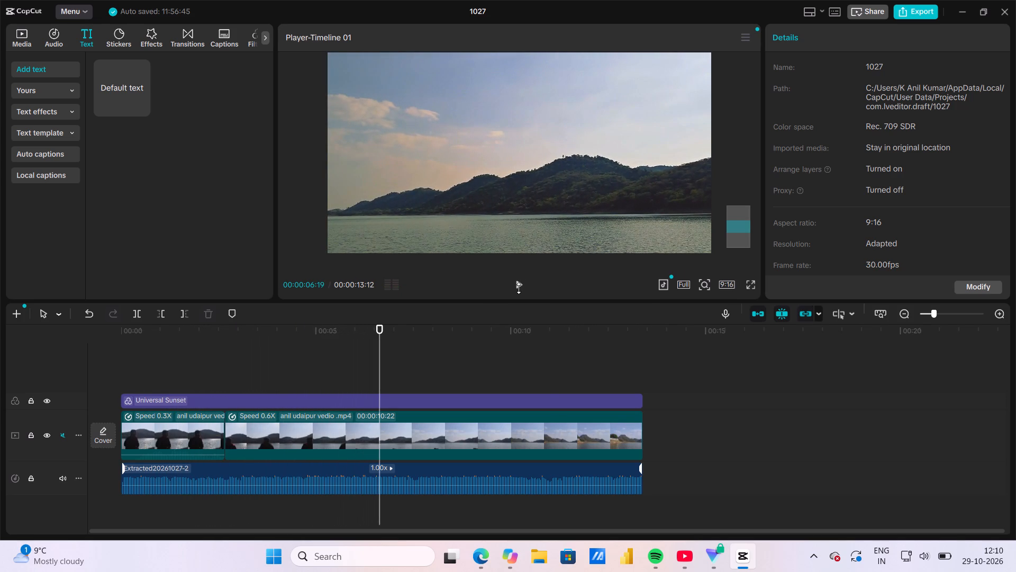
Replay the video from the start past the cut into the 0.6X clip, and return the playhead to 00:00:00:00.
click(120, 359)
double_click(120, 346)
double_click(171, 339)
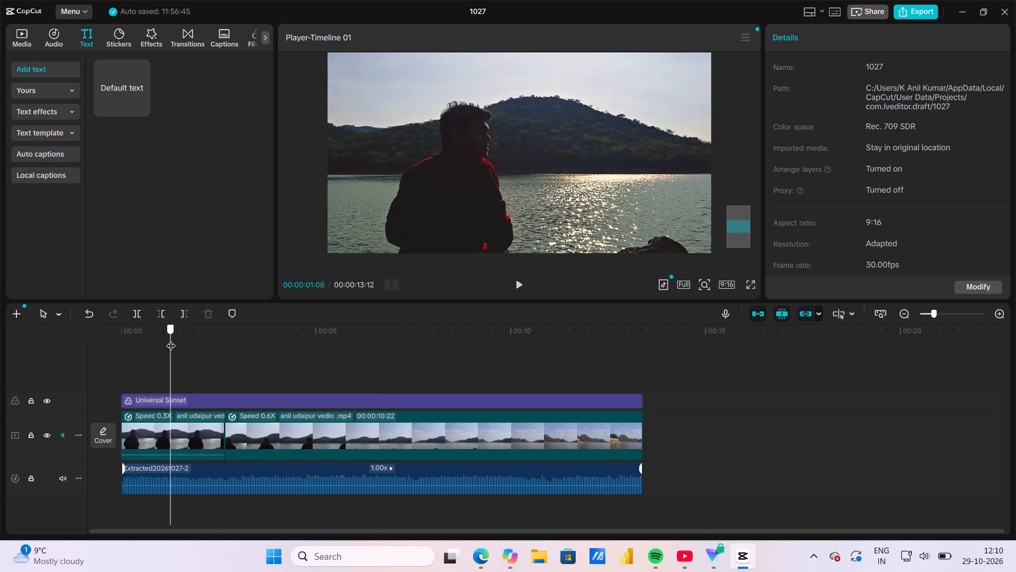
double_click(129, 350)
double_click(123, 350)
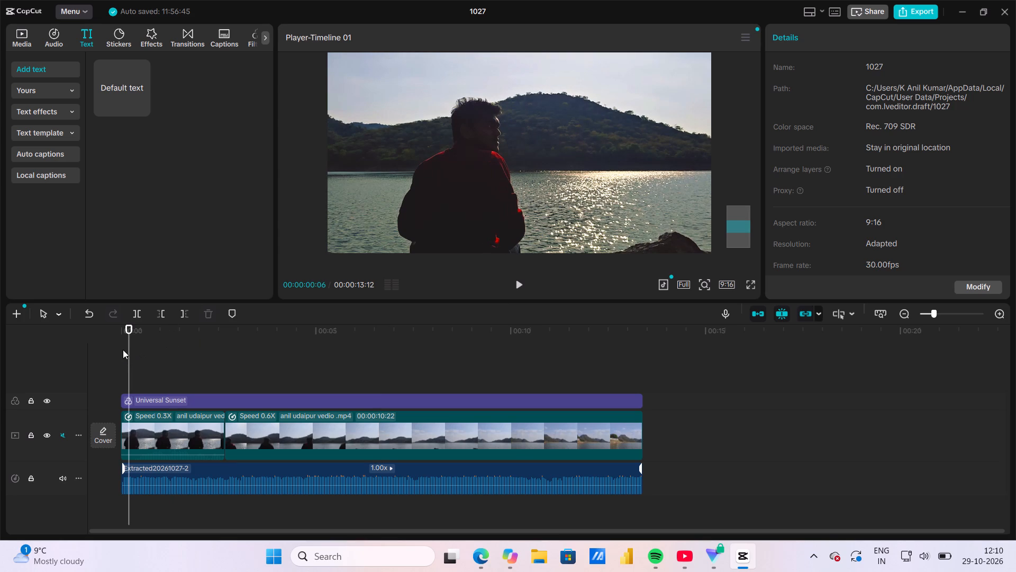
click(520, 285)
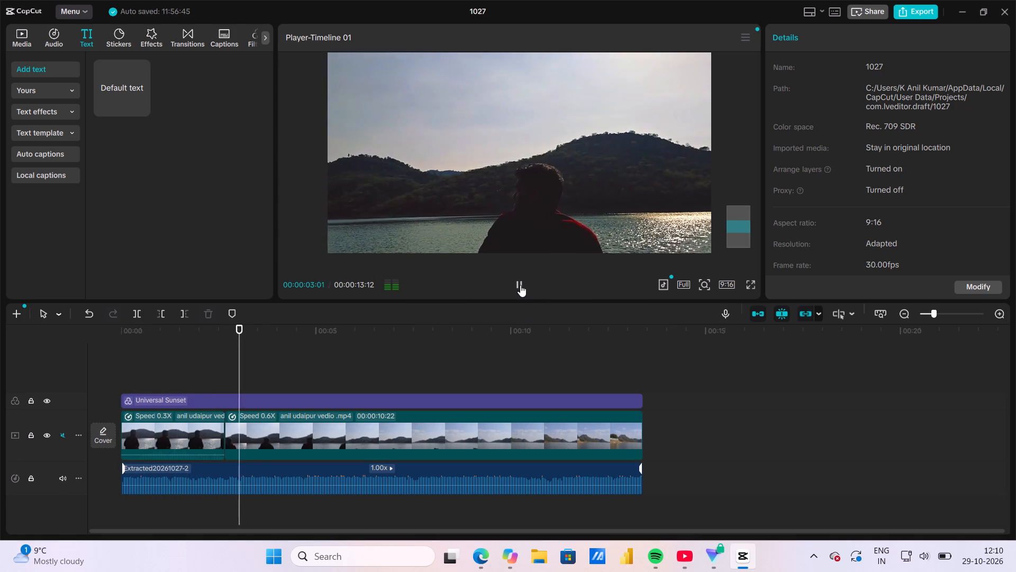
double_click(122, 363)
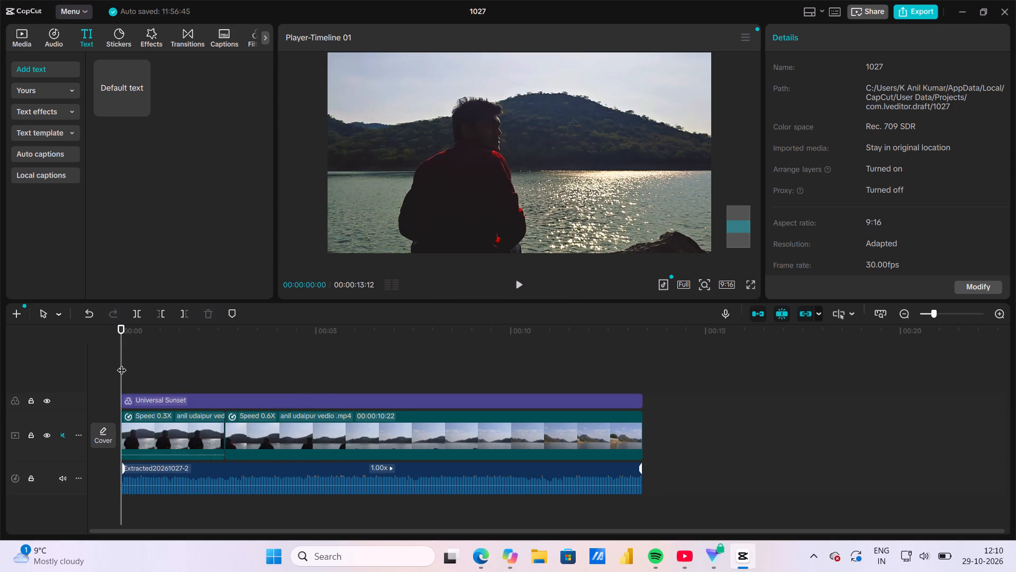
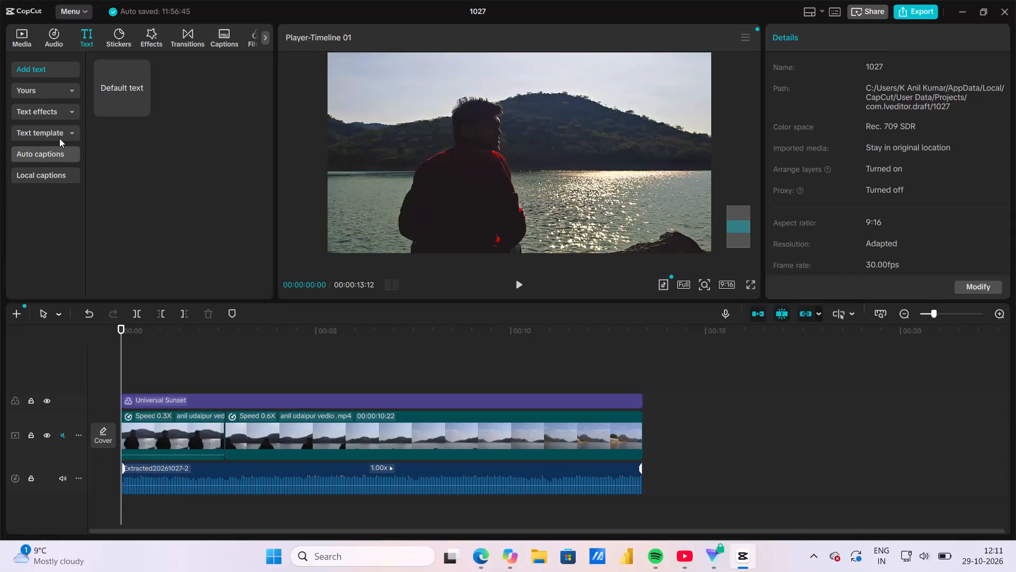
Replay the edited video from 00:00:00:00 and pause it at about 00:00:05:04, within the 0.6X clip.
click(518, 280)
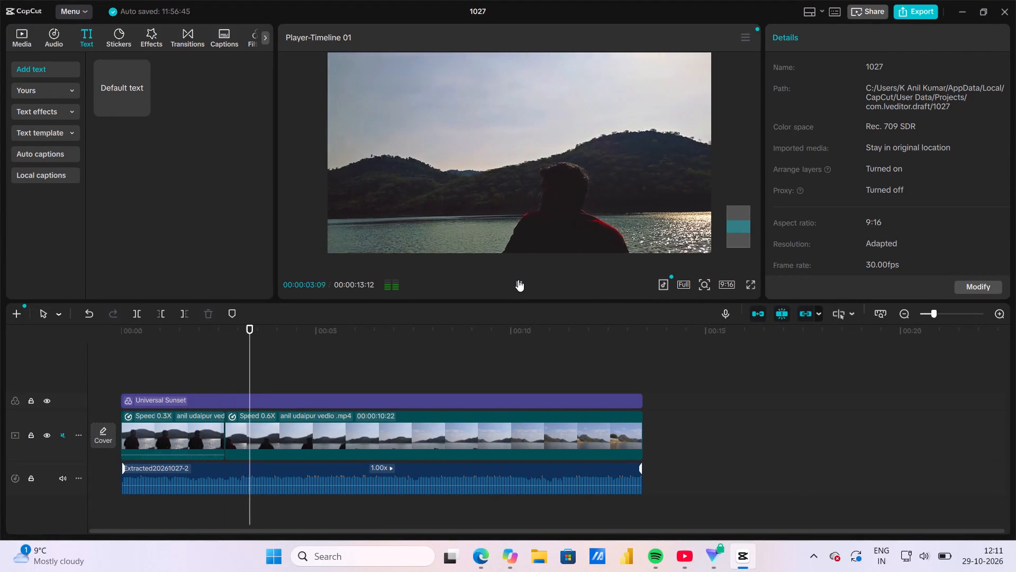
click(518, 280)
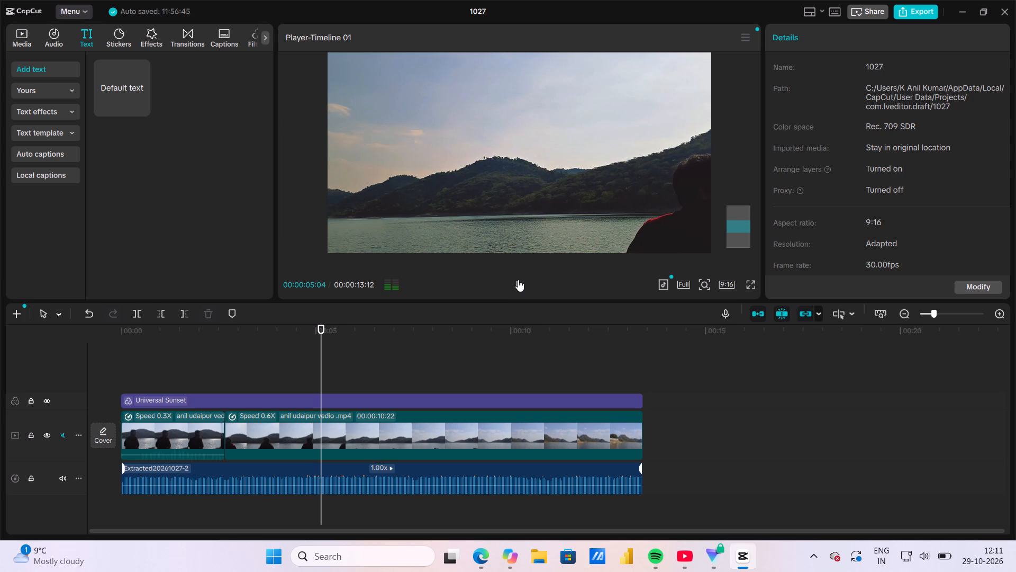
Return the playhead to 00:00:00:00 and add a default text clip there, above the Universal Sunset filter.
click(126, 368)
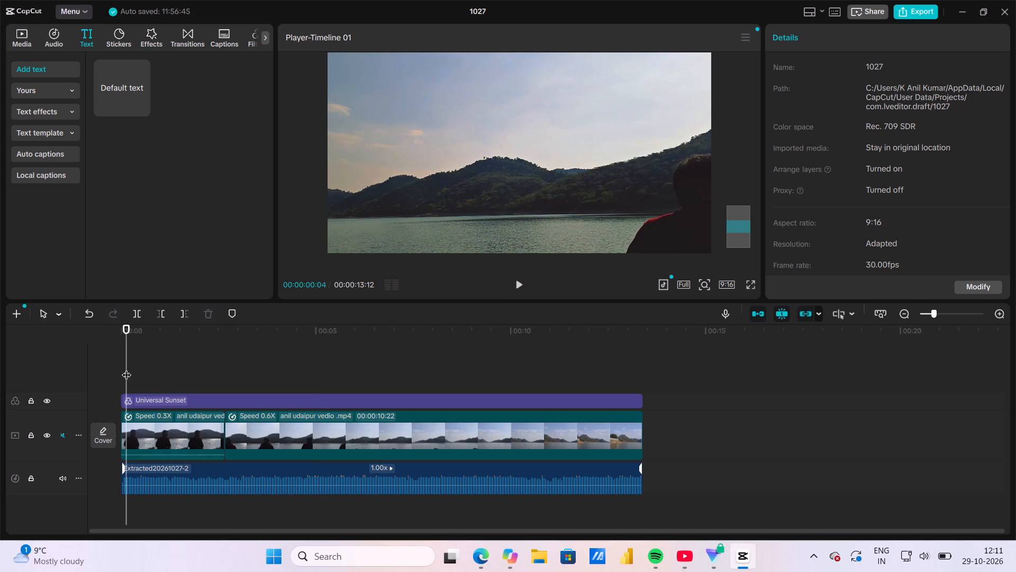
click(121, 364)
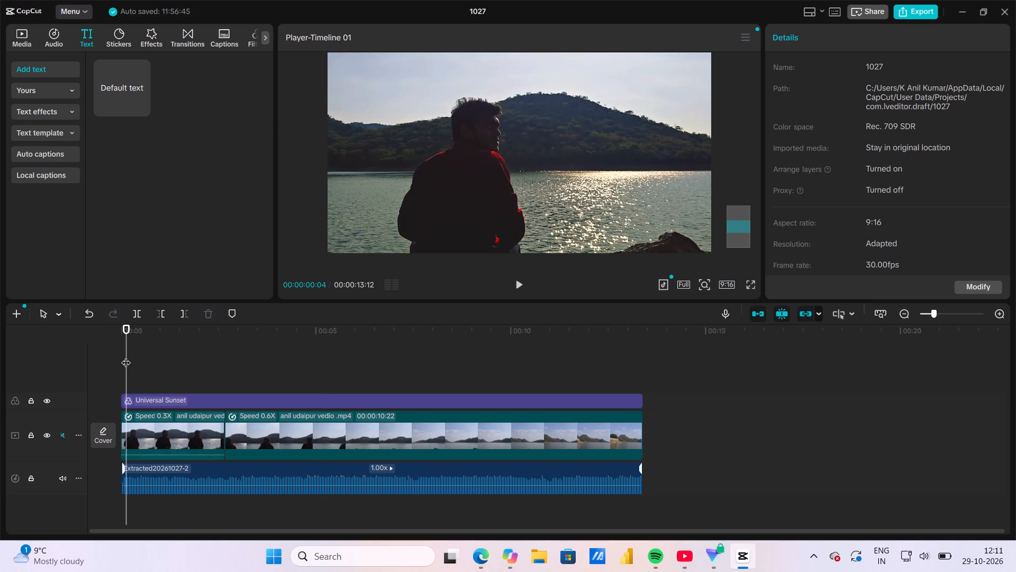
drag(120, 352, 126, 352)
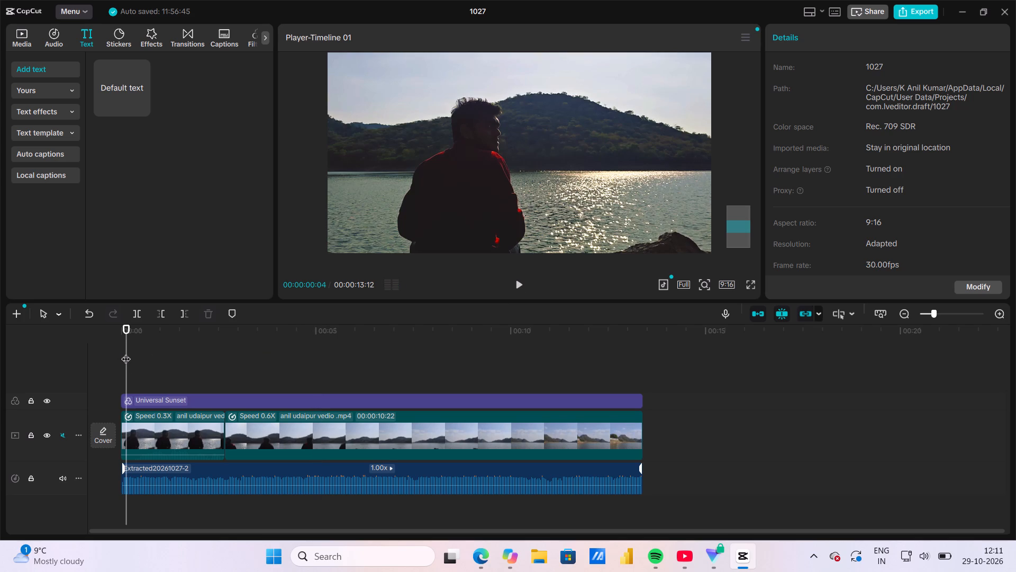
click(126, 352)
drag(126, 352, 117, 348)
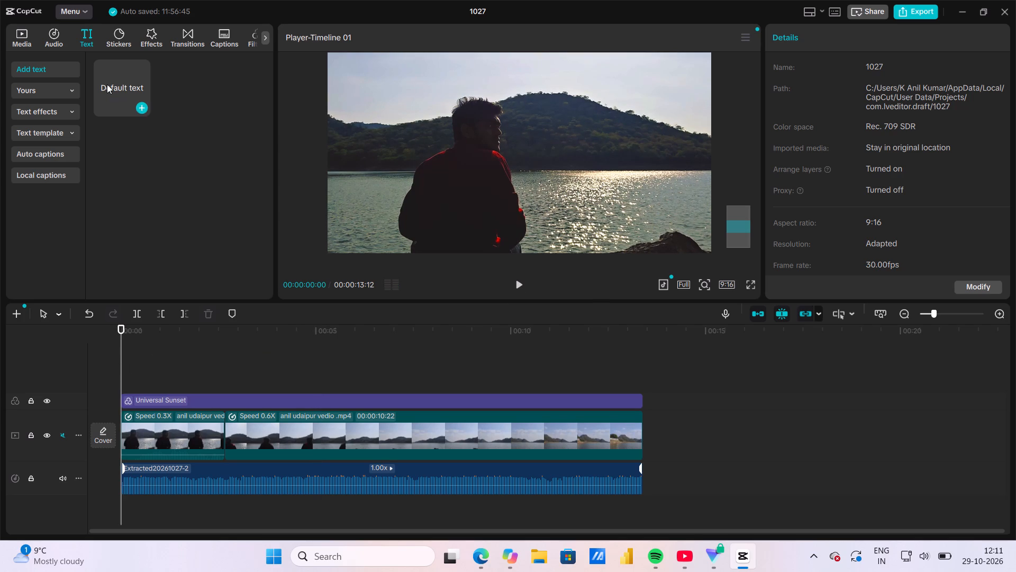
click(86, 36)
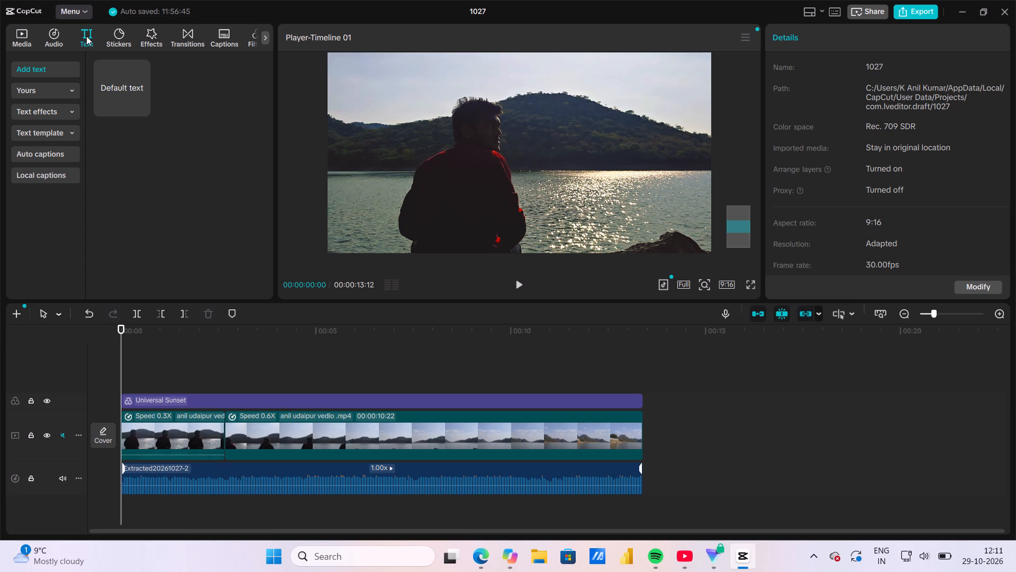
click(86, 36)
click(131, 78)
click(140, 108)
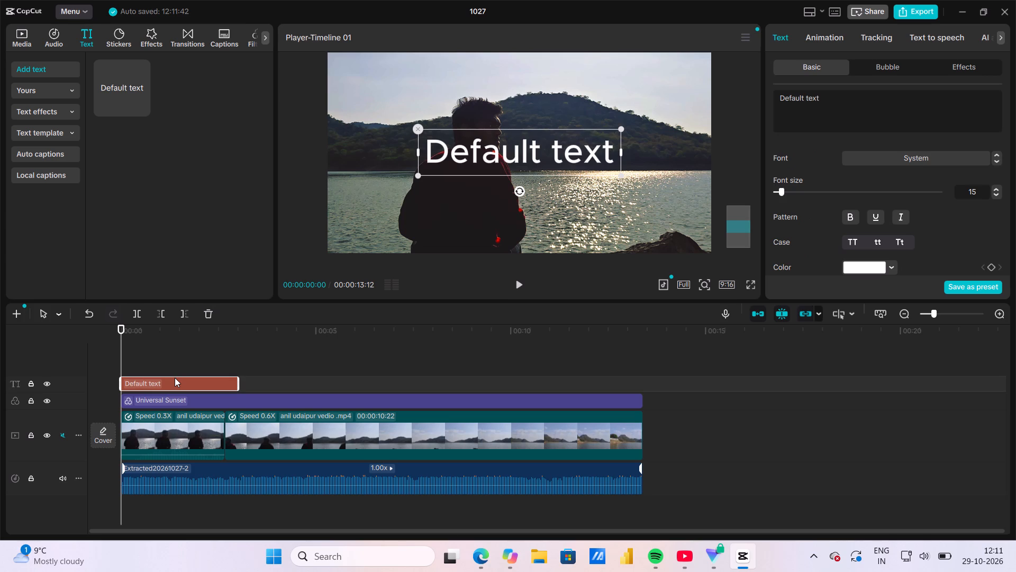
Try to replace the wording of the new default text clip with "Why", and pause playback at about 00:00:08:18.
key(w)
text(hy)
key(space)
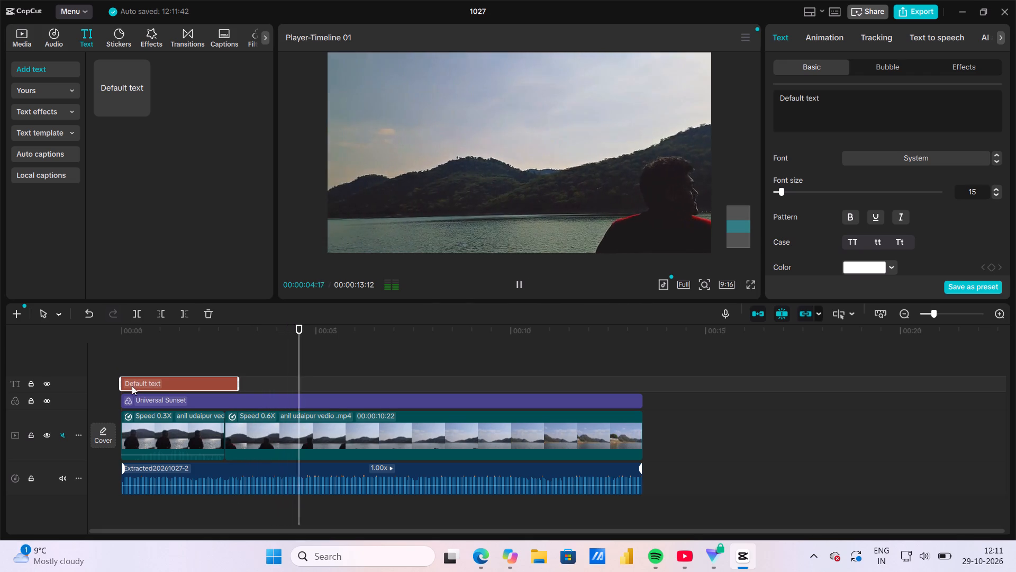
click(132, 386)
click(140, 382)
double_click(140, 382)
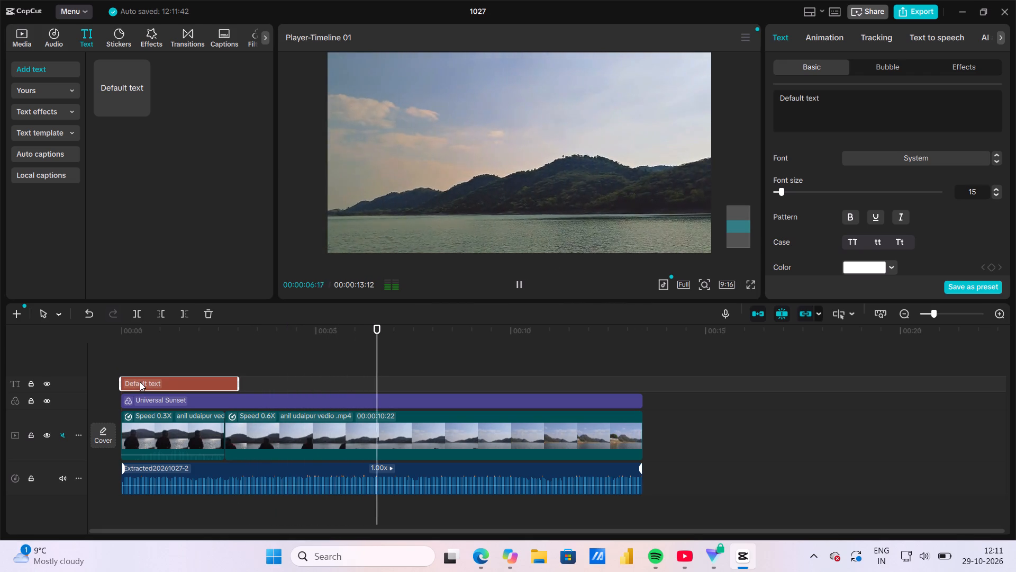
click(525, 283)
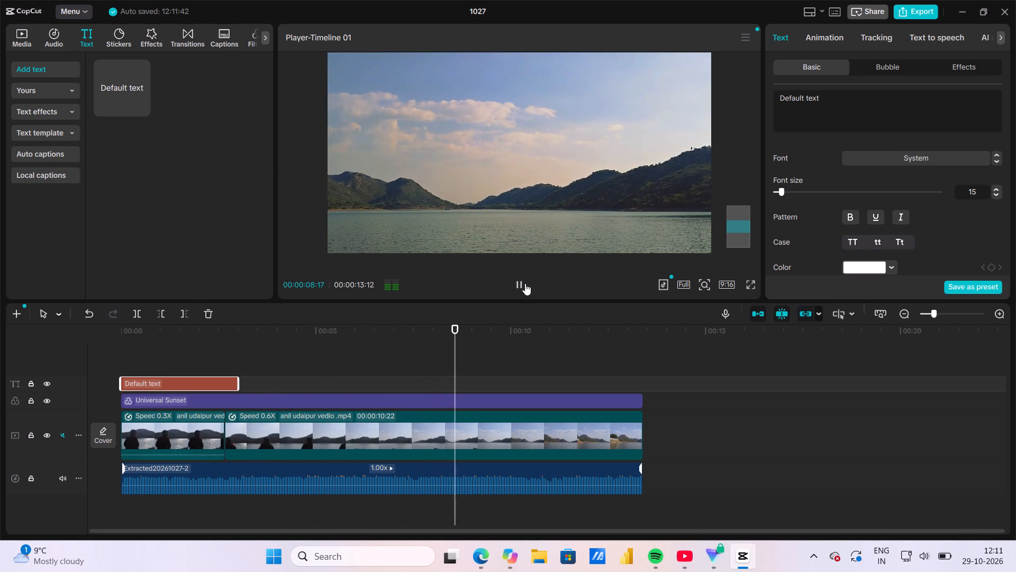
Replace the default text in the preview with "Why always her?".
triple_click(169, 376)
double_click(480, 155)
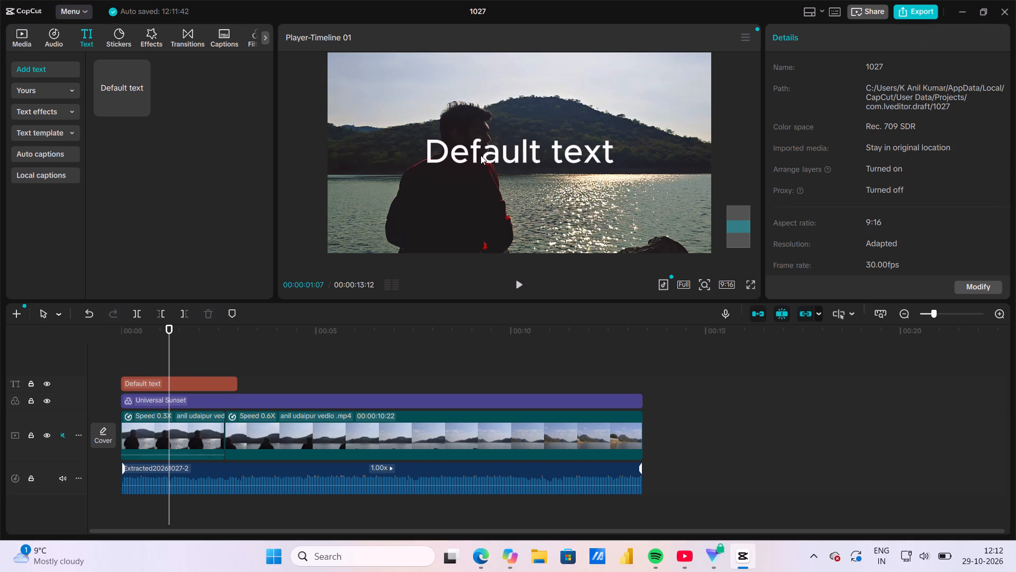
key(BackSpace)
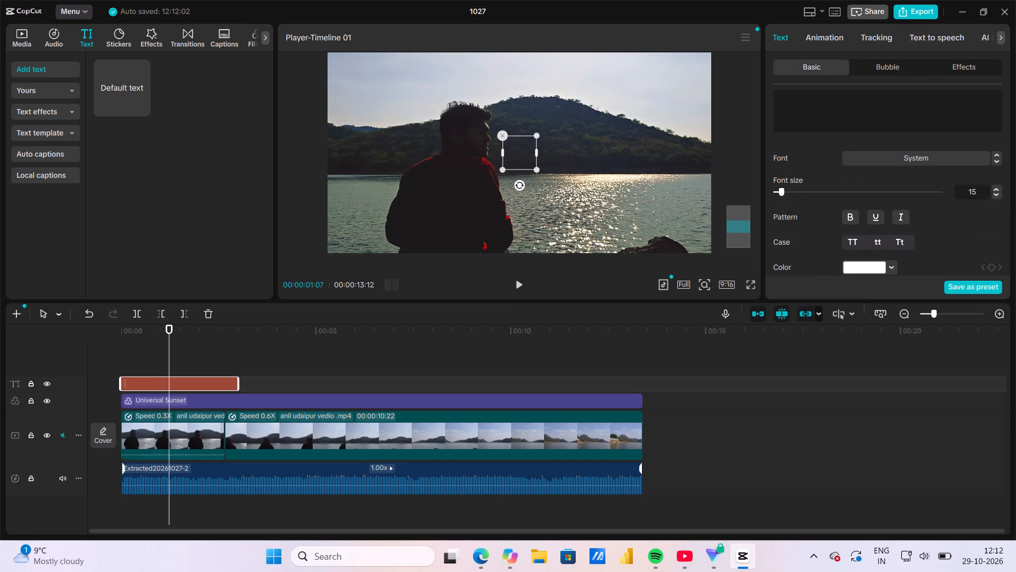
key(w)
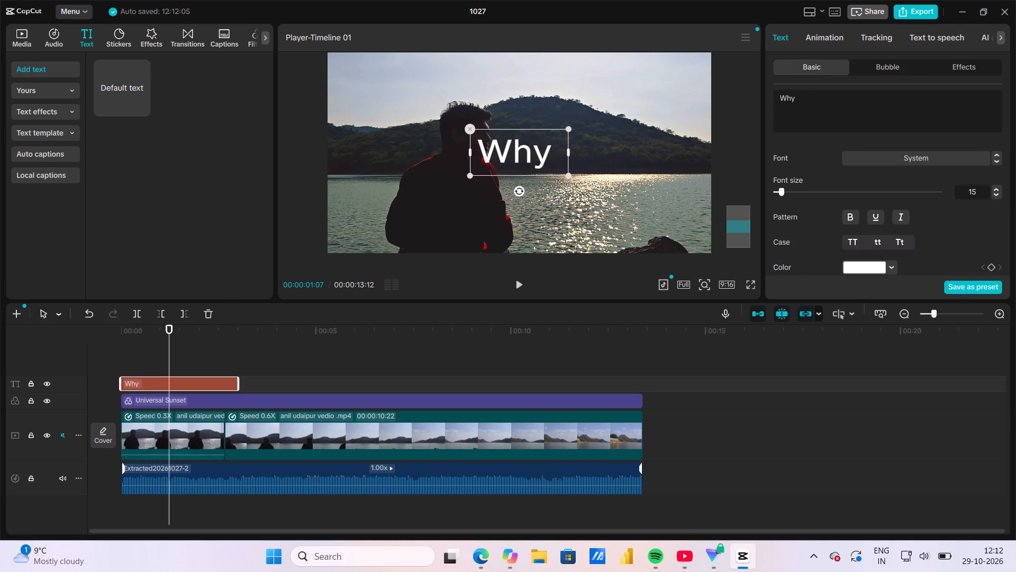
text(always)
key(space)
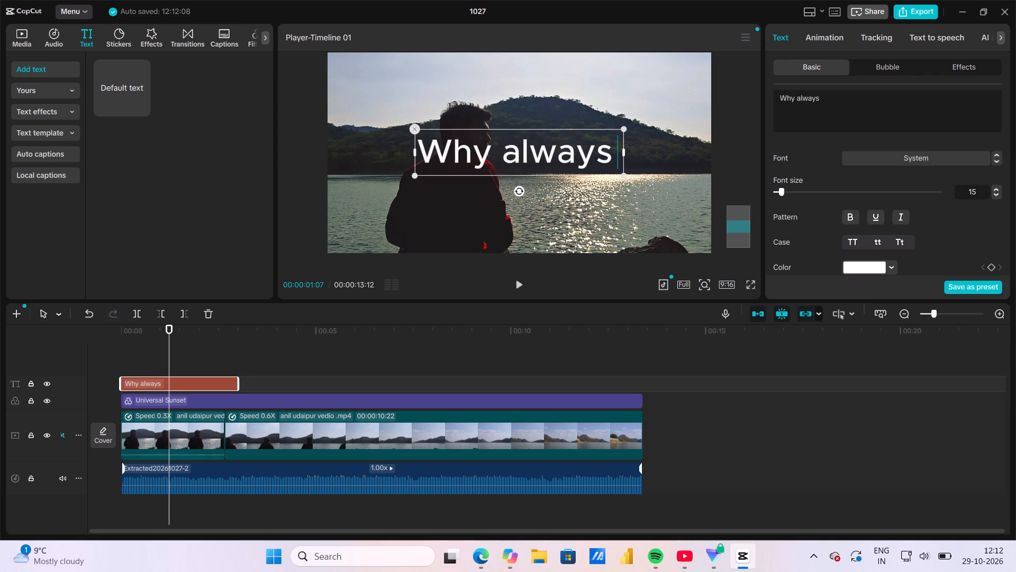
text(her)
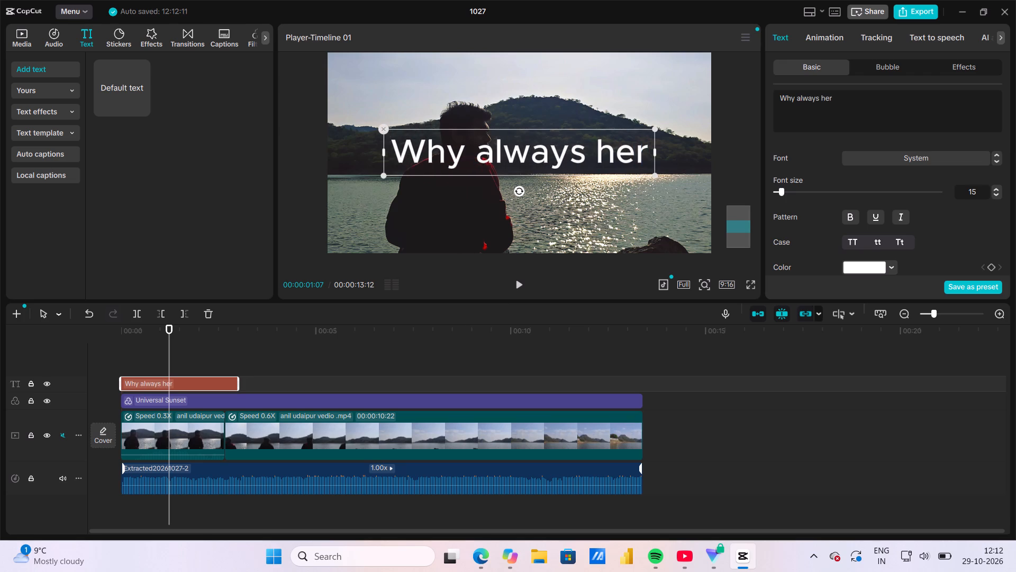
key(shift+question)
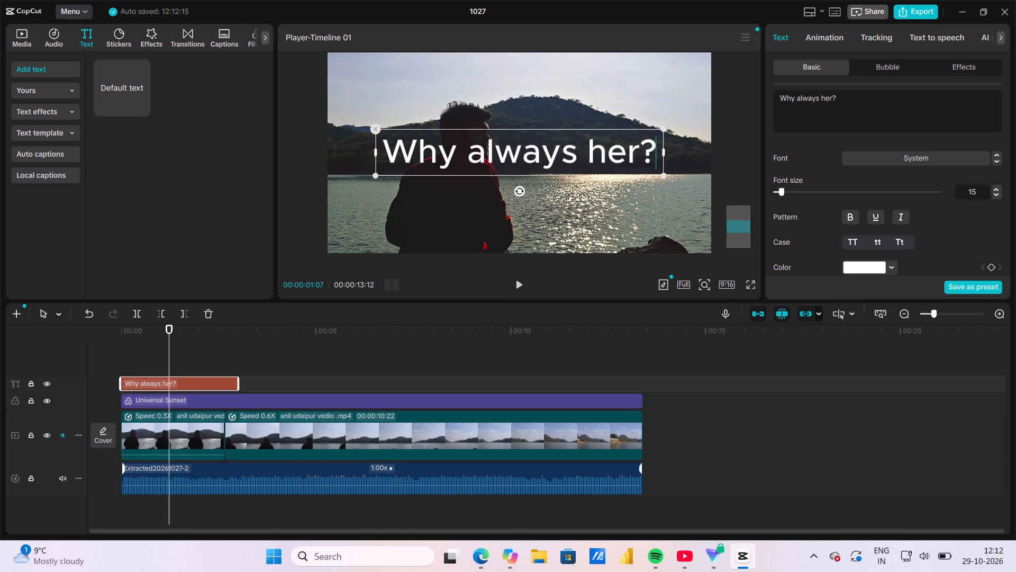
Scale the "Why always her?" text down to about half its size in the preview, keeping it centred.
ctrl+scroll(486, 155, down, 7)
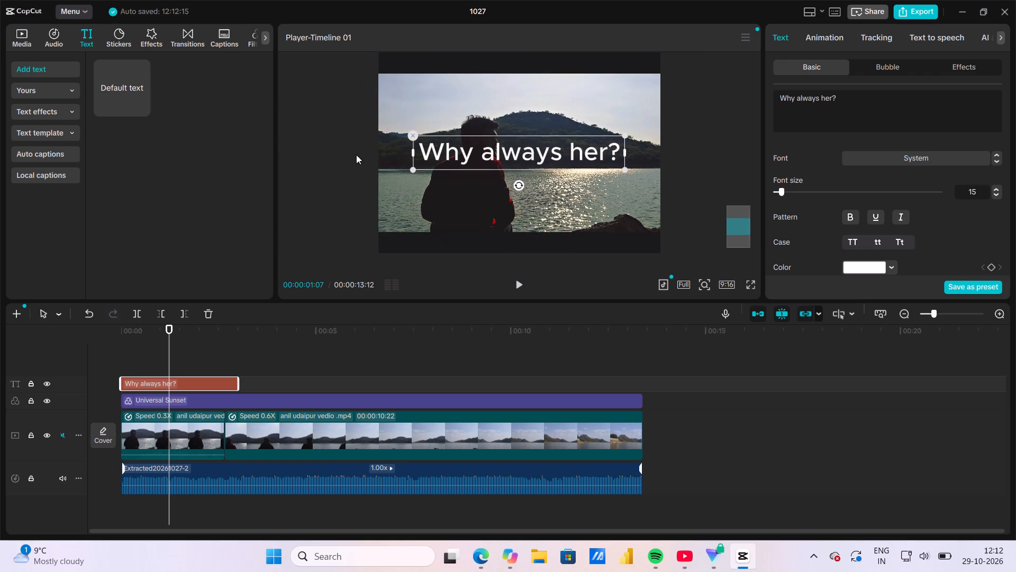
ctrl+scroll(464, 131, up, 4)
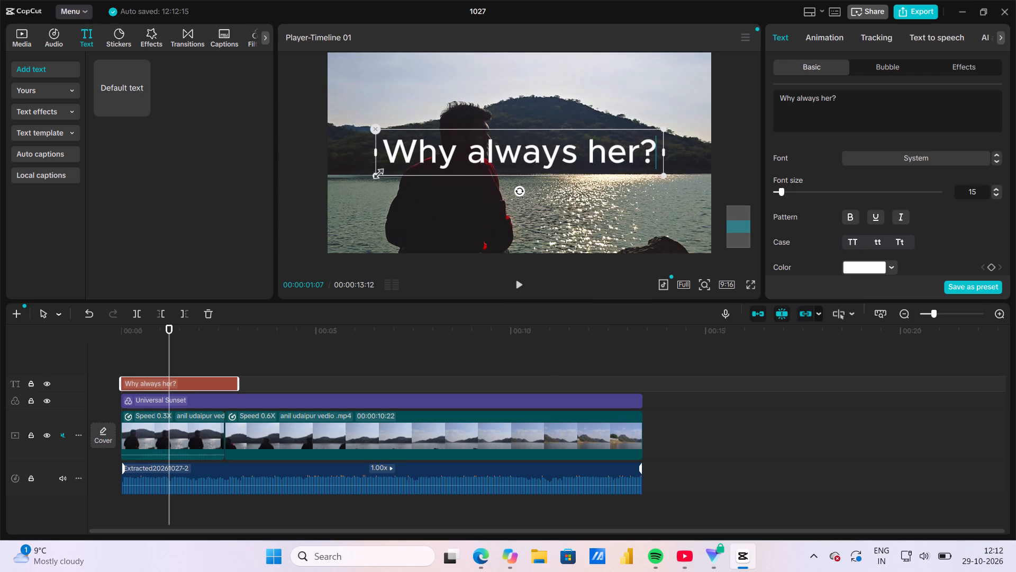
drag(371, 173, 427, 148)
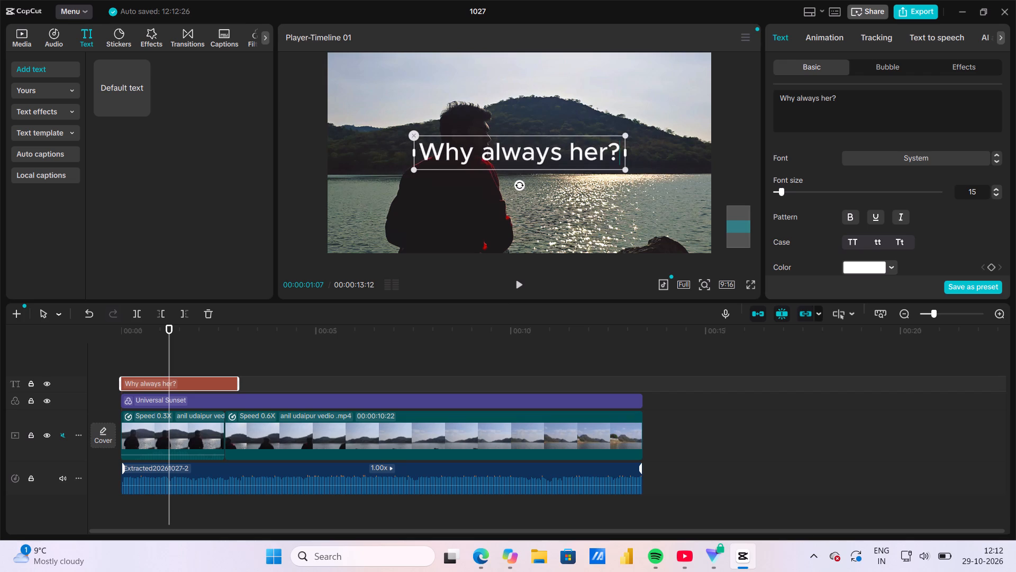
drag(413, 169, 466, 149)
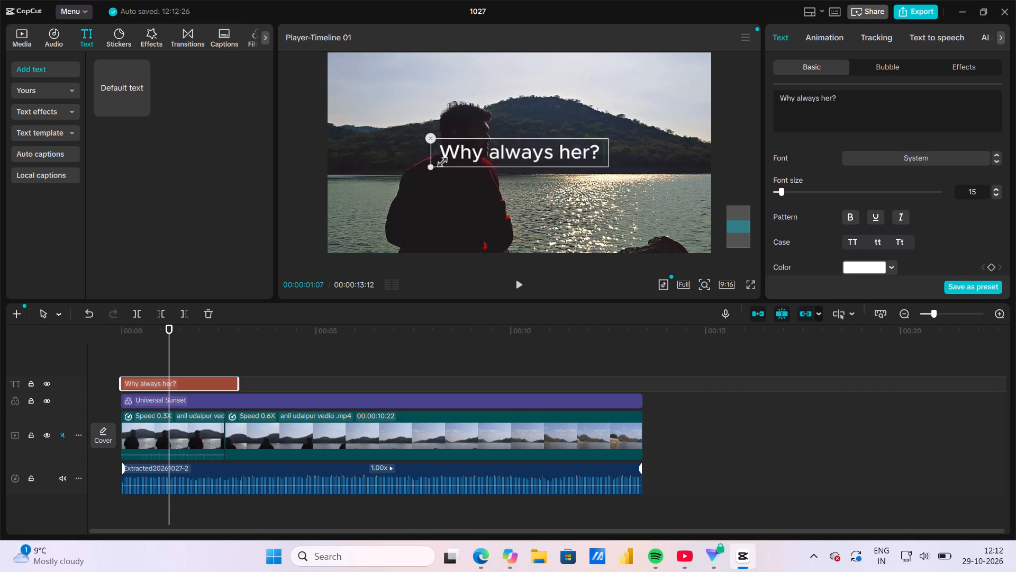
drag(466, 149, 468, 148)
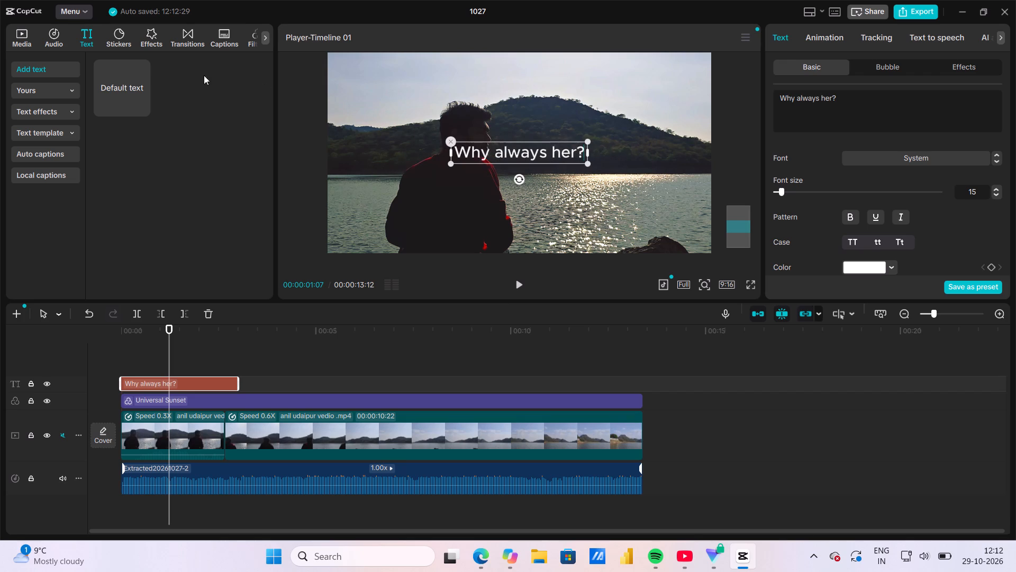
Look through the text library's favourites, text effects, text templates, auto captions and local captions for ways to style the overlay.
drag(182, 61, 61, 81)
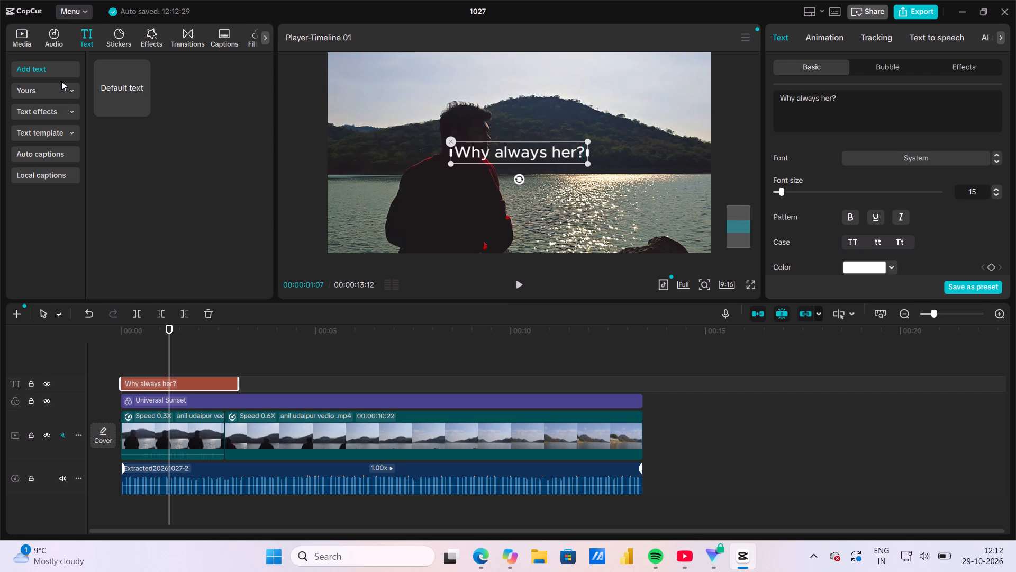
click(61, 81)
click(69, 83)
click(69, 86)
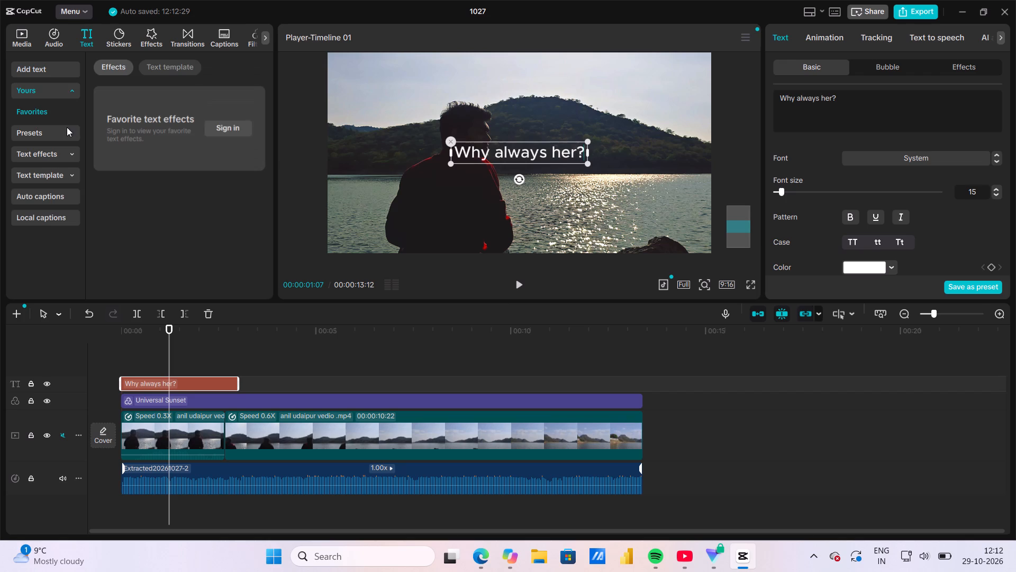
click(67, 131)
click(75, 159)
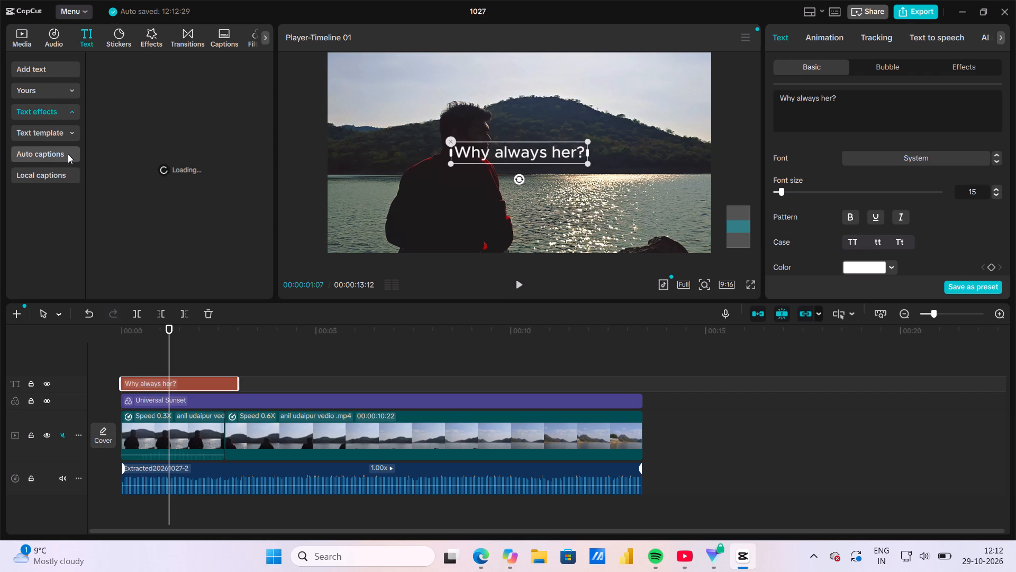
click(68, 154)
click(68, 173)
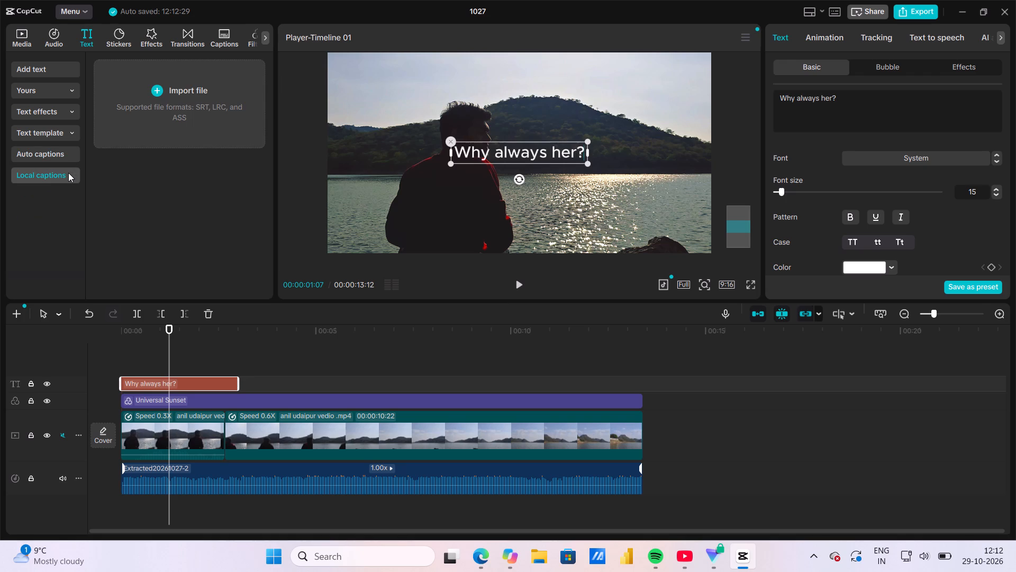
click(69, 156)
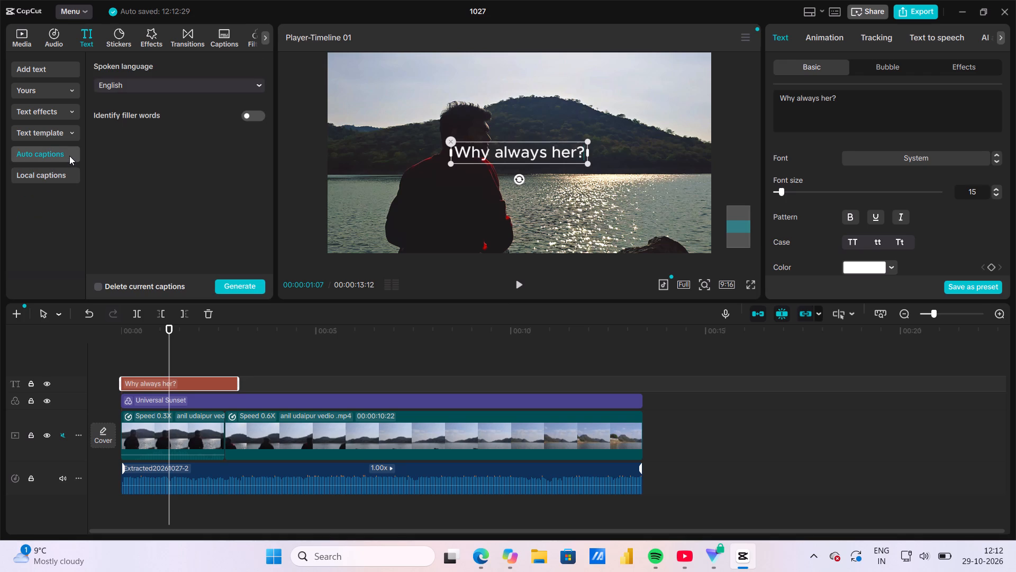
click(68, 125)
click(68, 129)
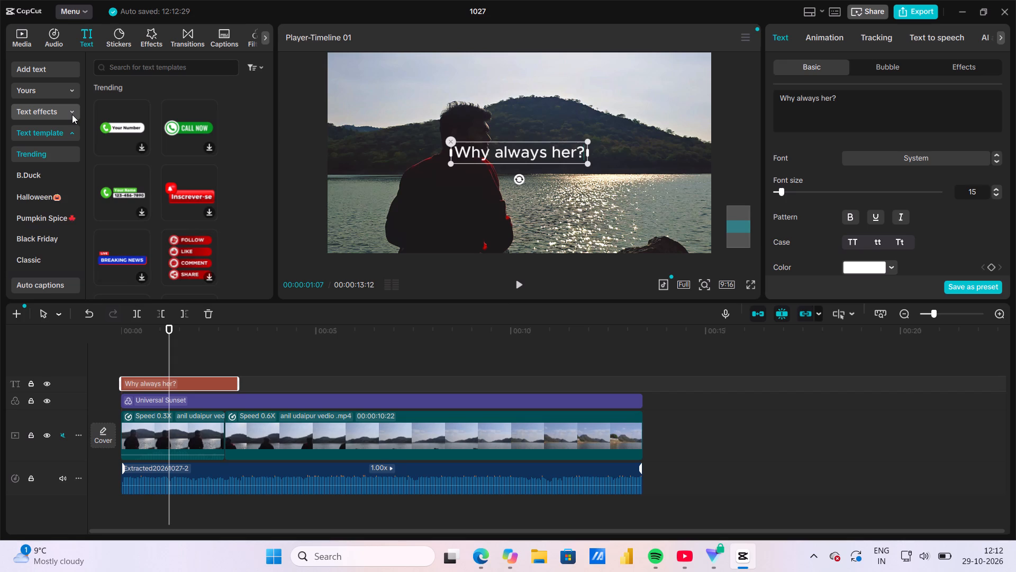
click(72, 114)
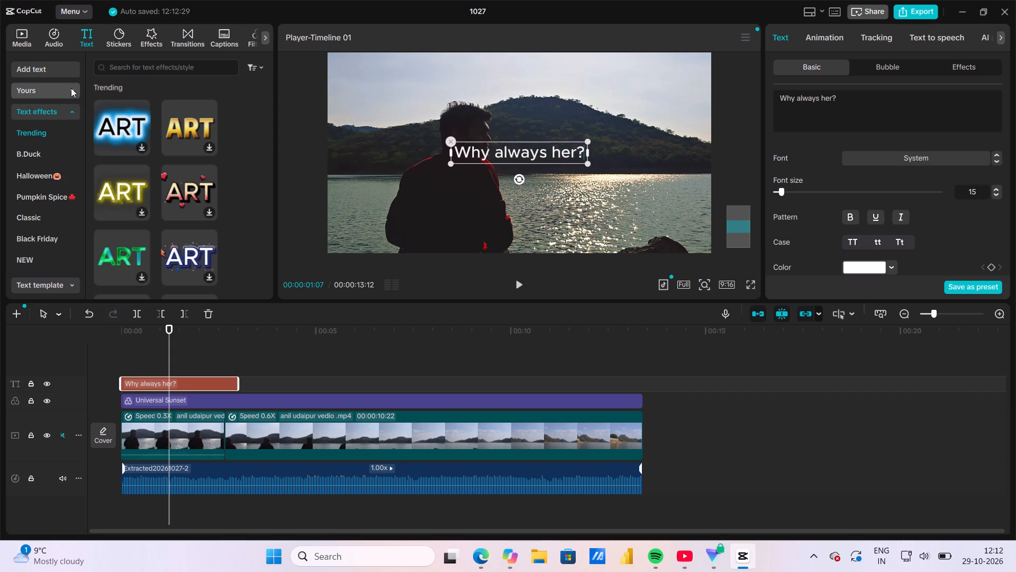
click(70, 87)
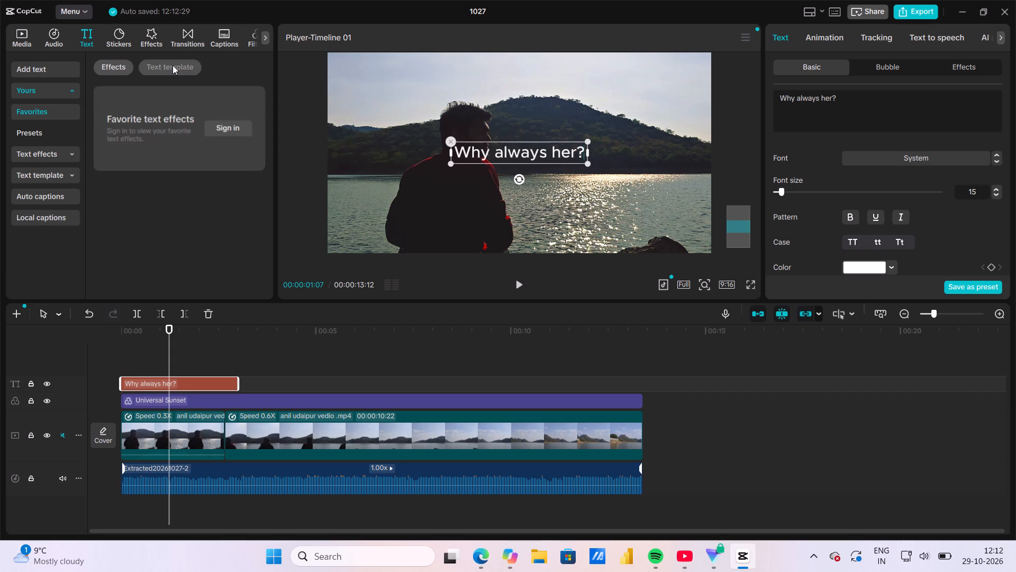
click(170, 67)
click(67, 74)
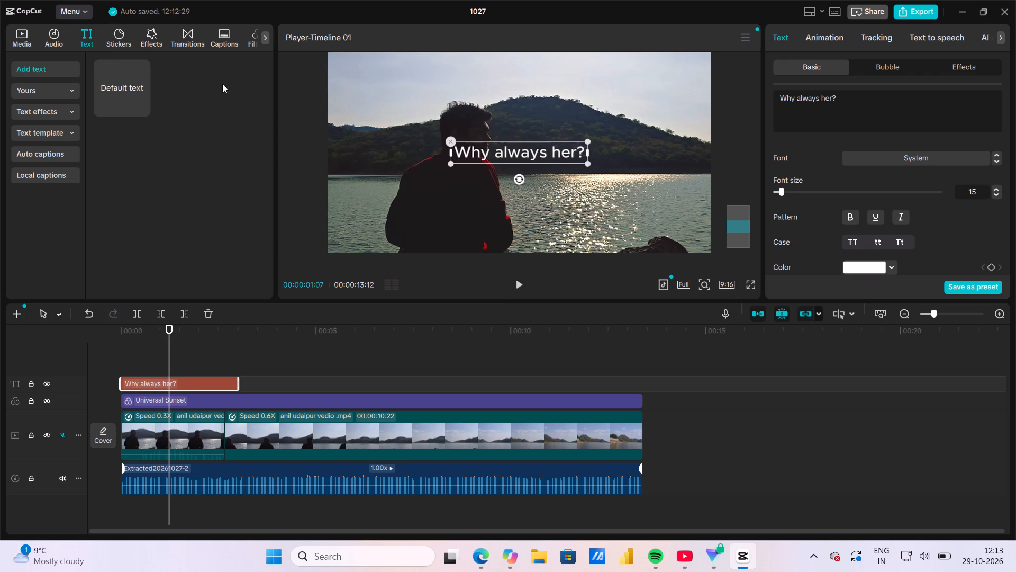
click(264, 38)
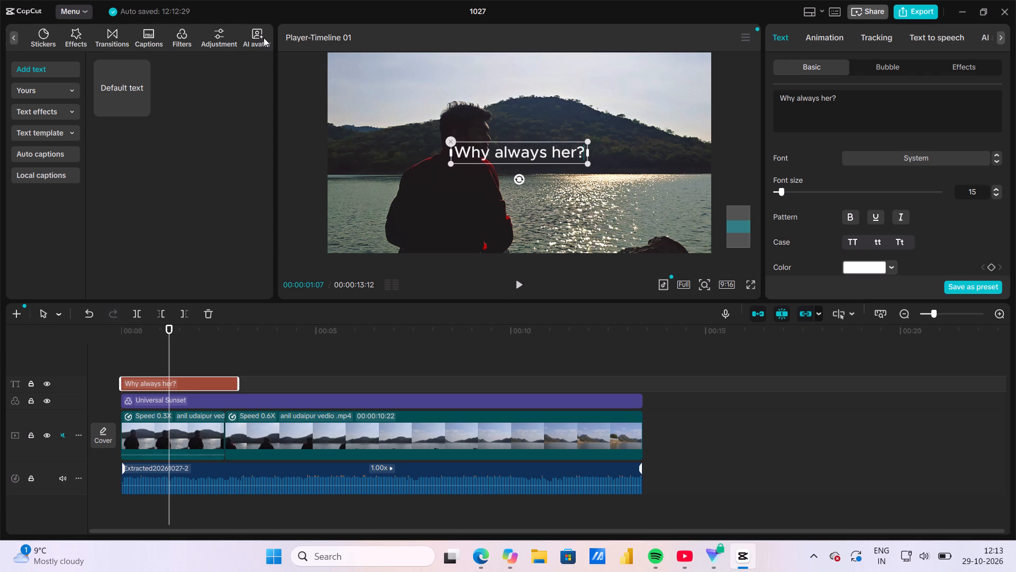
click(13, 35)
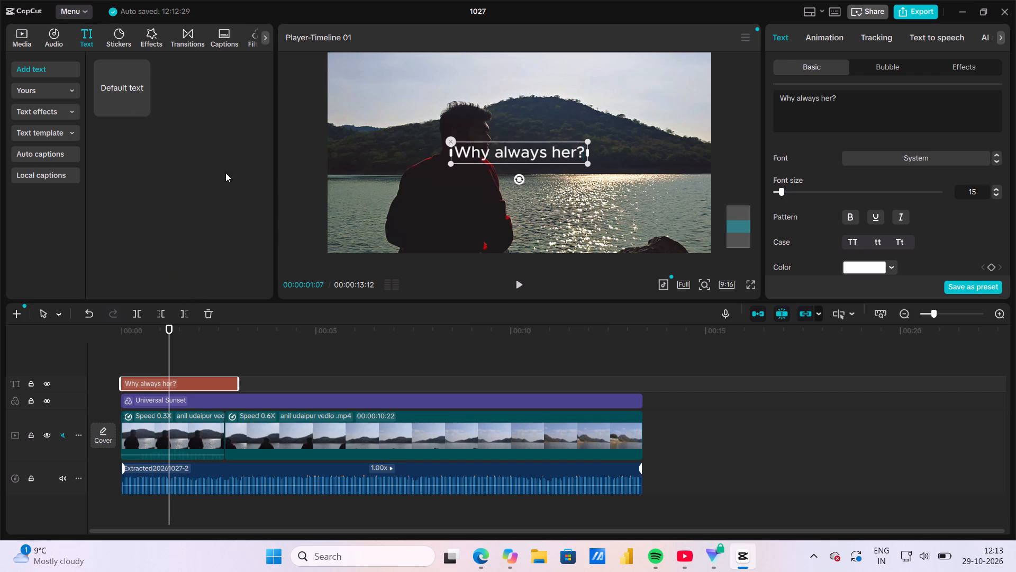
Browse the Trending, NEW and Black Friday text effects and the Trending text templates for a suitable overlay style.
click(75, 89)
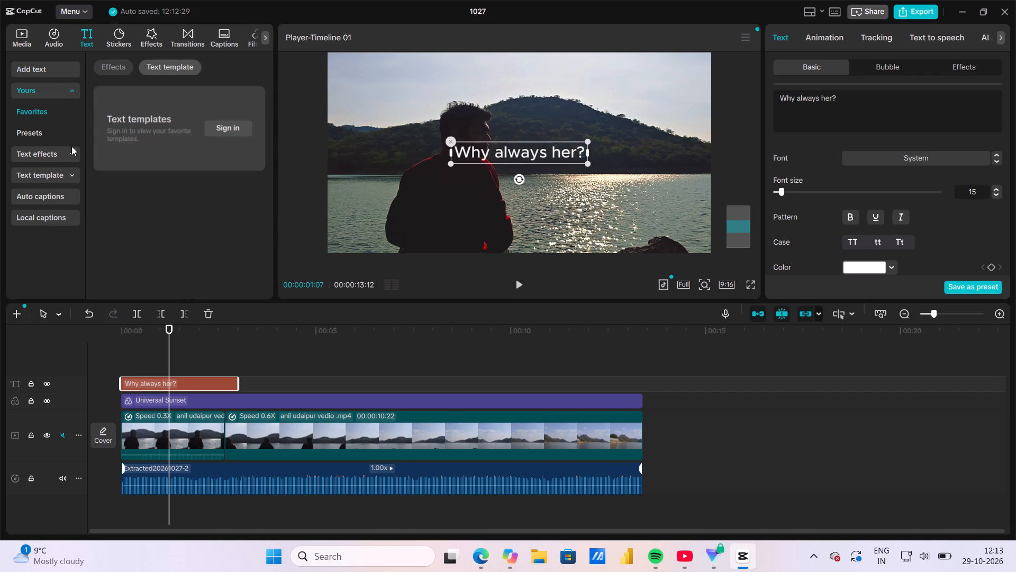
click(70, 156)
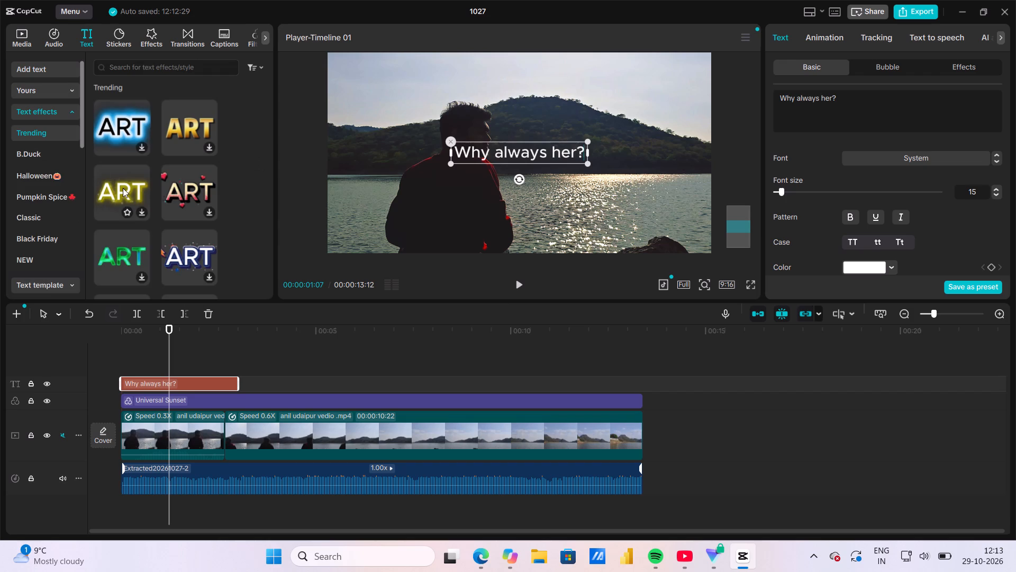
scroll(123, 188, down, 6)
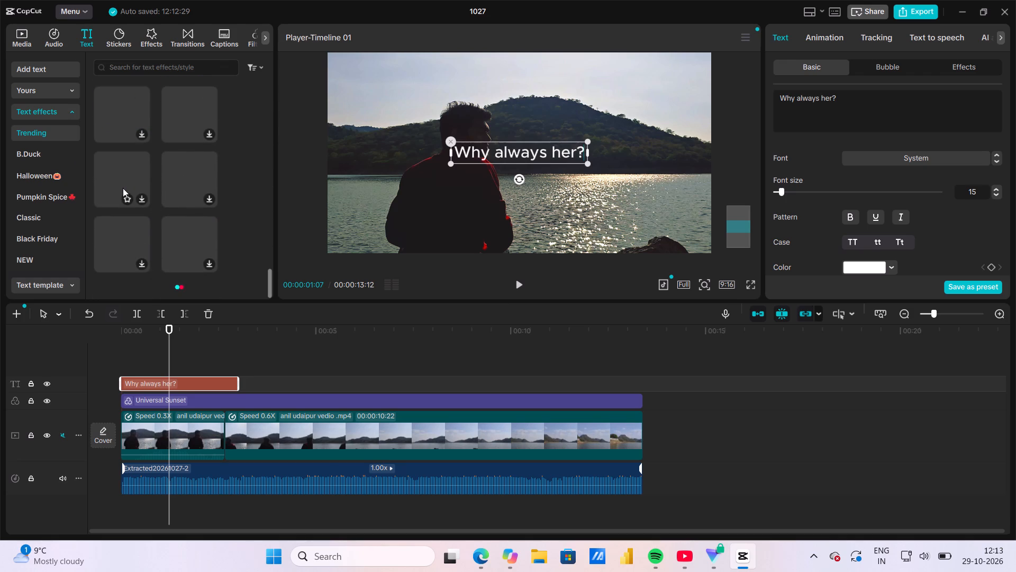
scroll(123, 188, down, 4)
click(50, 256)
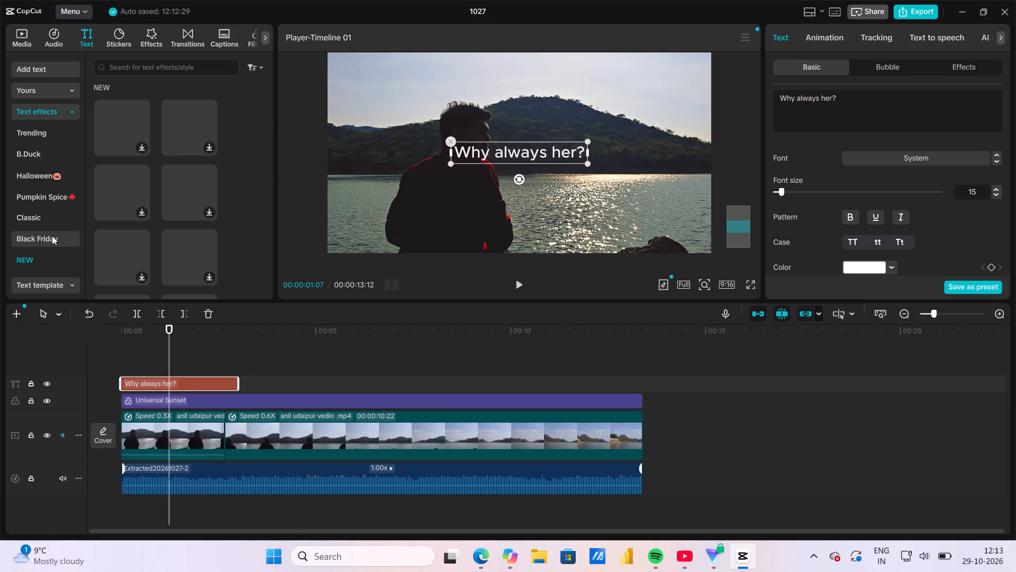
click(52, 236)
scroll(52, 236, down, 2)
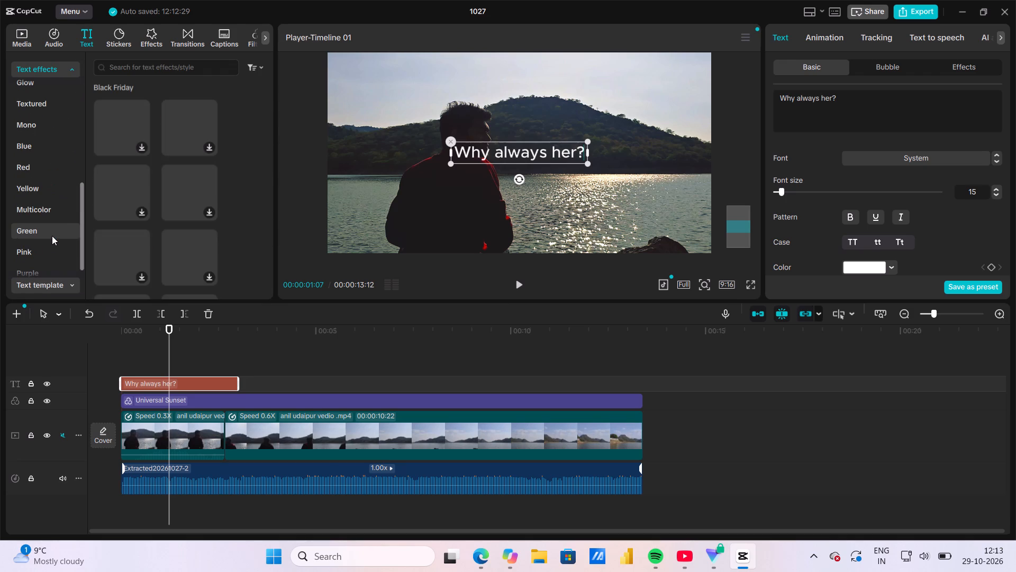
click(74, 290)
scroll(121, 206, up, 2)
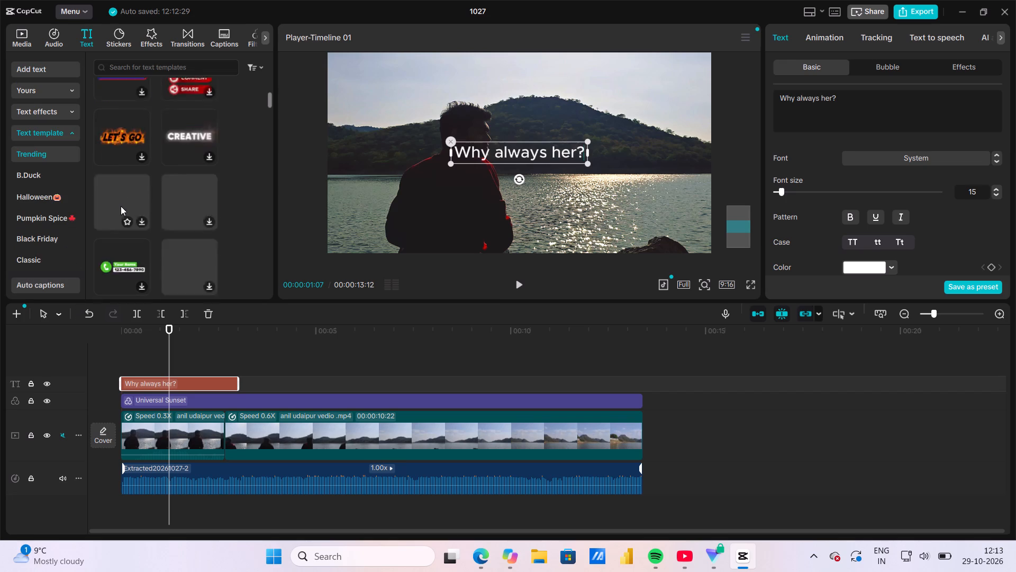
scroll(148, 142, up, 3)
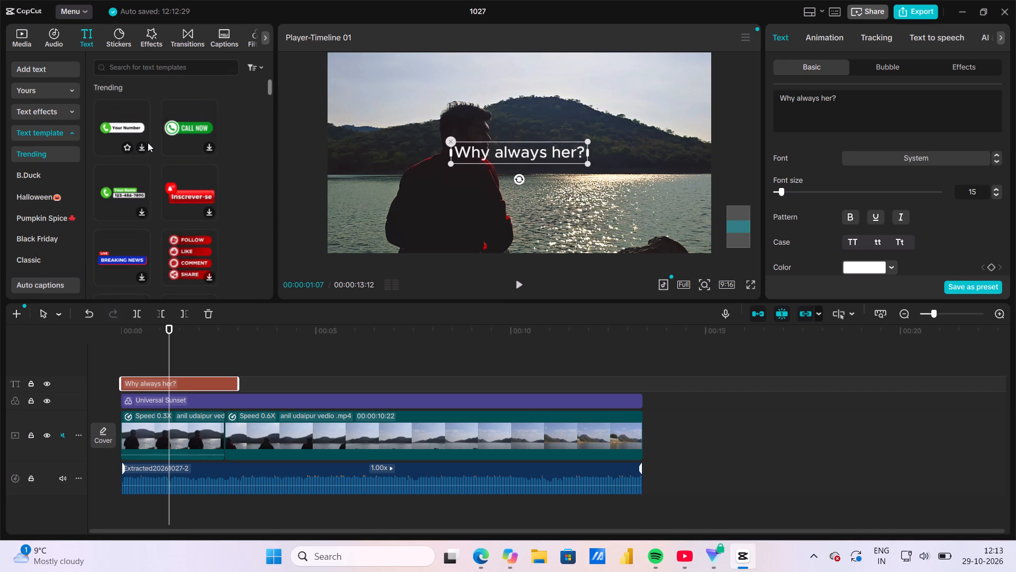
Check the favourite text templates, favourite text effects and presets, dismissing the sign-in window, and return to the default text option.
click(52, 77)
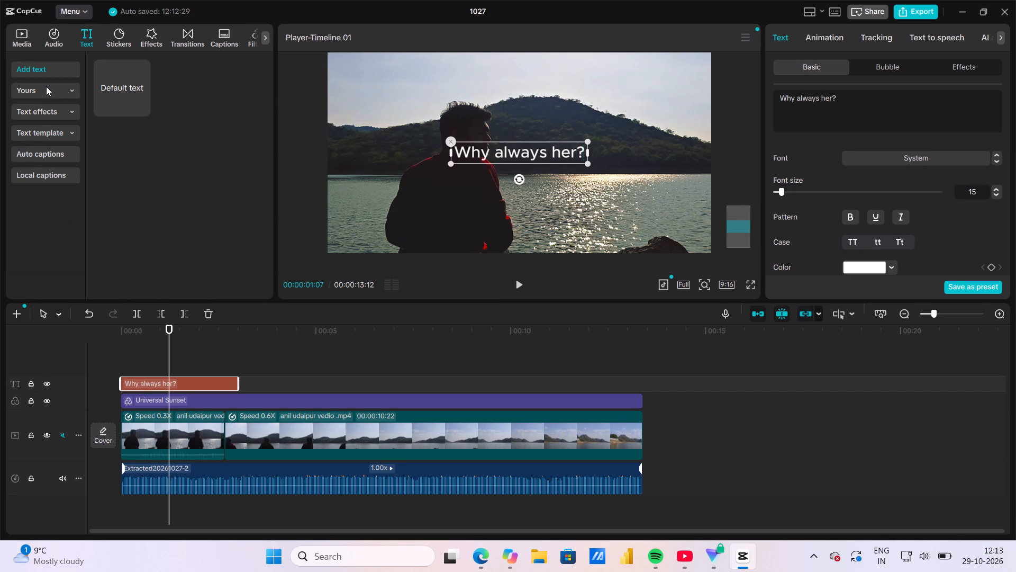
click(43, 97)
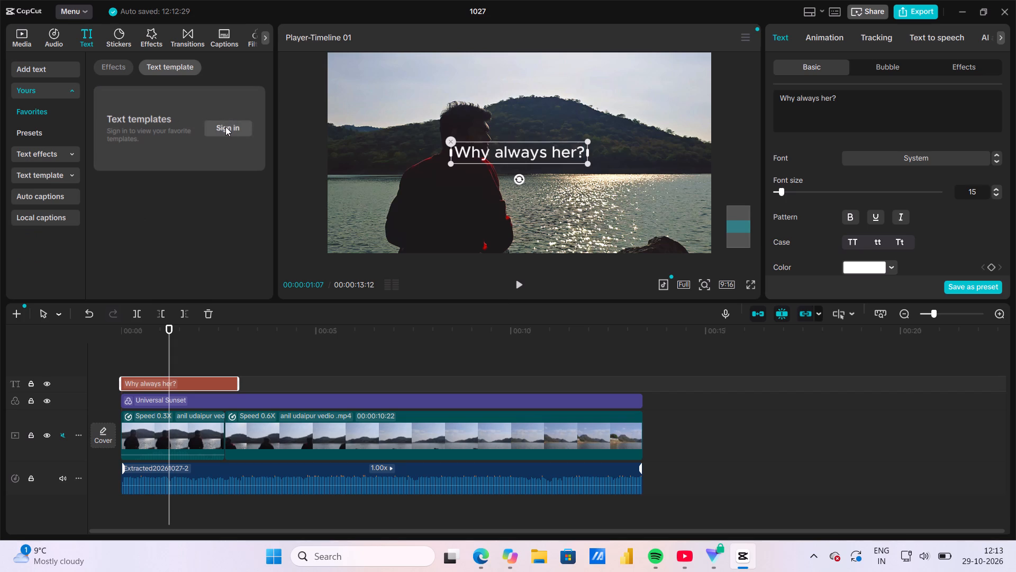
click(225, 127)
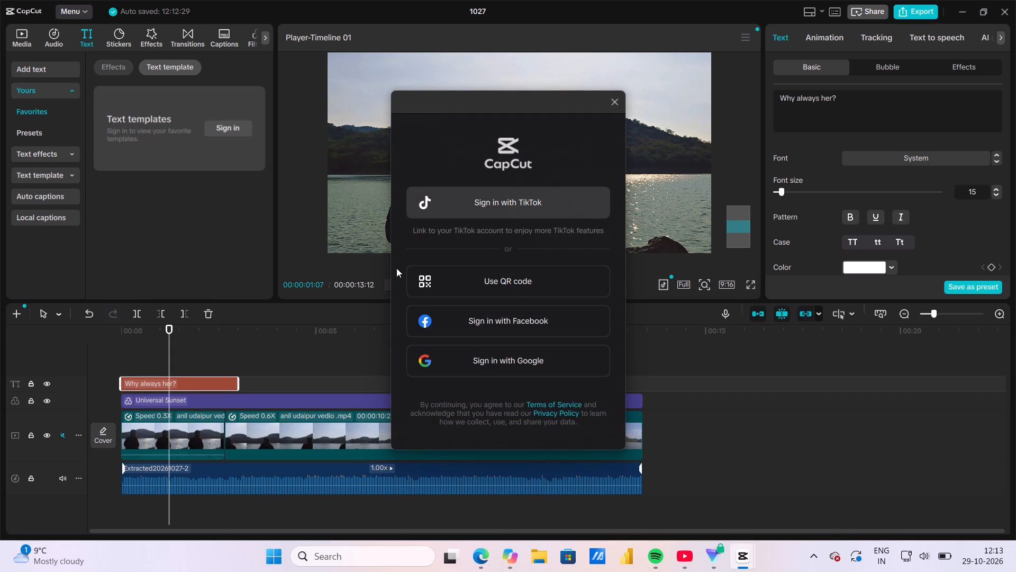
click(617, 103)
click(124, 64)
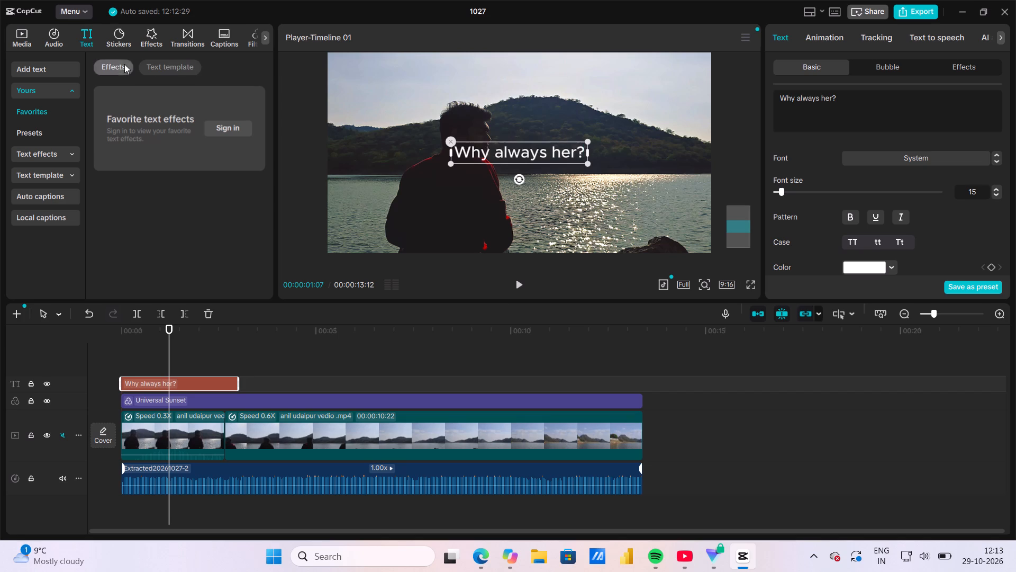
click(47, 131)
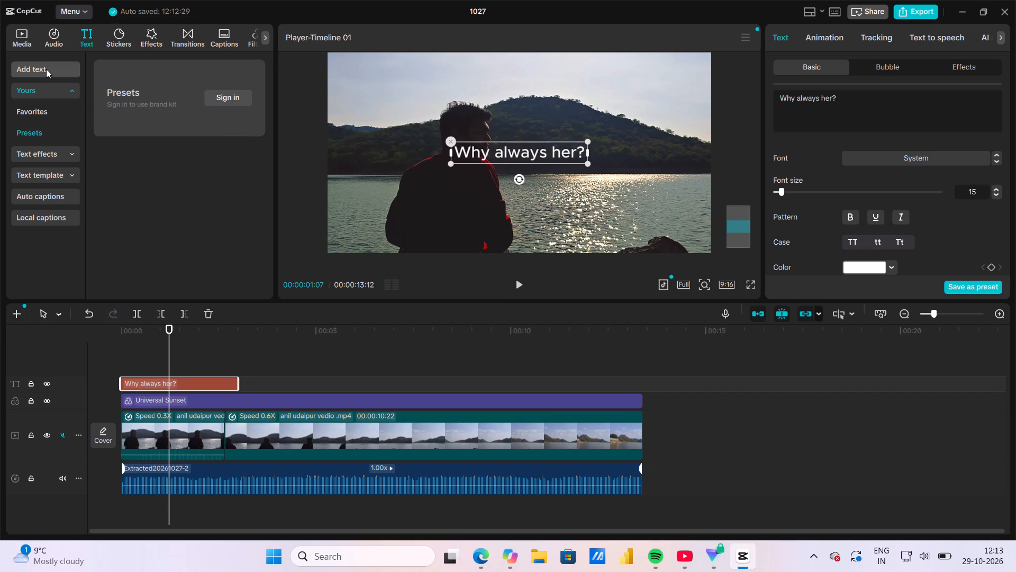
click(46, 69)
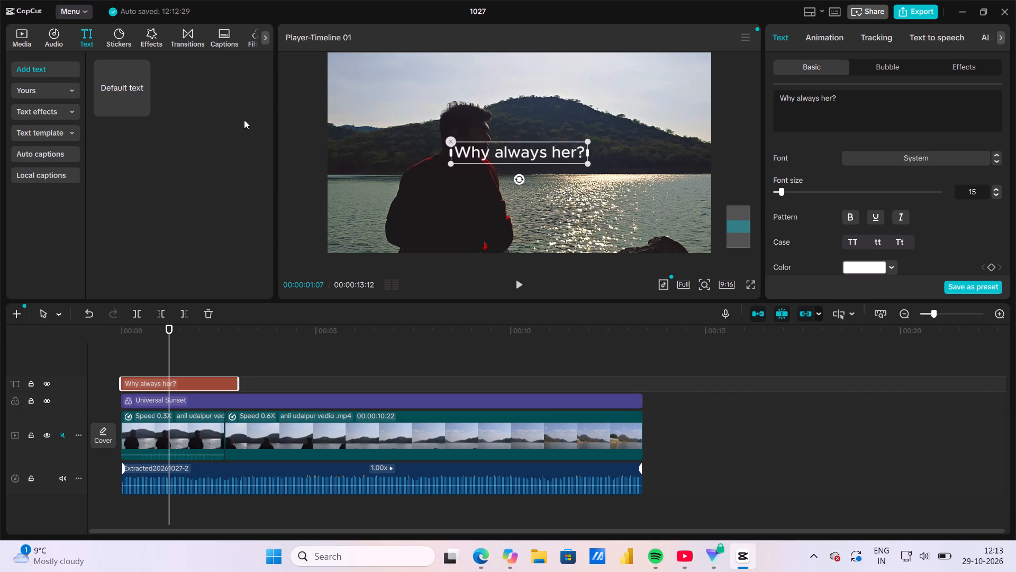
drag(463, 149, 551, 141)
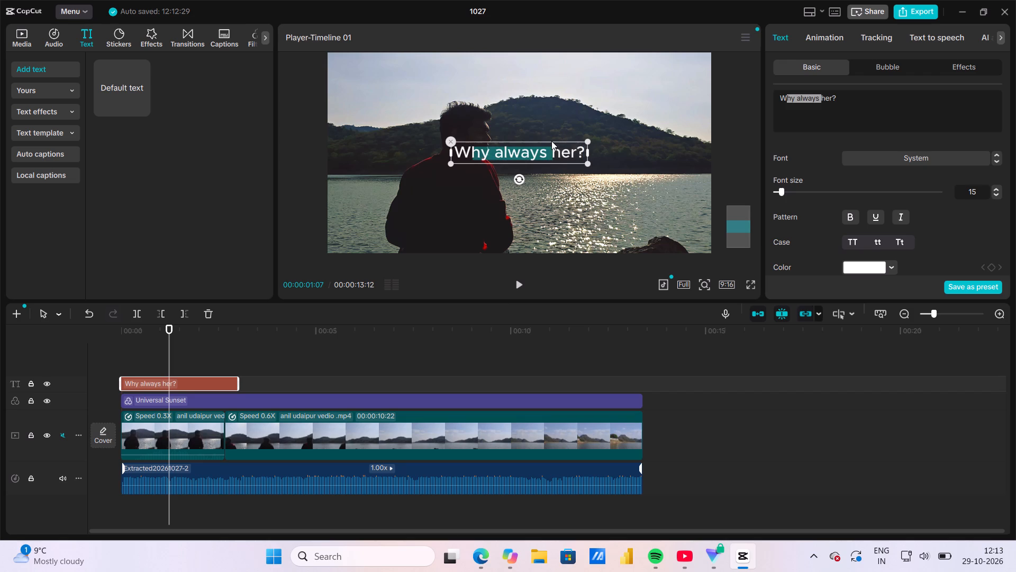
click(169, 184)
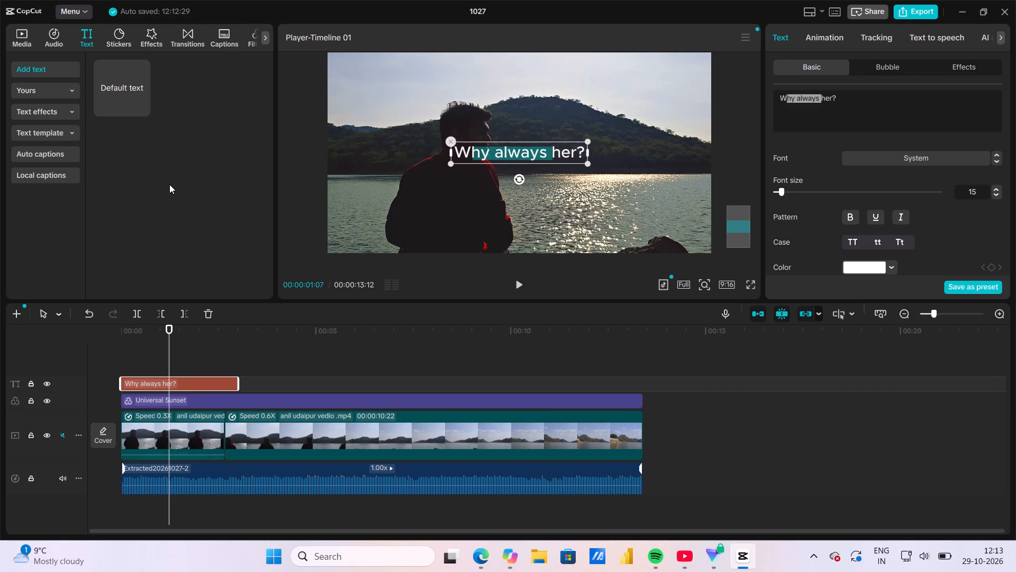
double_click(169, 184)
Trim the end of the "Why always her?" text clip to match the end of the 0.3X video clip.
drag(237, 383, 227, 383)
click(322, 353)
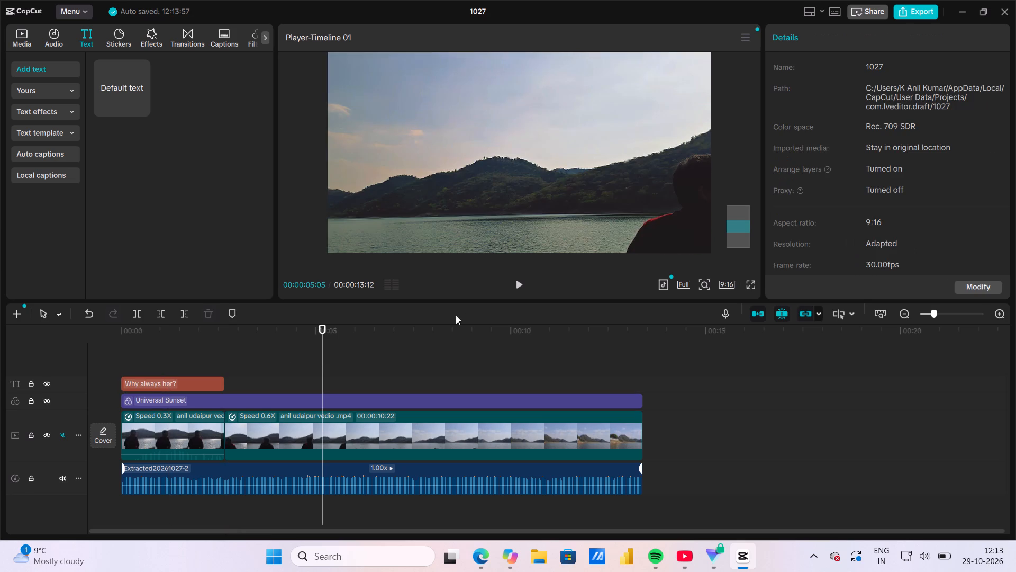
Select the "Why always her?" overlay near the start of the video and review its basic font, transform, blend and stroke settings.
click(180, 387)
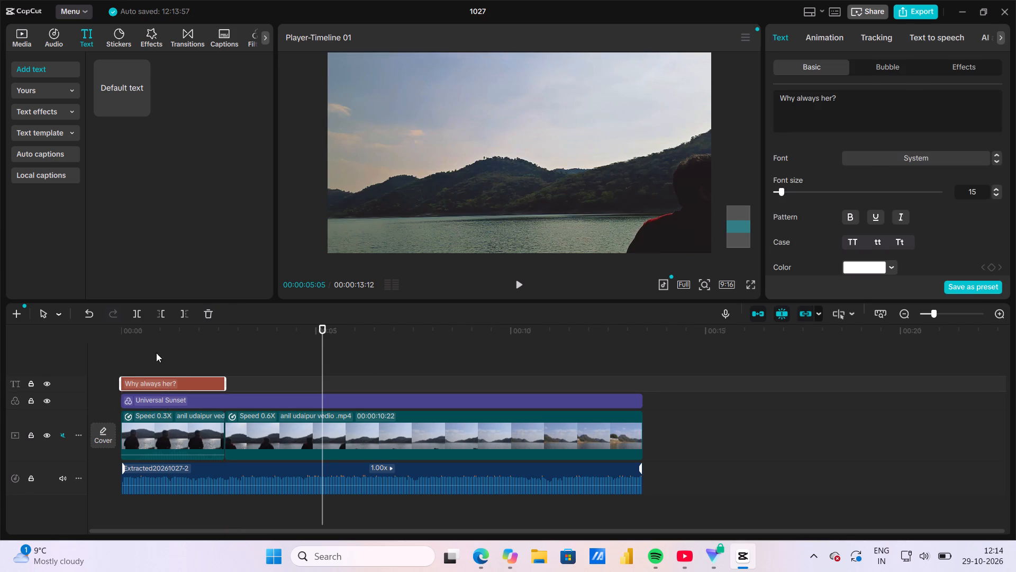
click(151, 358)
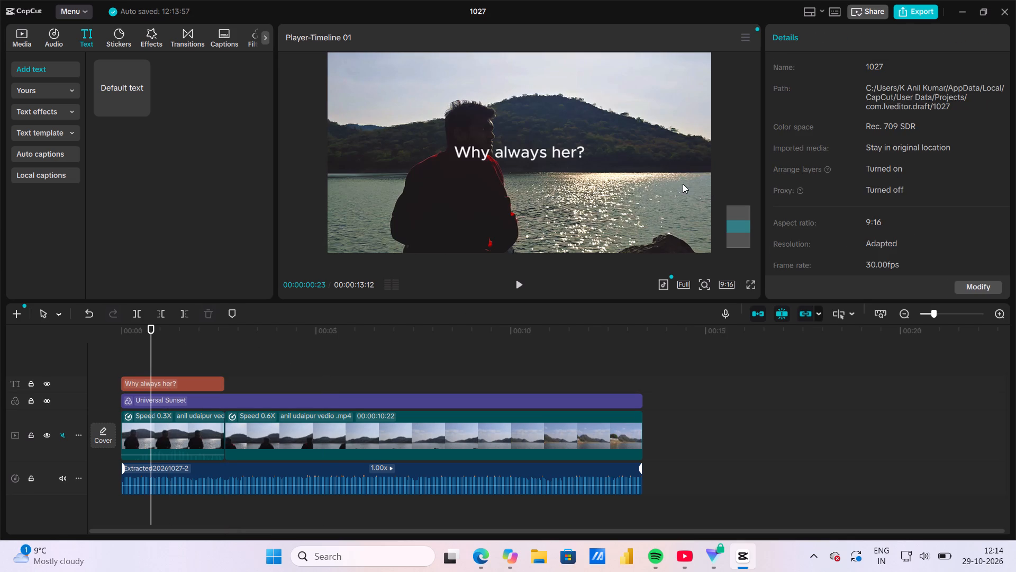
click(569, 145)
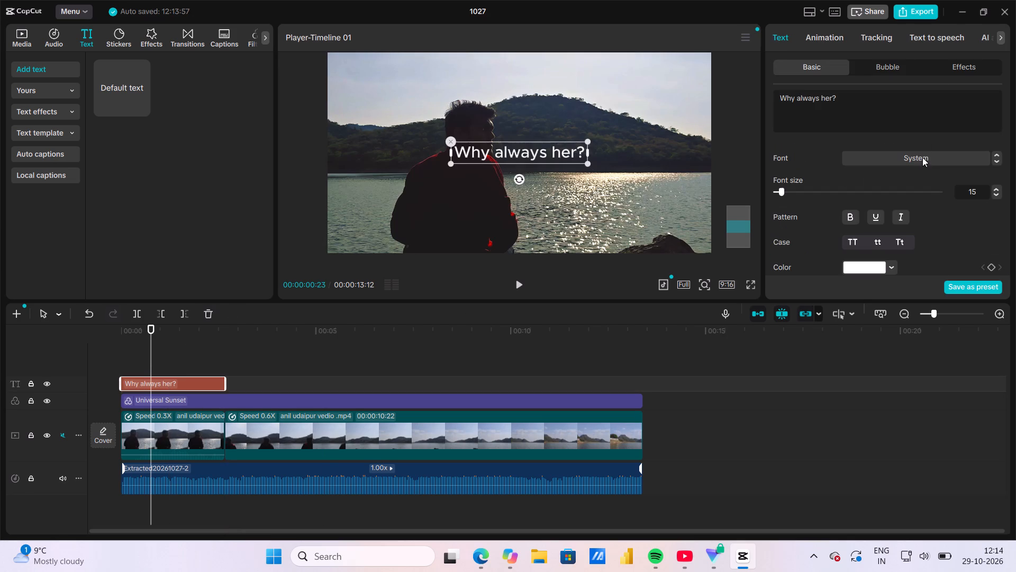
scroll(909, 180, down, 1)
scroll(909, 180, up, 1)
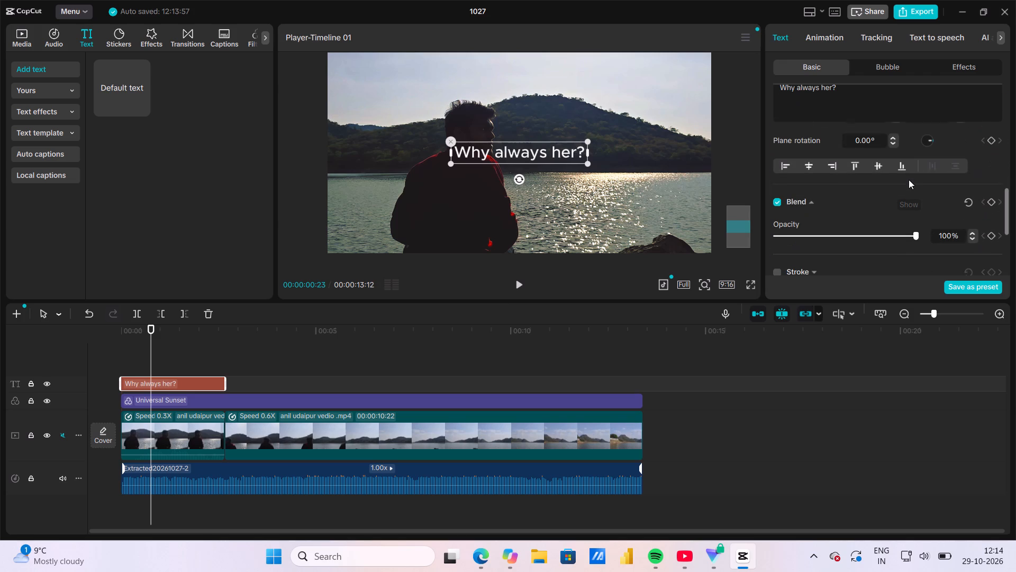
scroll(909, 180, up, 2)
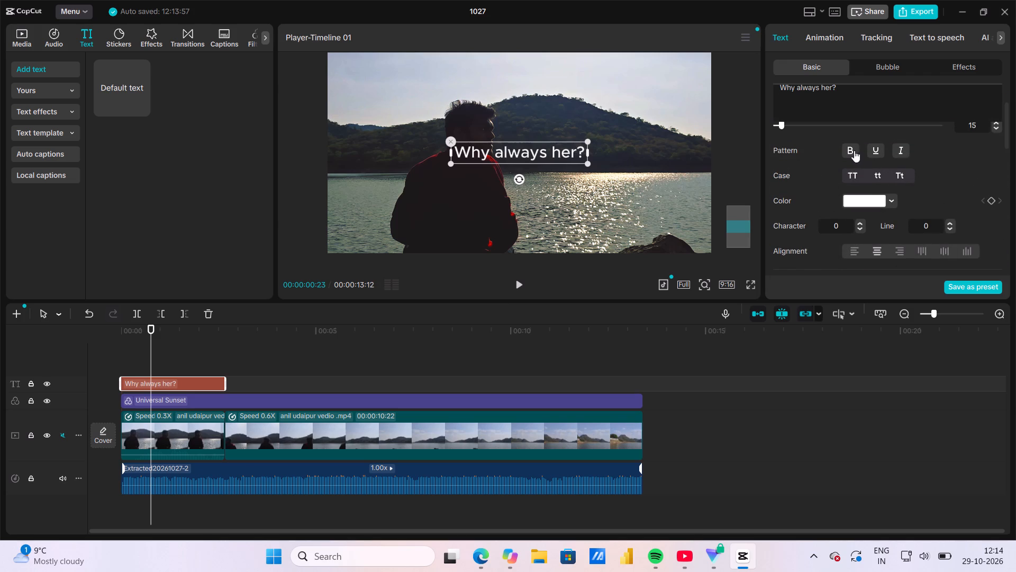
scroll(890, 199, down, 3)
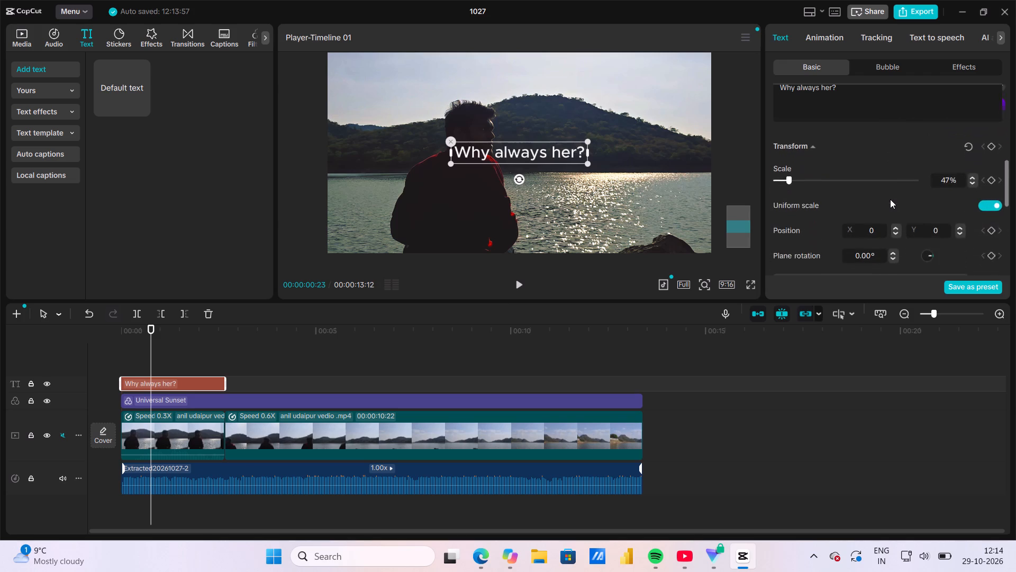
scroll(890, 199, down, 2)
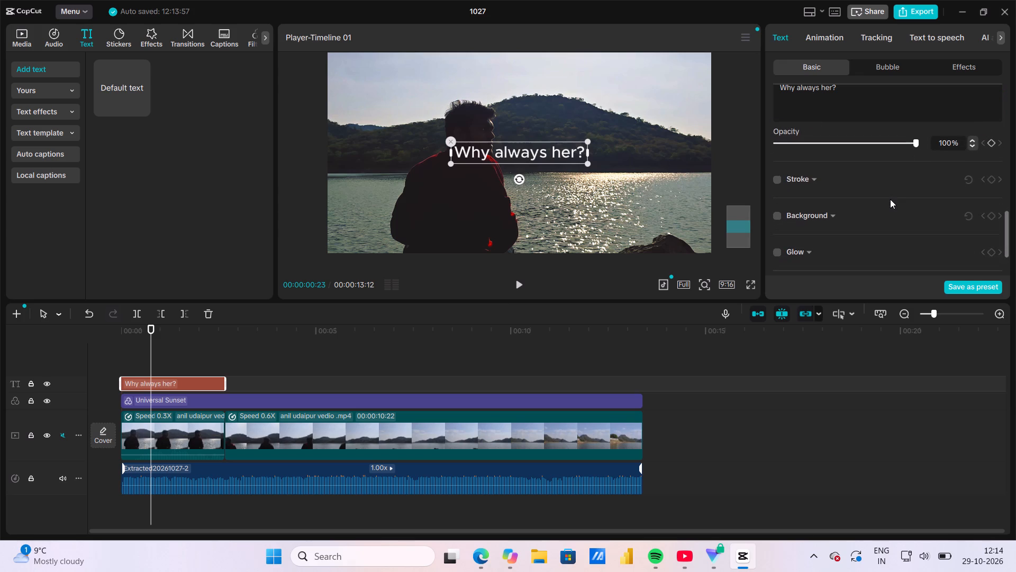
scroll(890, 199, down, 2)
scroll(890, 199, up, 3)
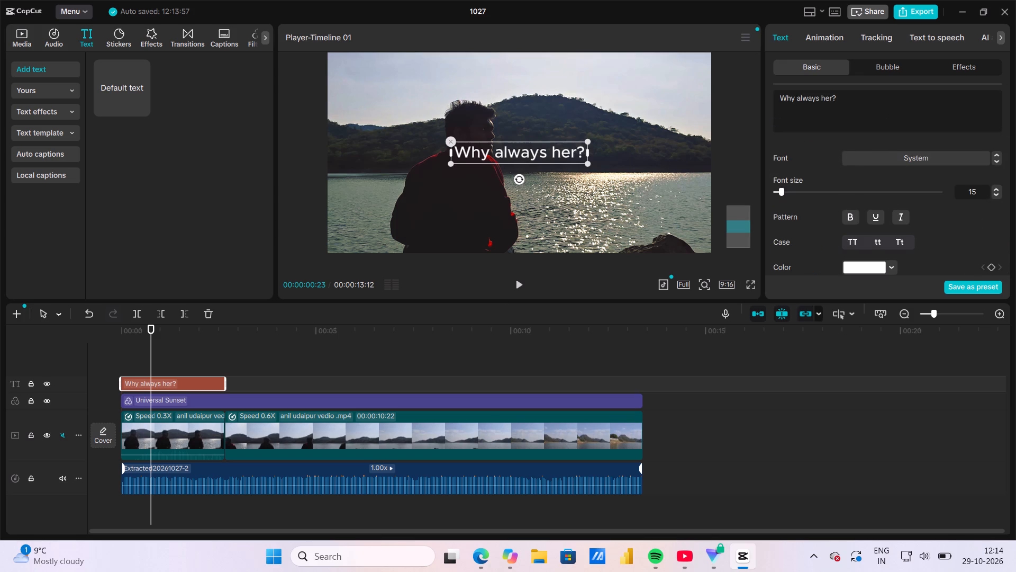
Browse the bubble styles and text effects available for the selected "Why always her?" overlay.
click(873, 64)
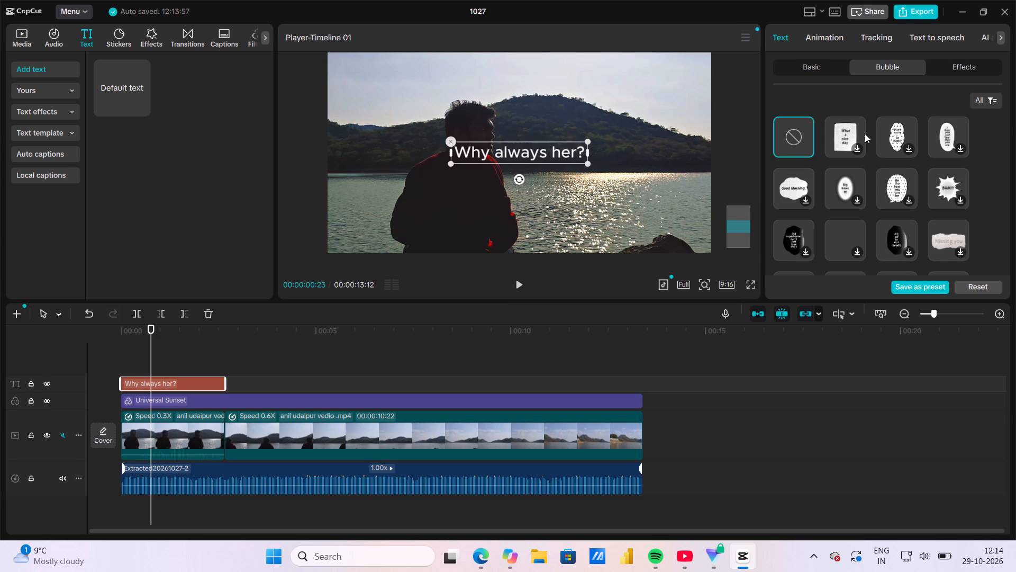
click(939, 64)
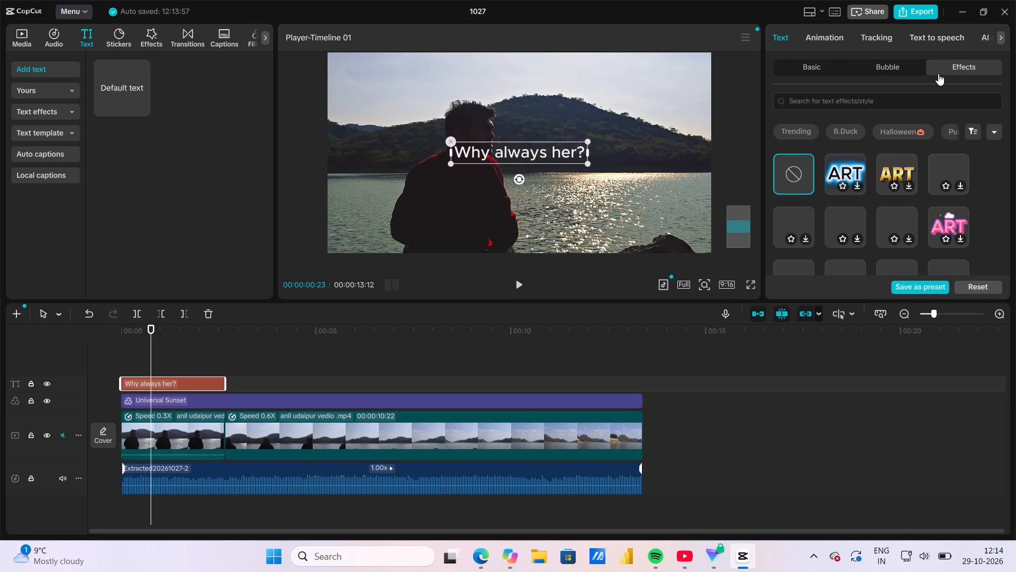
click(917, 62)
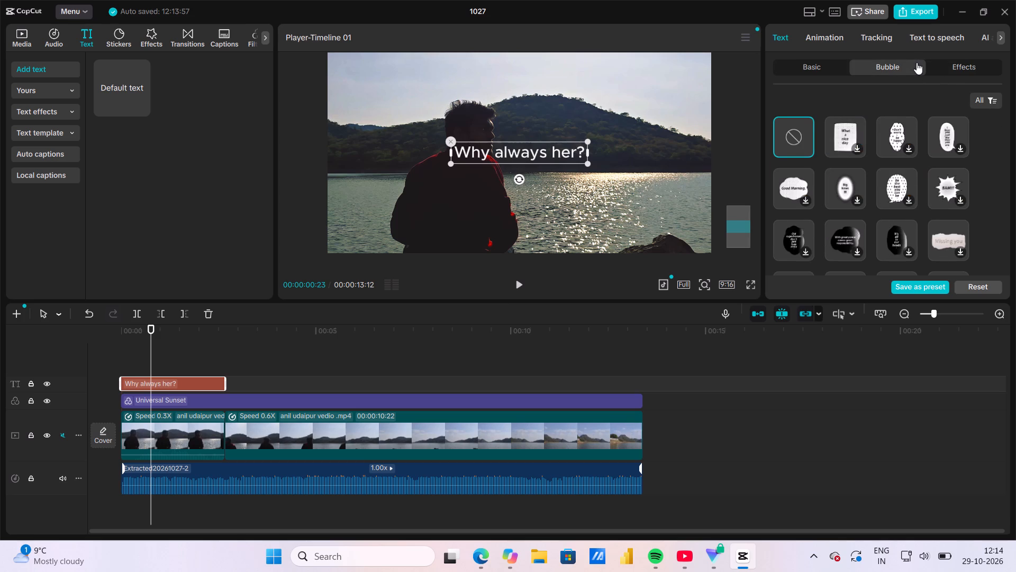
scroll(890, 207, down, 2)
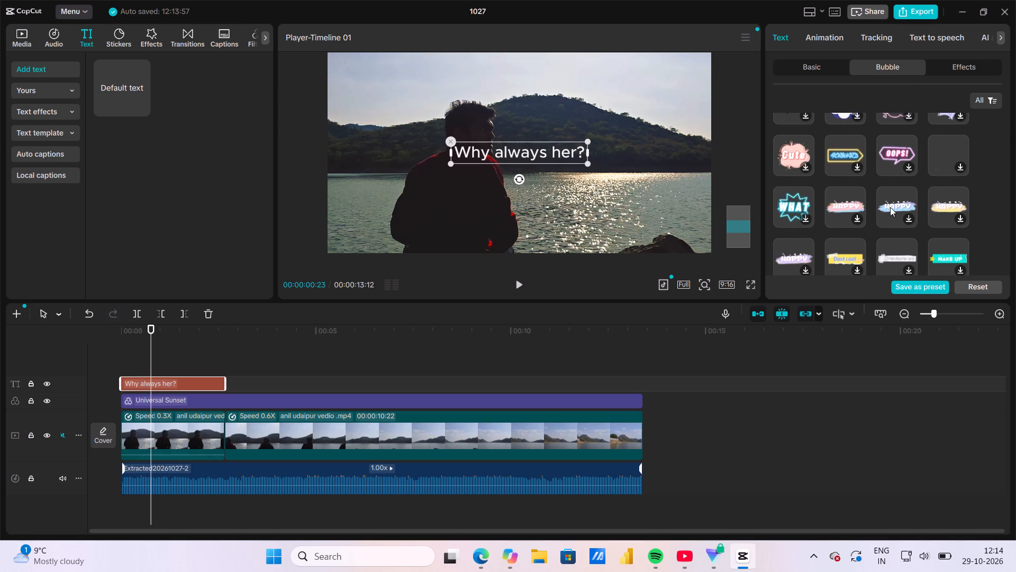
Examine the overlay's basic settings again, expanding the full set of preset styles and checking blend, background, glow, shadow and curve.
click(827, 72)
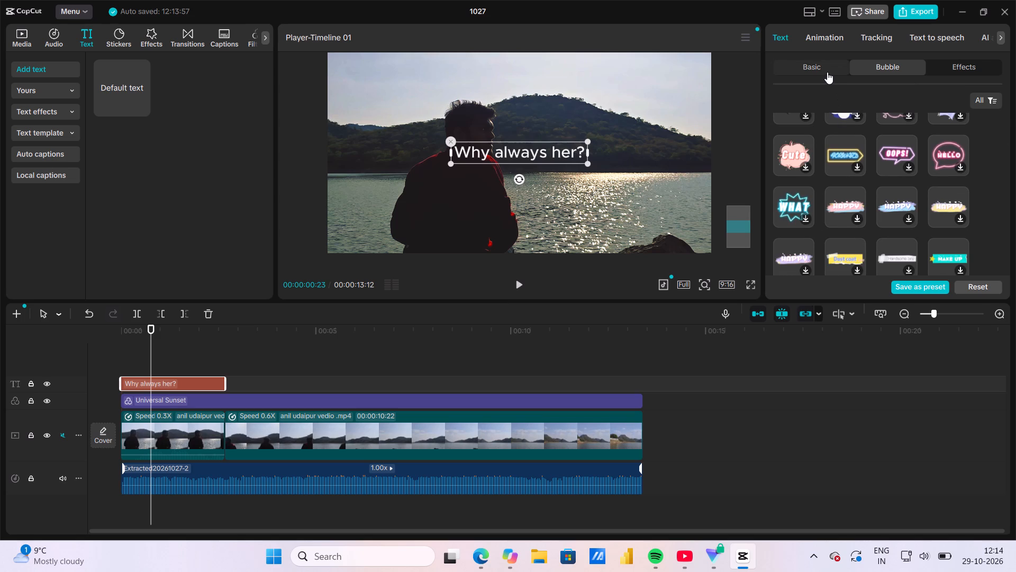
scroll(892, 207, down, 1)
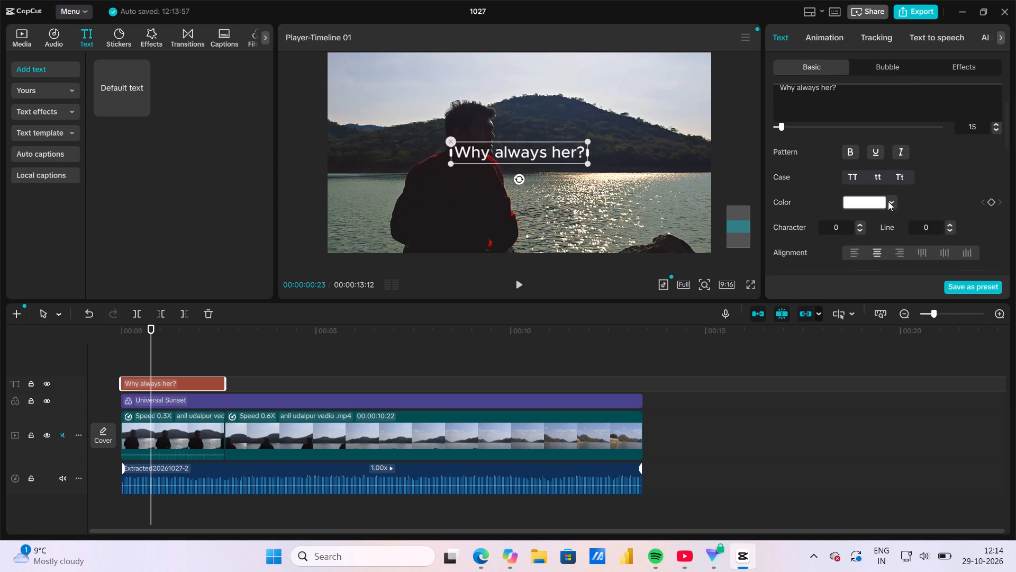
scroll(920, 210, down, 1)
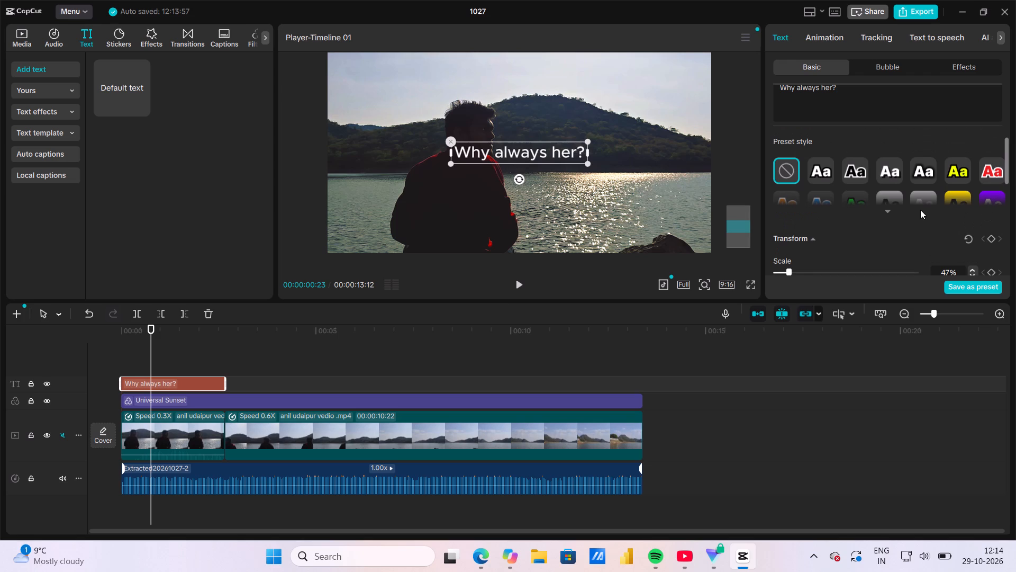
click(889, 212)
scroll(889, 212, down, 1)
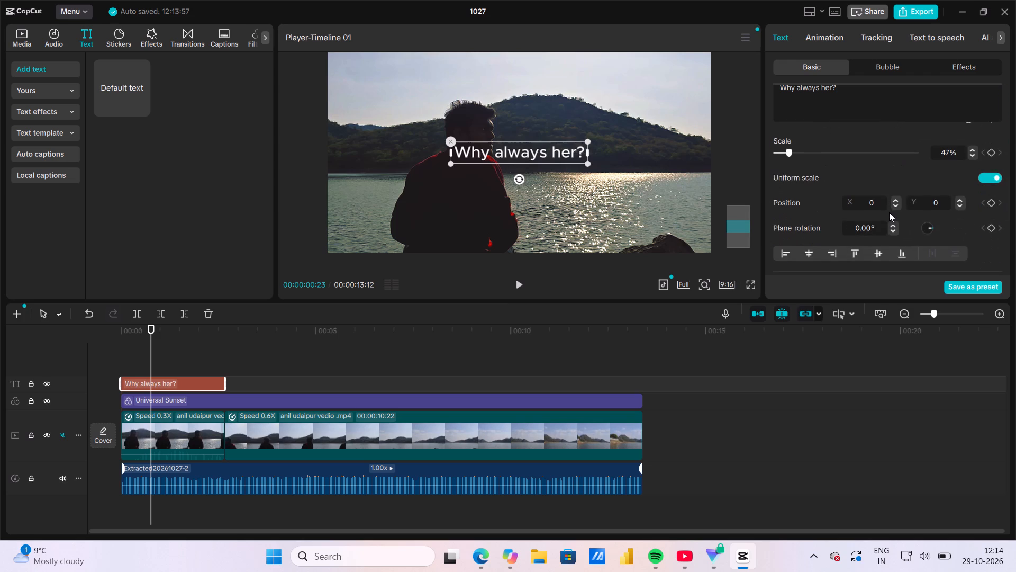
scroll(889, 212, down, 1)
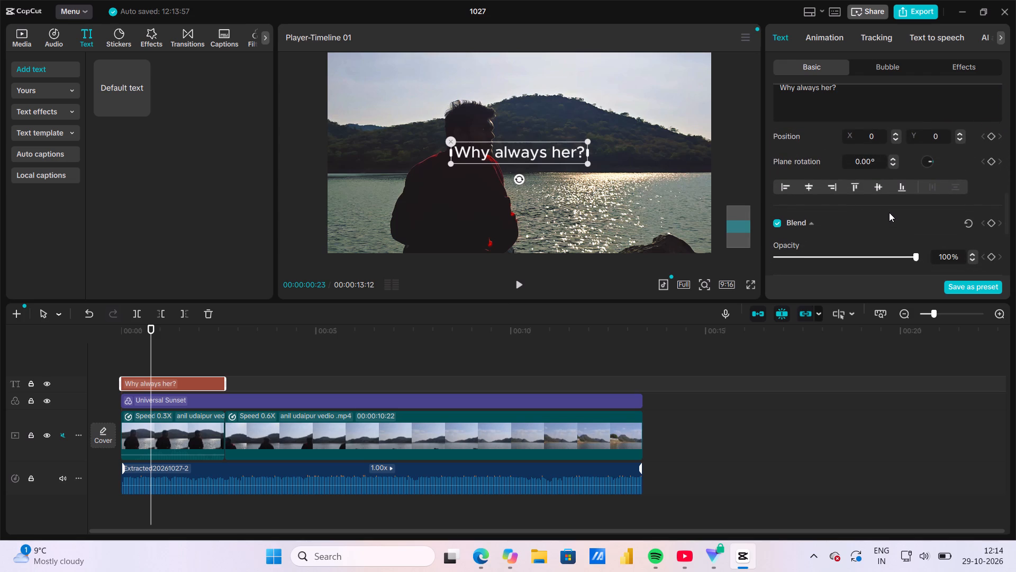
scroll(889, 212, down, 2)
click(813, 219)
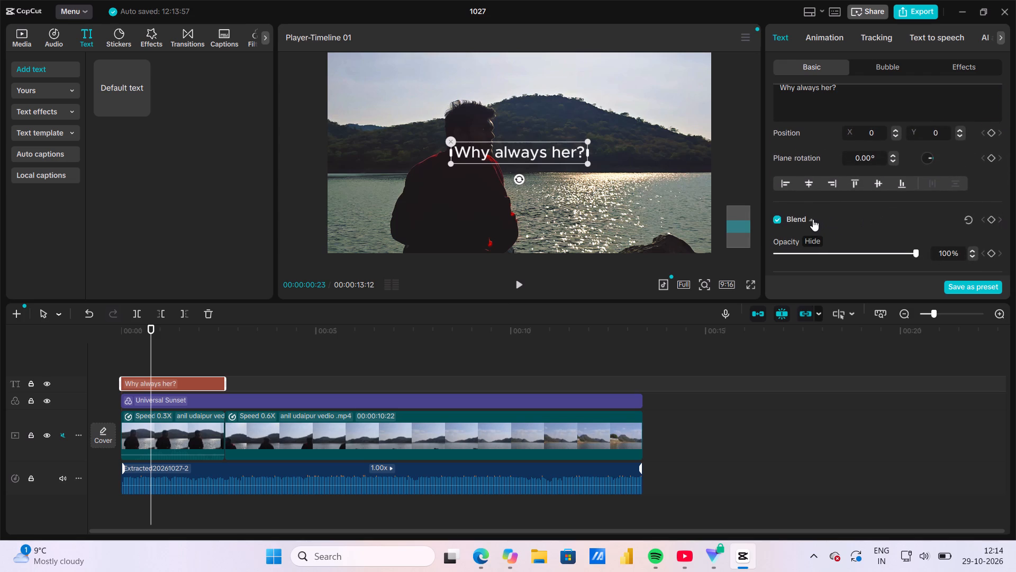
click(813, 219)
scroll(813, 219, down, 1)
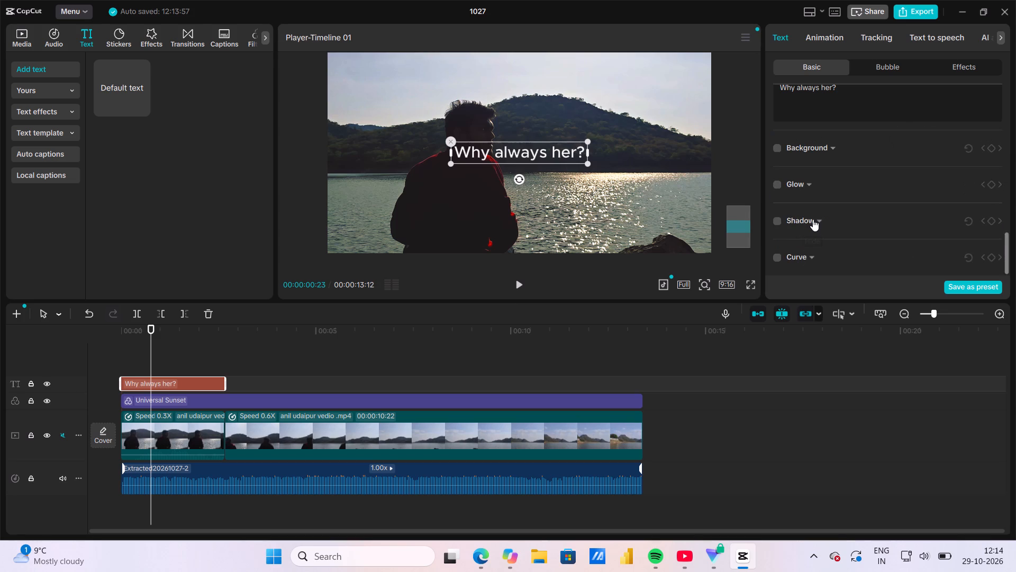
scroll(813, 219, down, 1)
scroll(813, 219, up, 1)
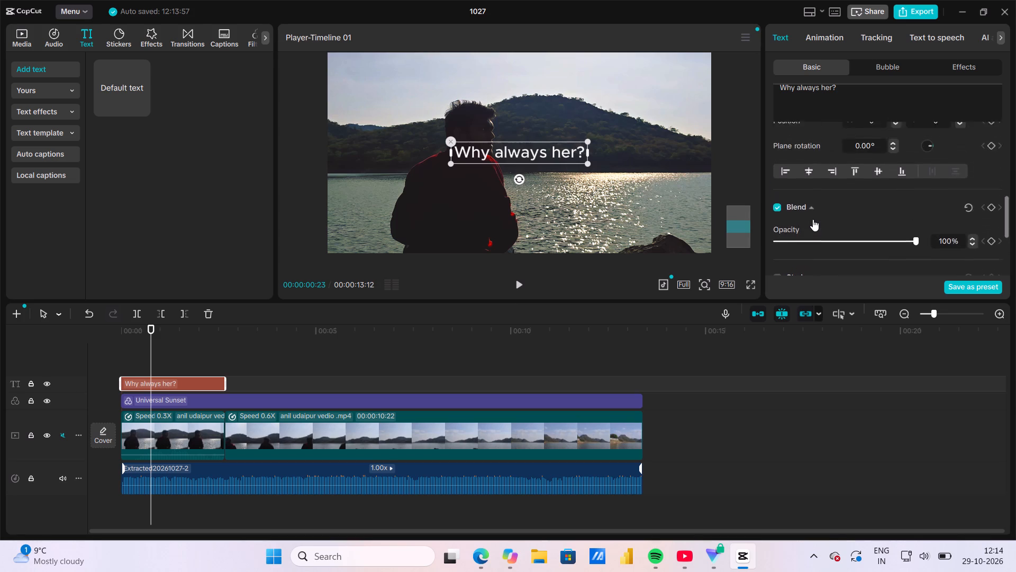
scroll(813, 219, up, 2)
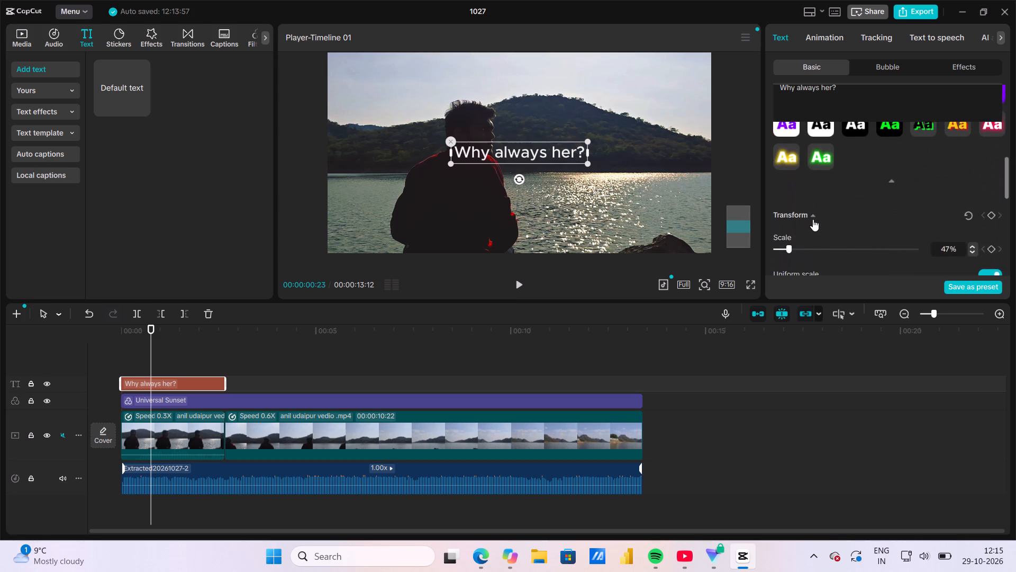
scroll(813, 219, up, 2)
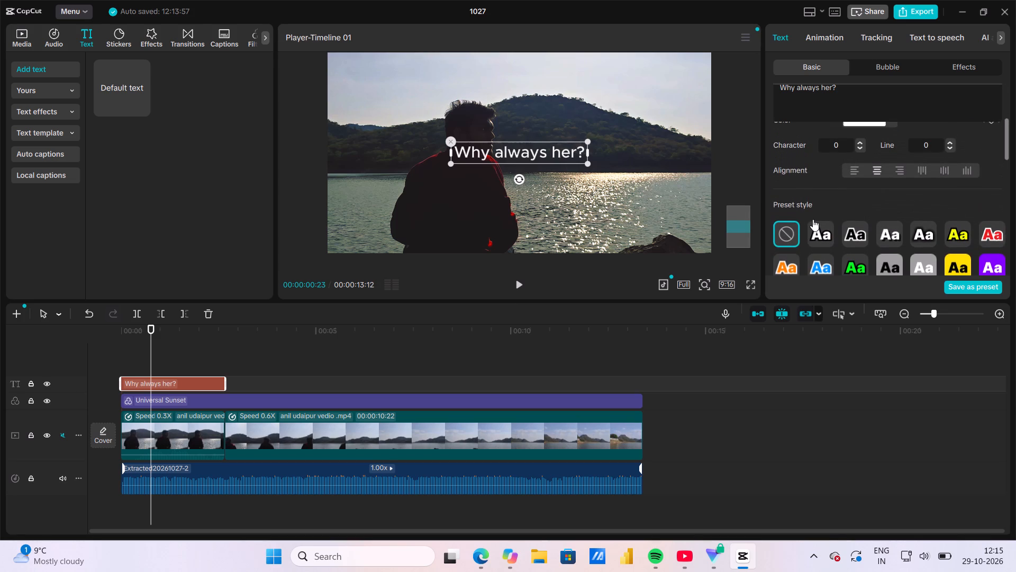
Look through the animation, tracking and text-to-speech options for the "Why always her?" overlay, including the Trending voices.
click(828, 44)
click(860, 33)
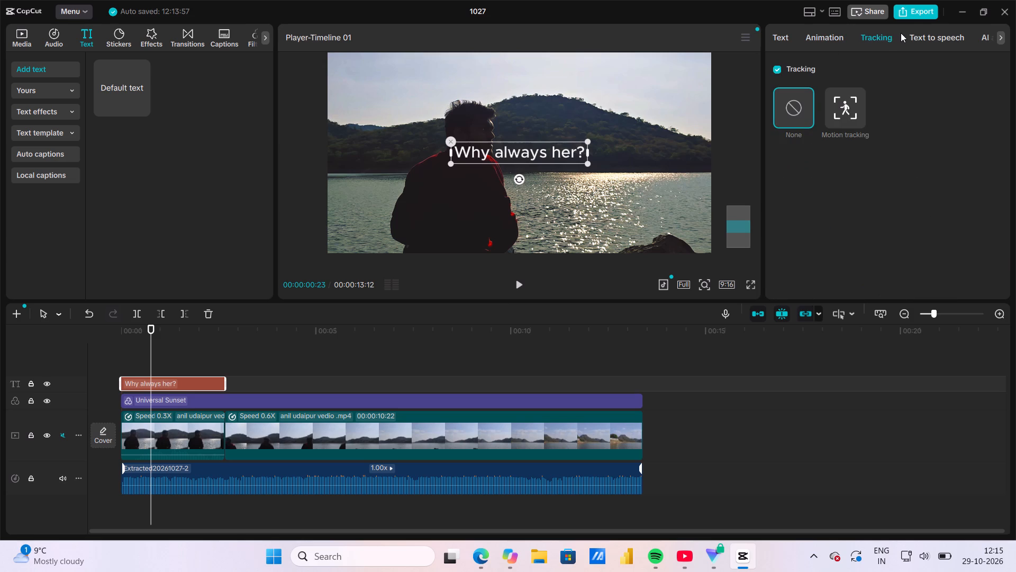
click(917, 28)
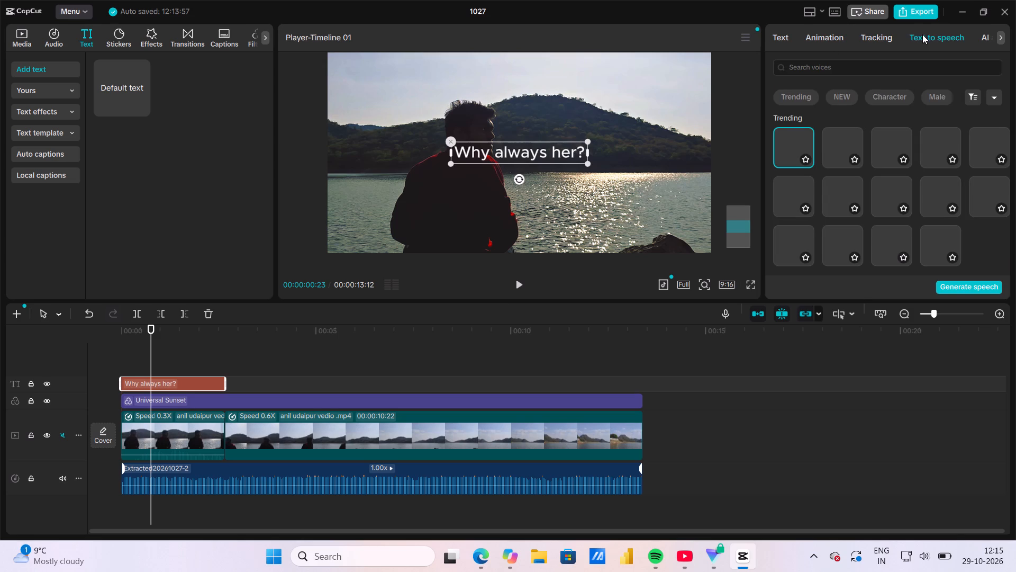
scroll(922, 34, left, 3)
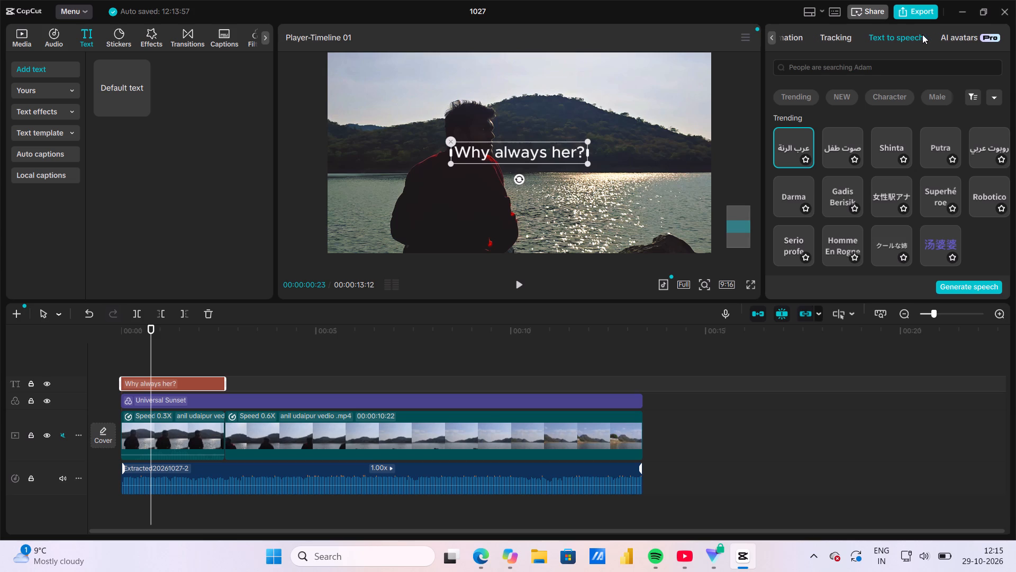
scroll(922, 34, left, 1)
scroll(922, 34, right, 1)
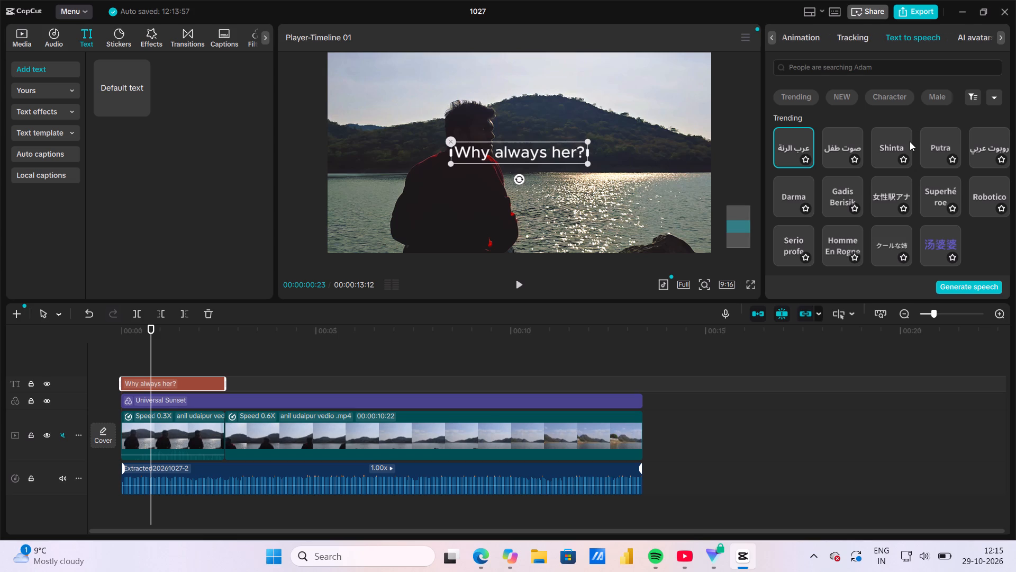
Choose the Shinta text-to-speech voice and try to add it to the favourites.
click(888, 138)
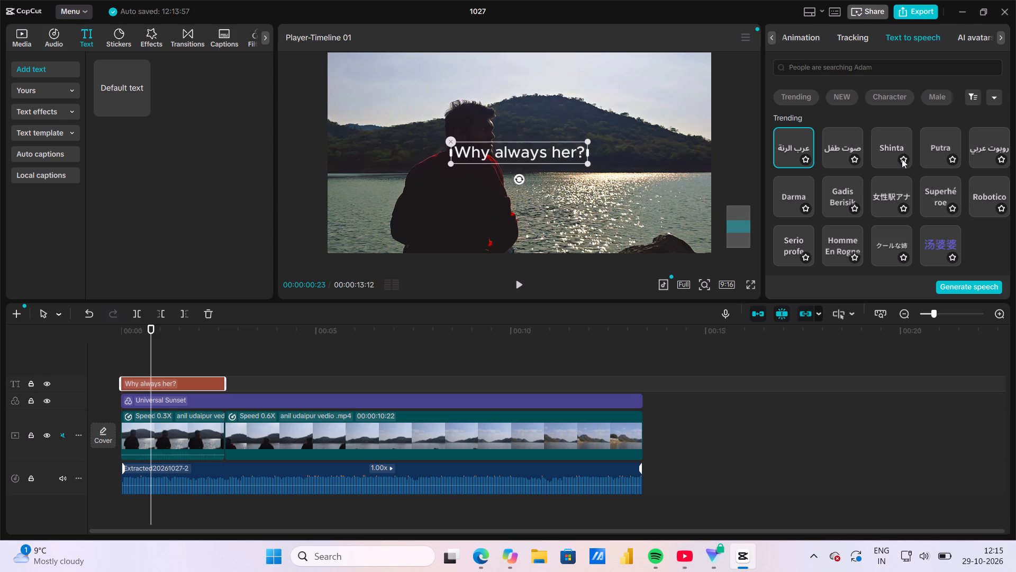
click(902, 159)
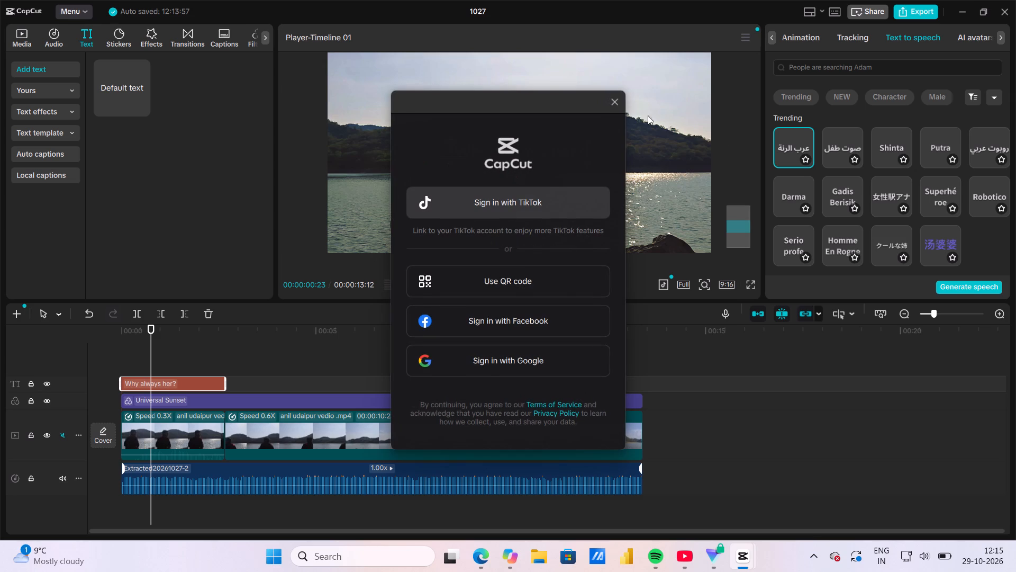
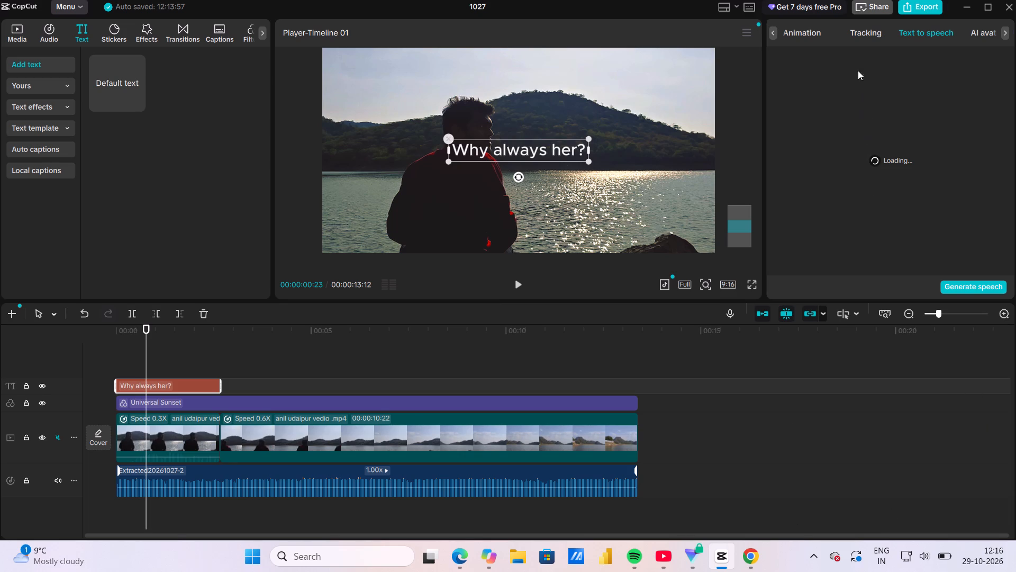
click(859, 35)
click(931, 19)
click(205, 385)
Add a default text overlay at 00:00:02:26, just after the "Why always her?" clip on the text track.
click(274, 380)
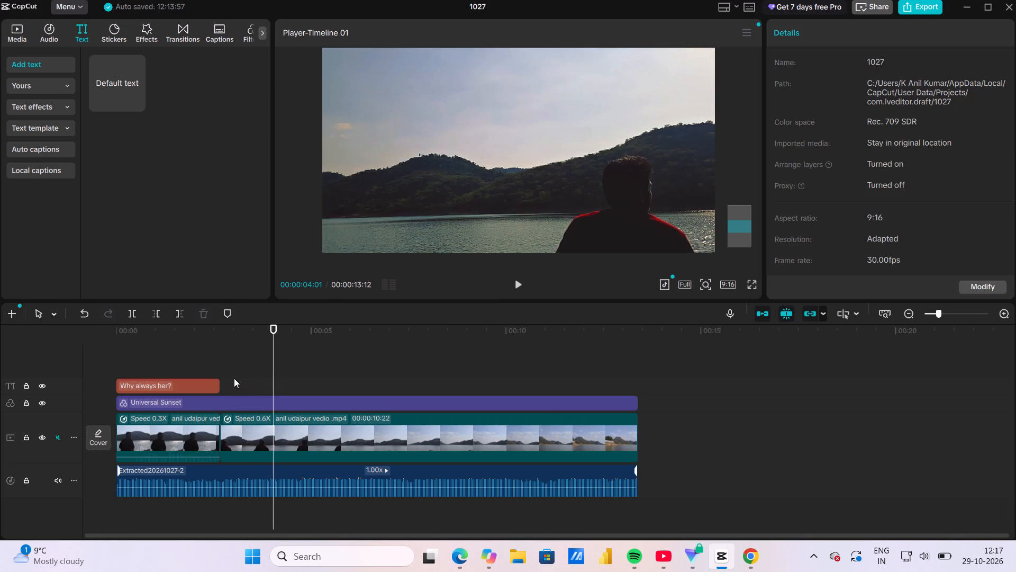
click(228, 379)
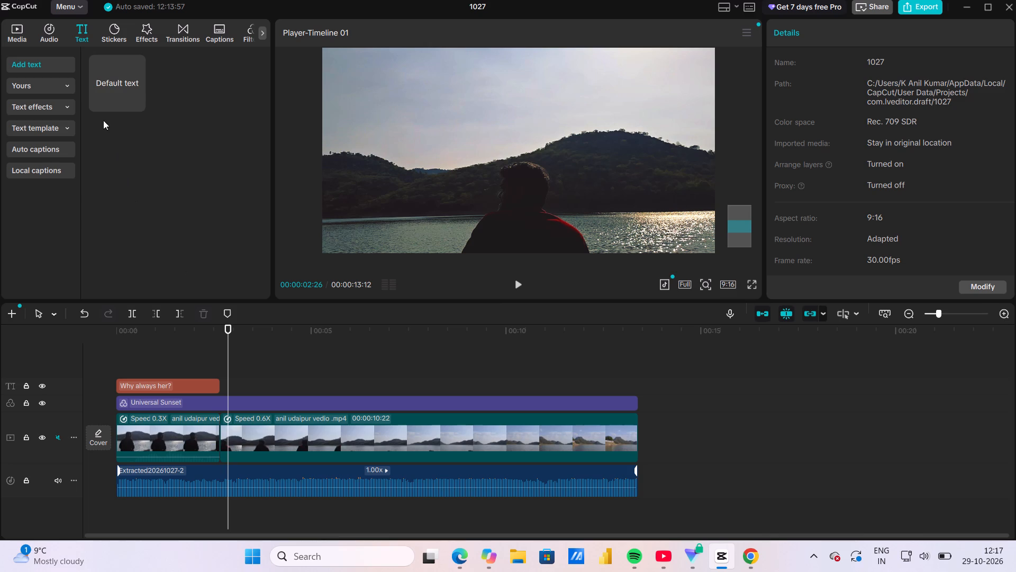
click(107, 77)
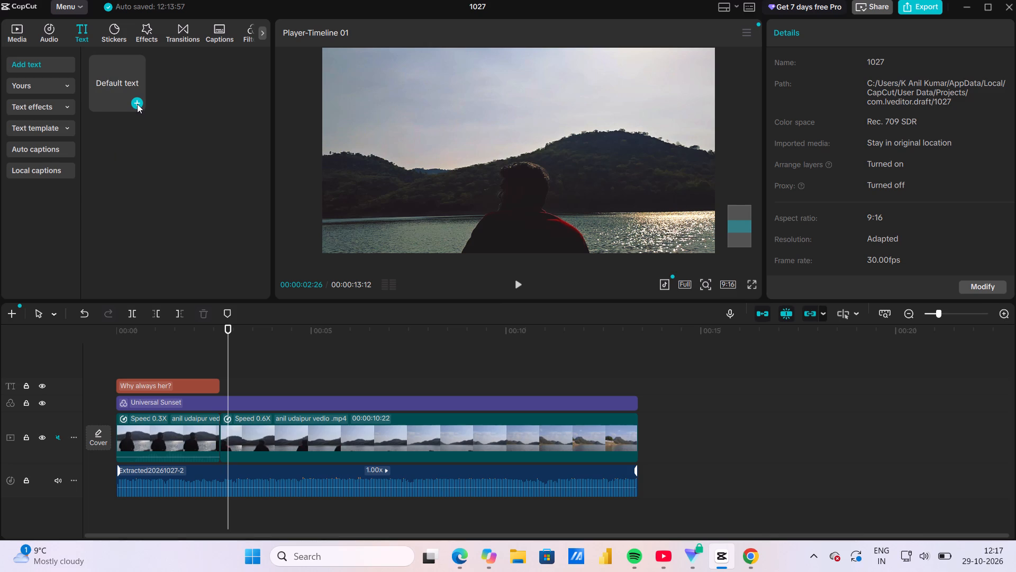
click(137, 104)
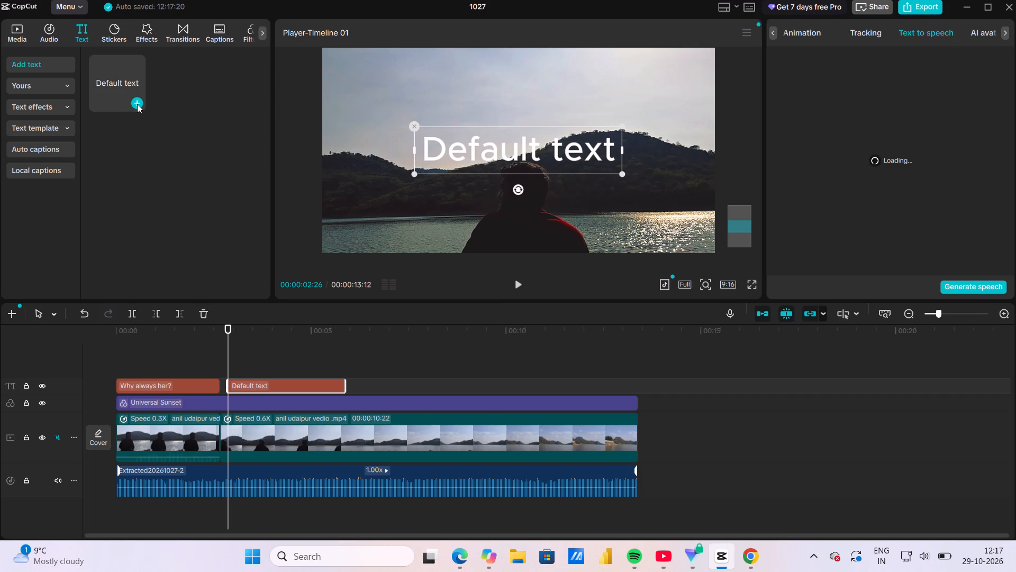
Play briefly through the new overlay, and replace its placeholder wording with an opening double quote followed by: Because, no one ever treted.
click(512, 282)
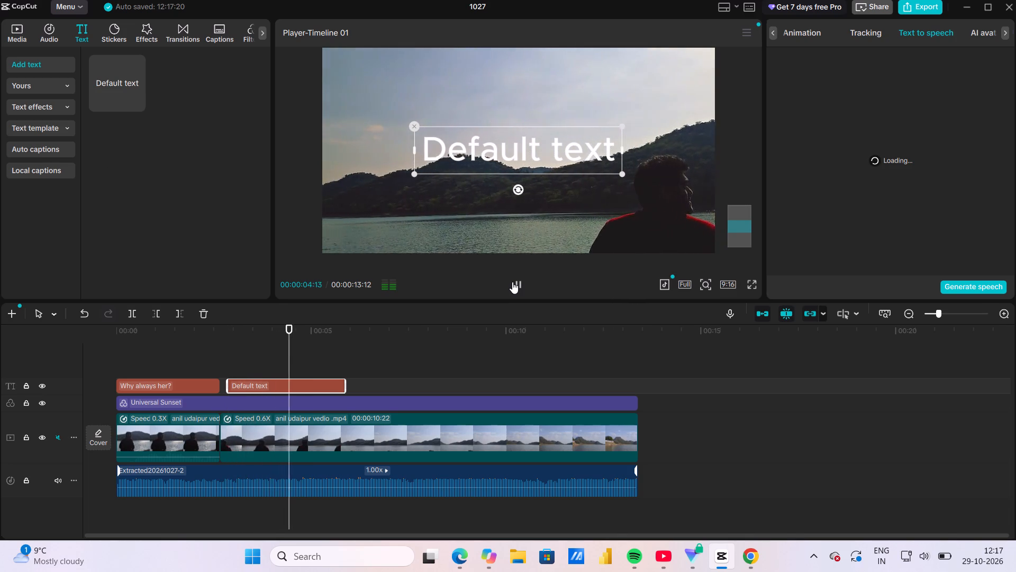
click(512, 282)
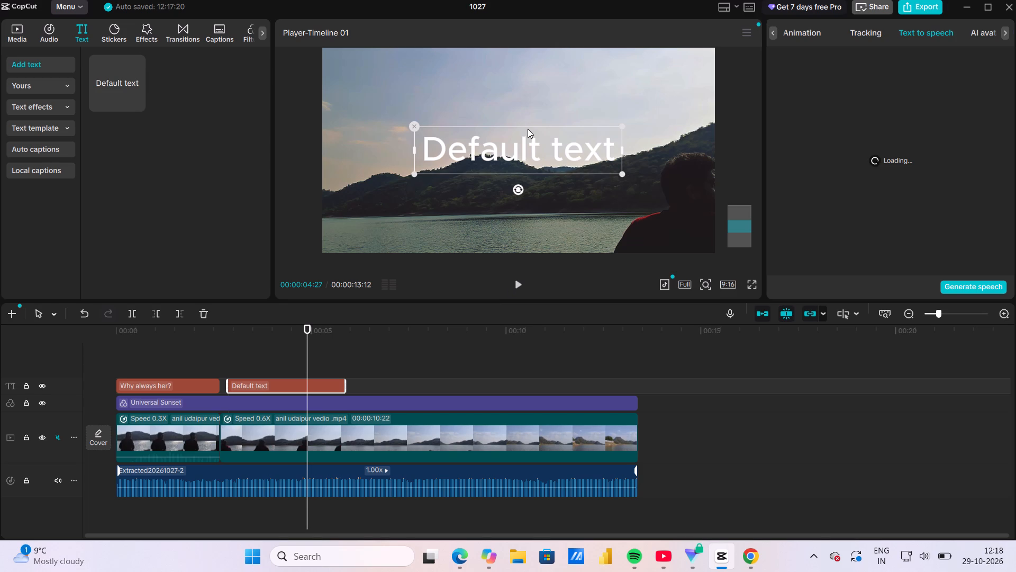
double_click(521, 145)
key(BackSpace)
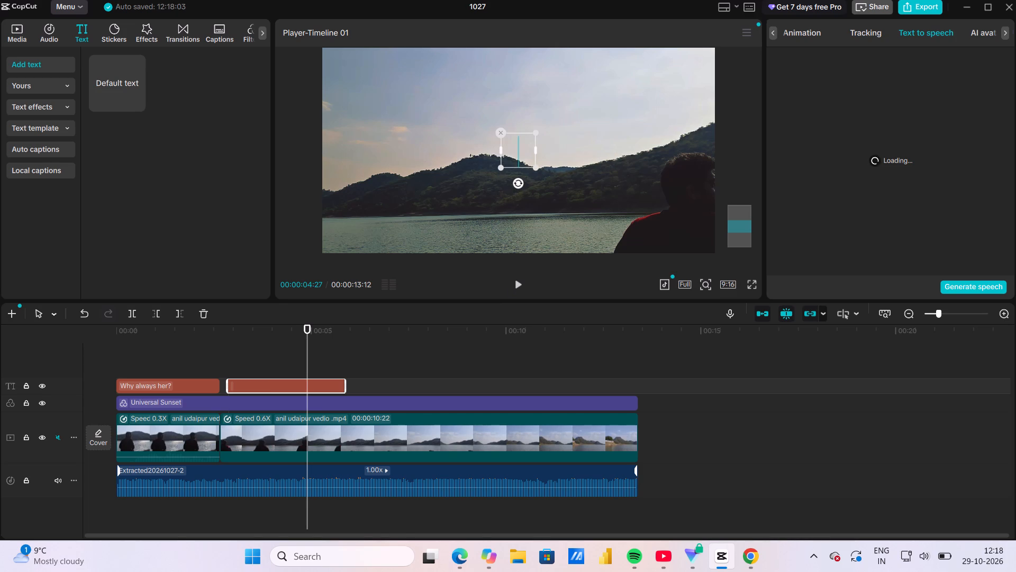
key(shift+quotedbl)
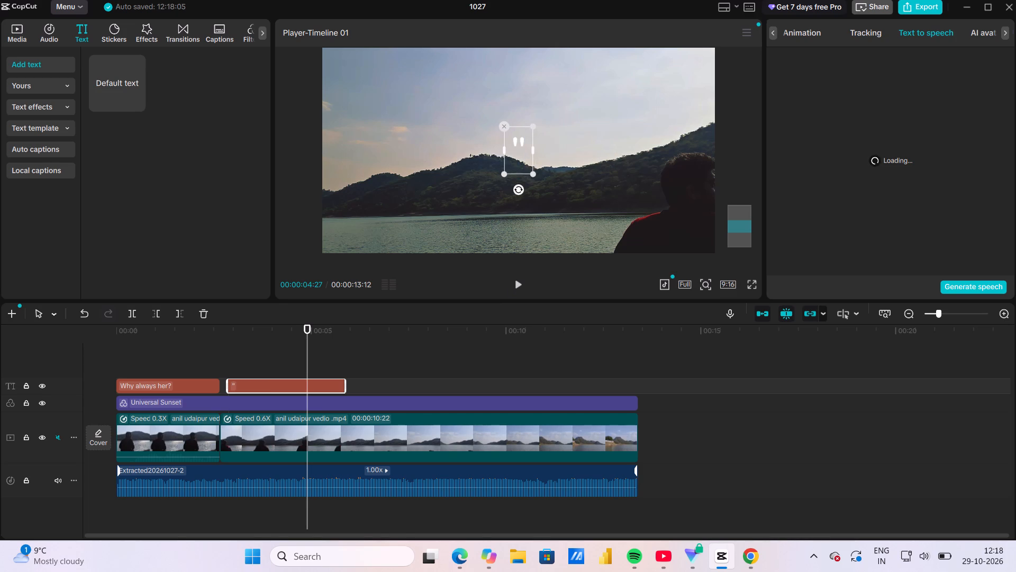
text(ea)
key(BackSpace)
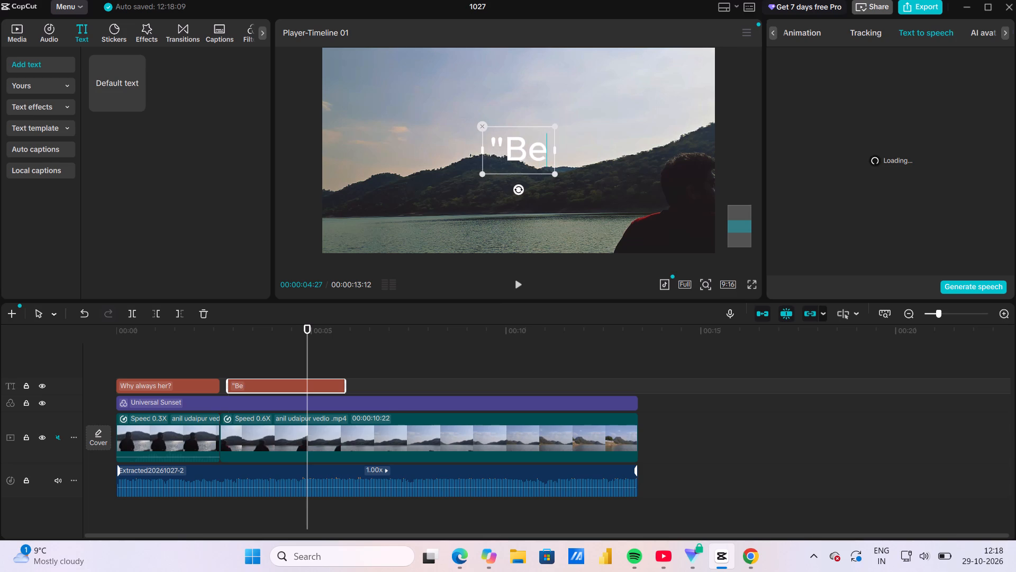
text(cause)
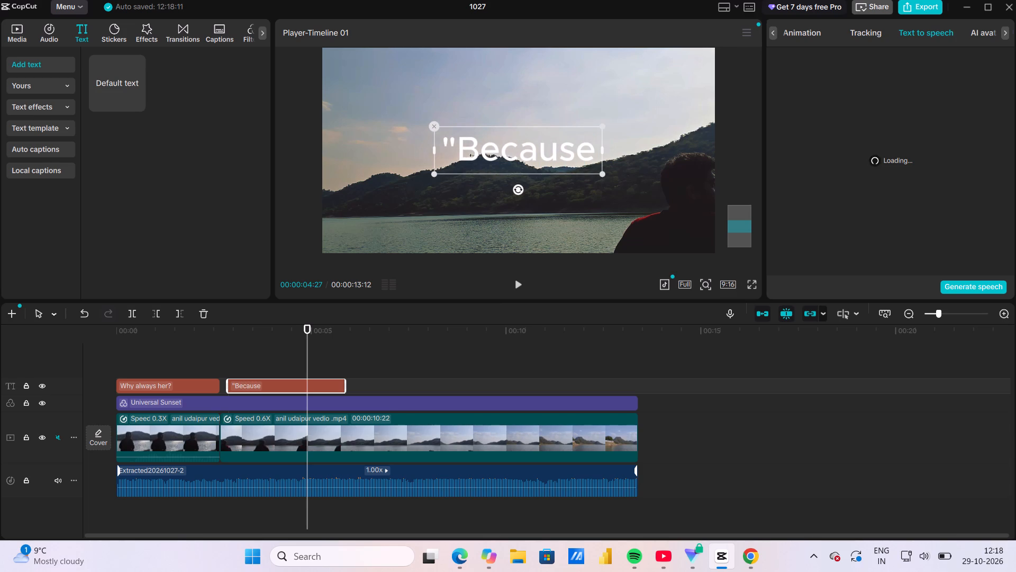
text(, no one)
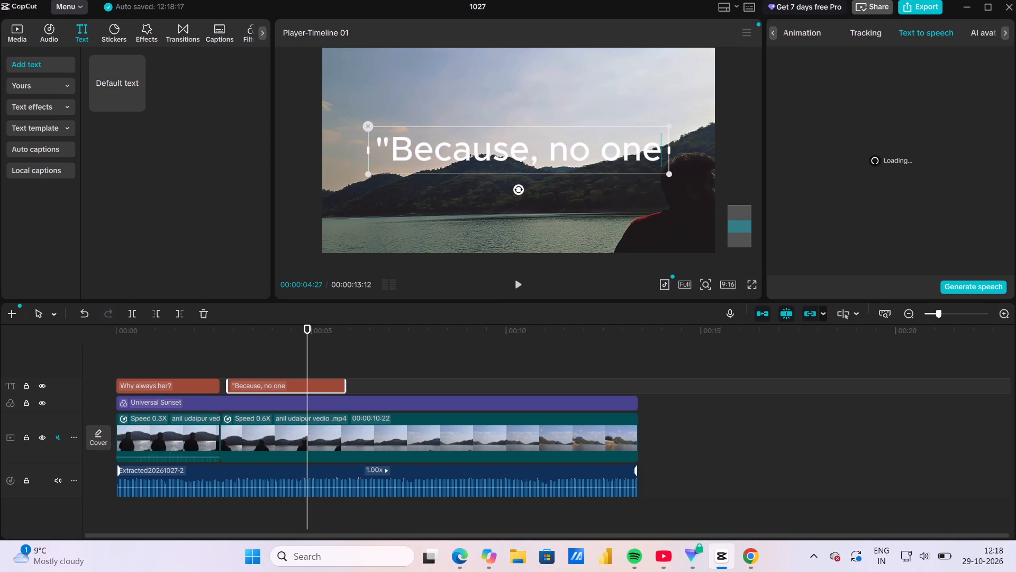
key(space)
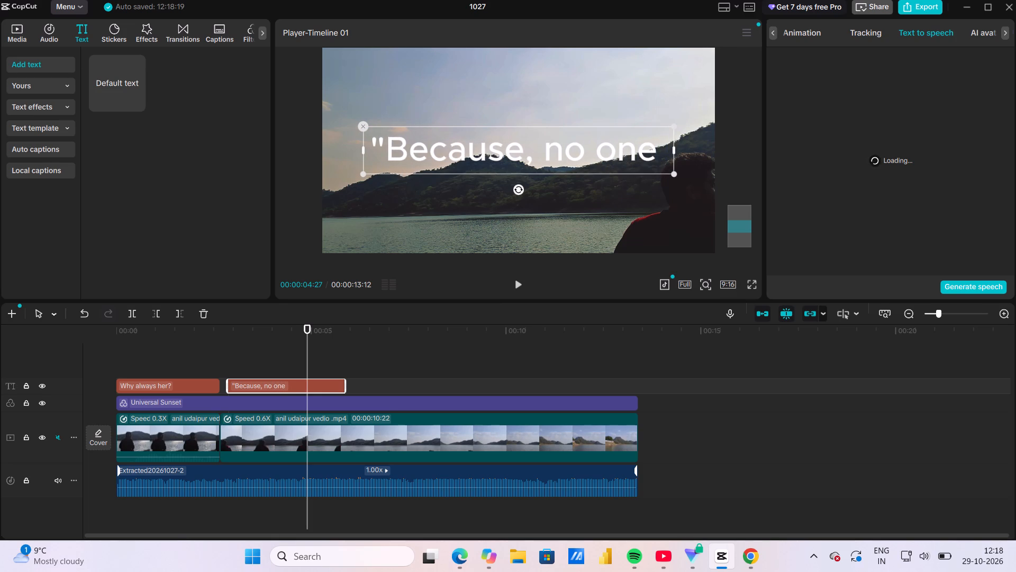
text(ever)
key(space)
text(treted)
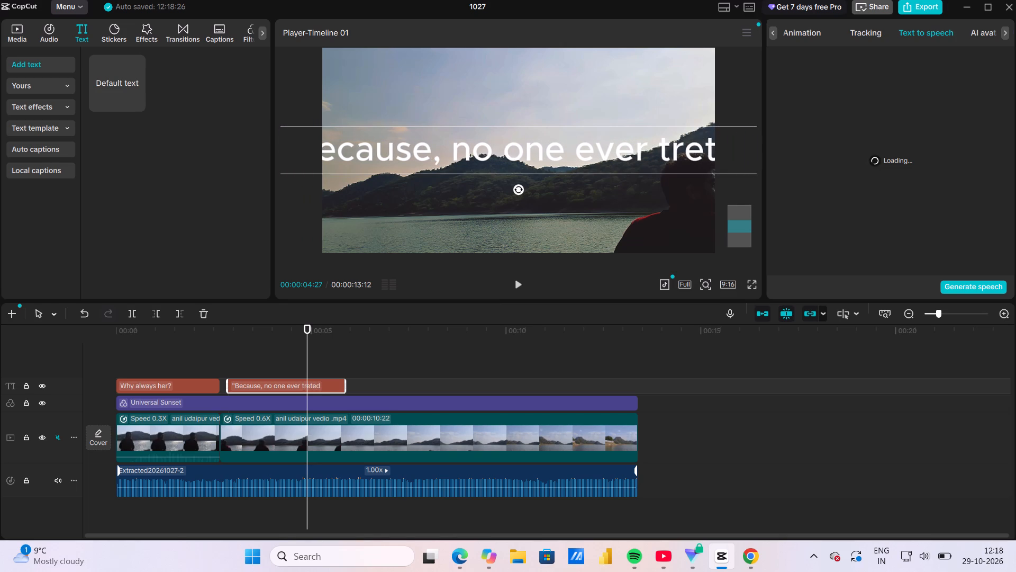
Set the font size of the whole second overlay's text to 5 in its basic text settings.
ctrl+scroll(521, 145, down, 1)
click(770, 28)
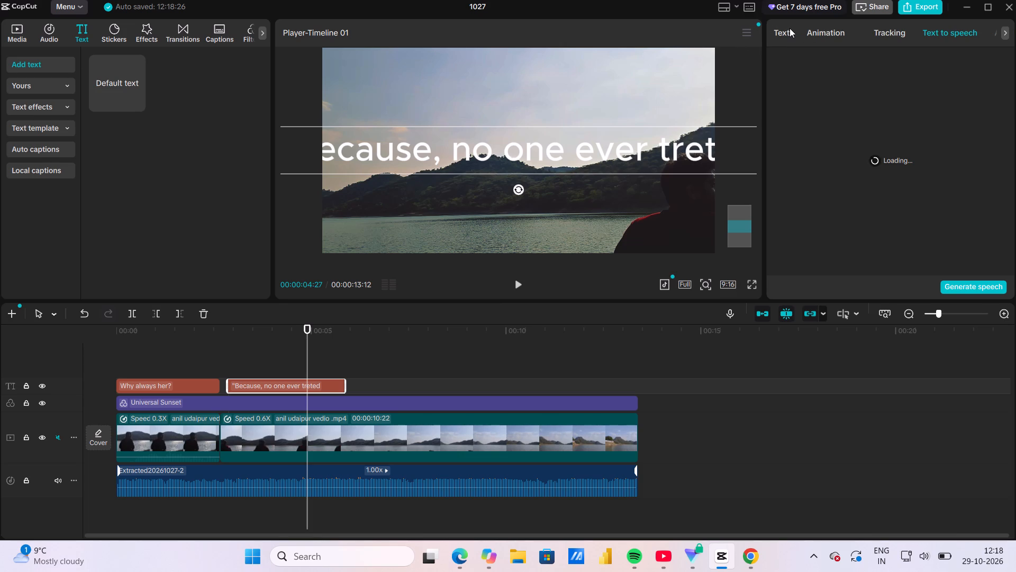
click(790, 28)
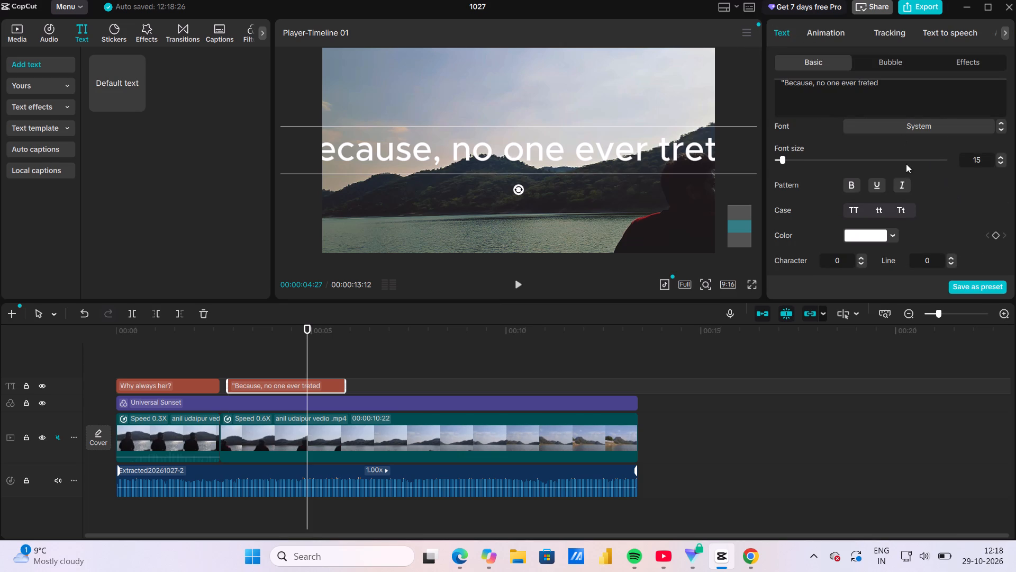
click(997, 157)
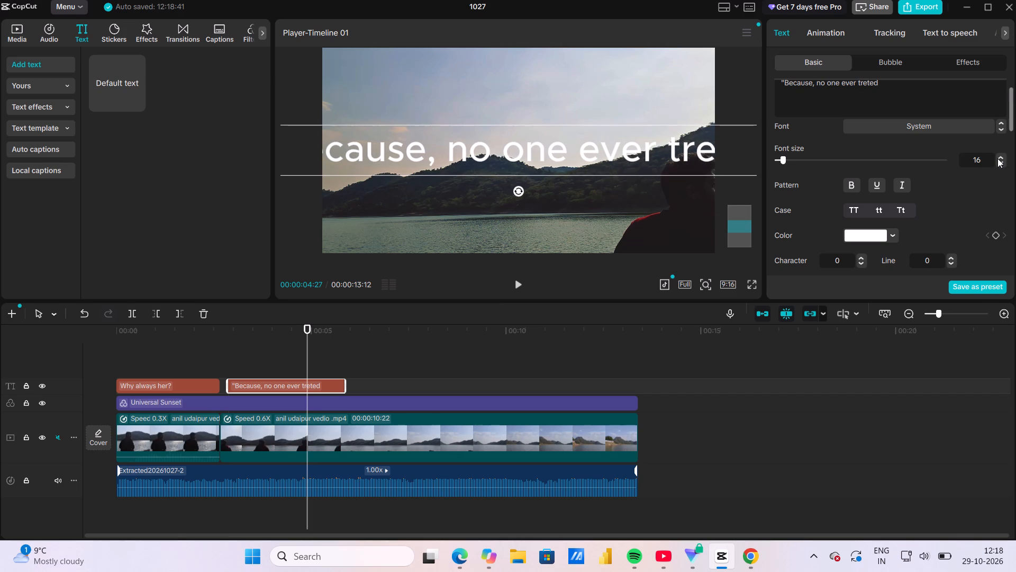
triple_click(1001, 154)
triple_click(1001, 154)
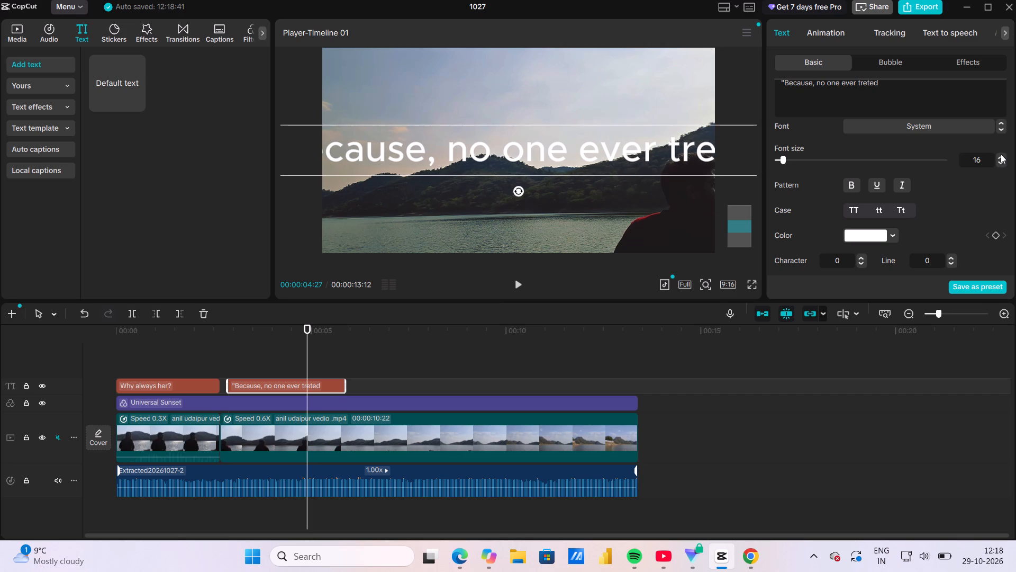
double_click(1001, 154)
drag(1001, 154, 1001, 156)
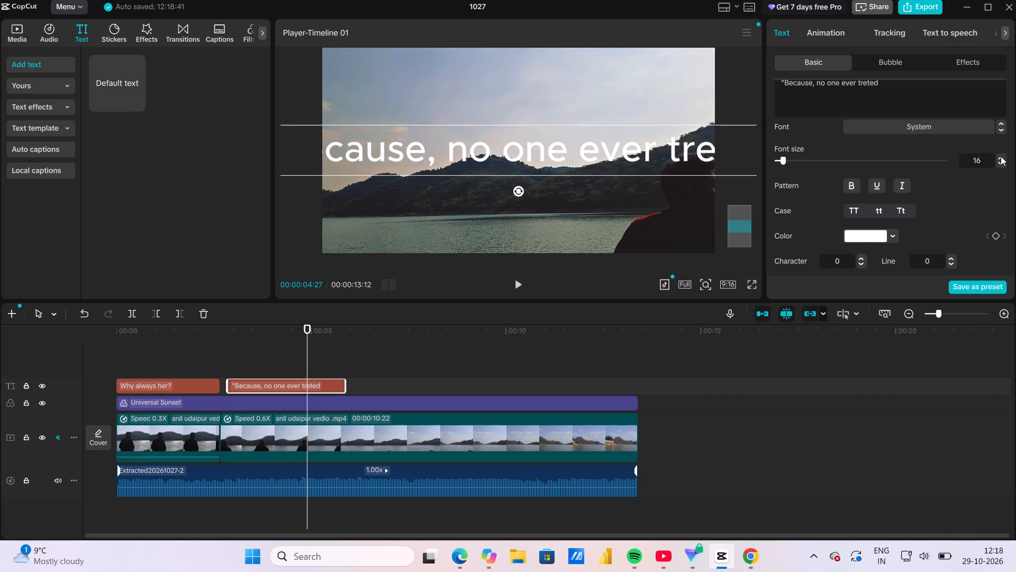
drag(1001, 156, 647, 117)
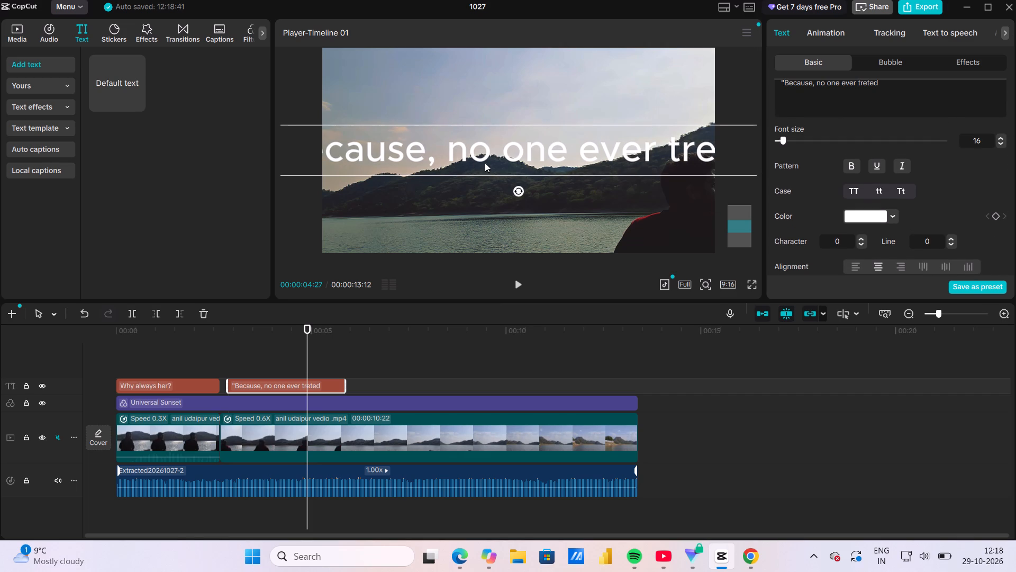
double_click(486, 166)
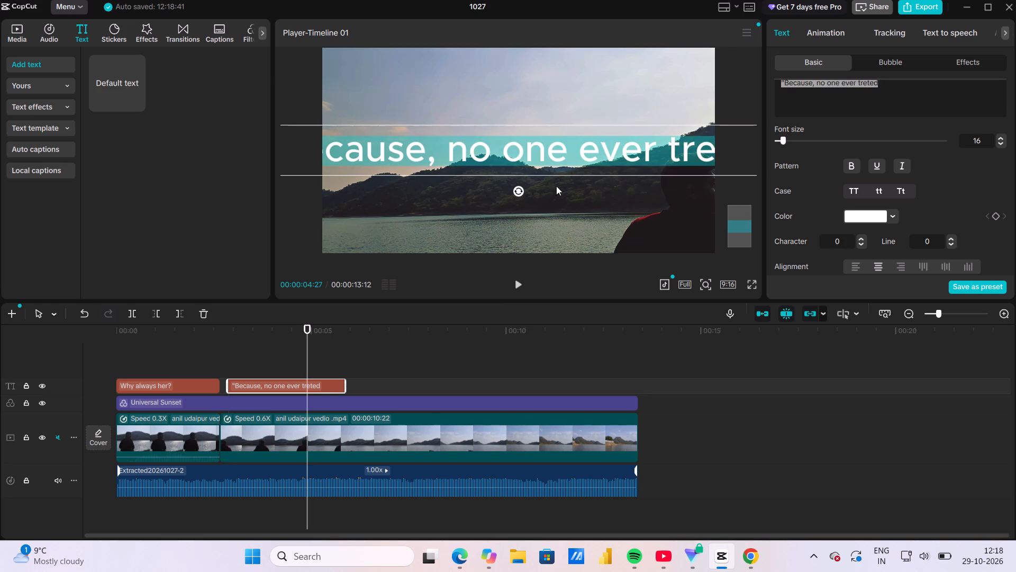
click(775, 142)
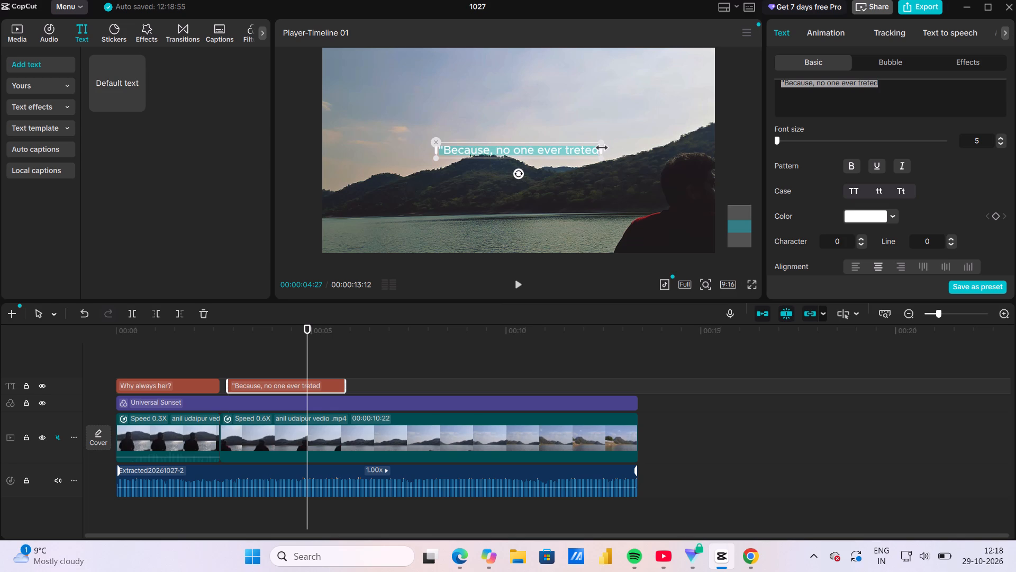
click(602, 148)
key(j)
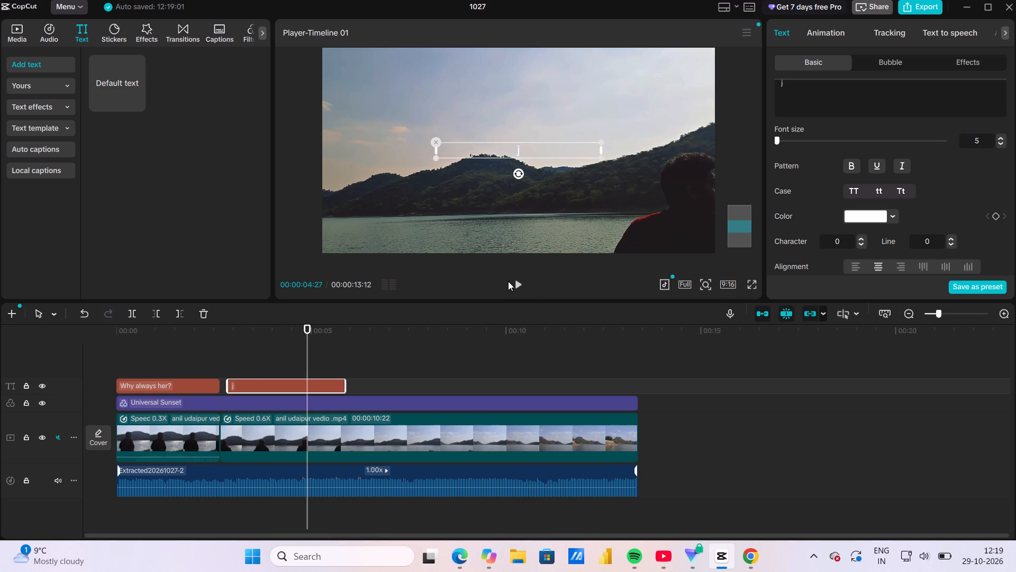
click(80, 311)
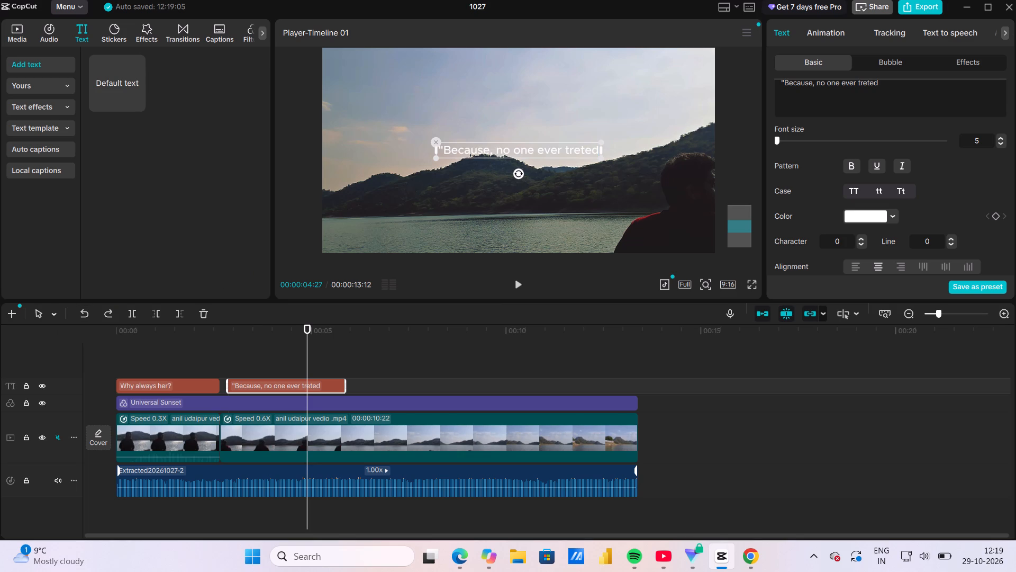
Correct the misspelled word "treted" to "treated" in the second text overlay.
click(600, 148)
click(582, 147)
key(a)
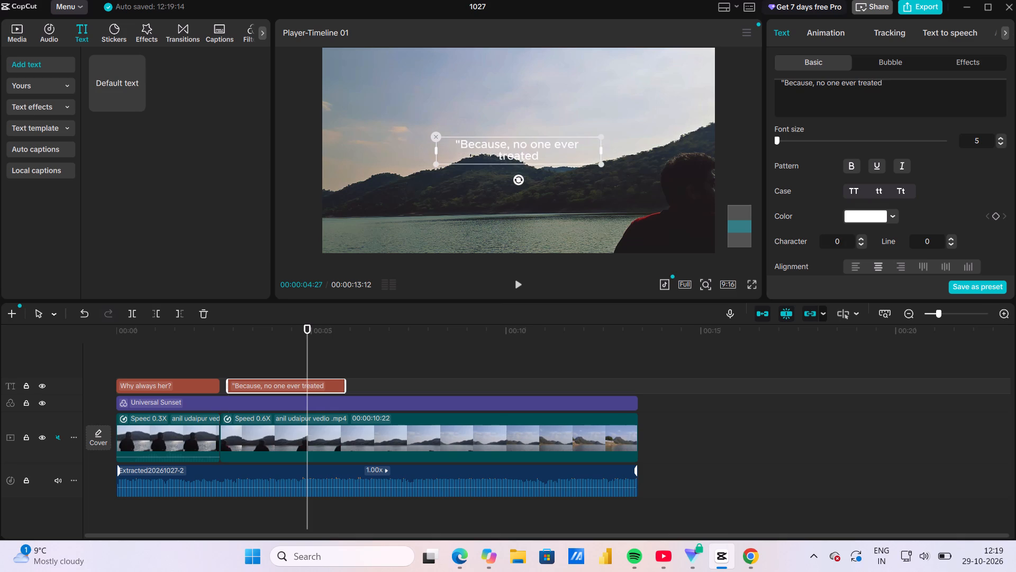
Continue the overlay text after "treated" with: me like that she did... and finish it with a closing double quote.
click(540, 163)
click(540, 157)
key(space)
text(me like)
key(space)
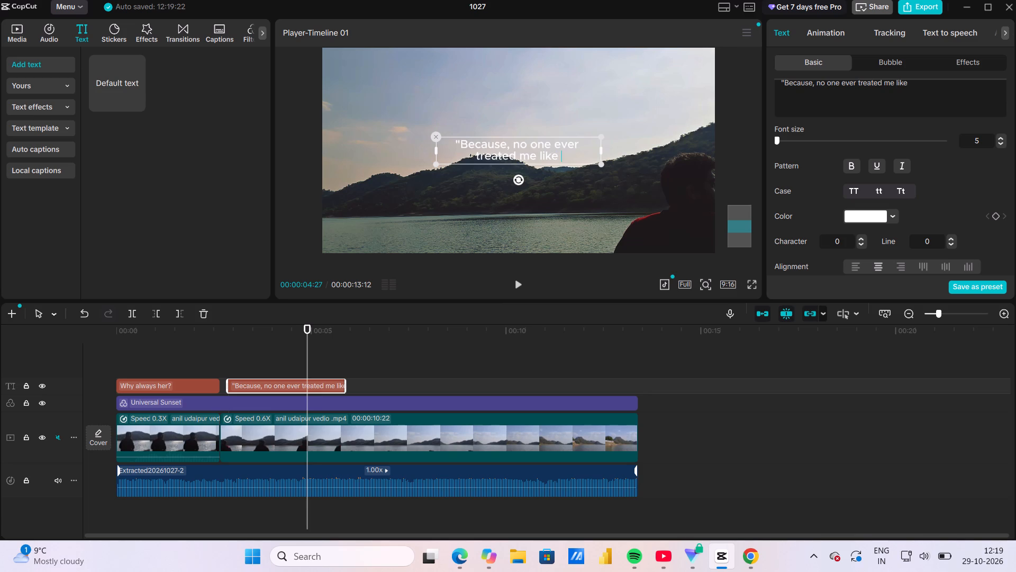
text(that)
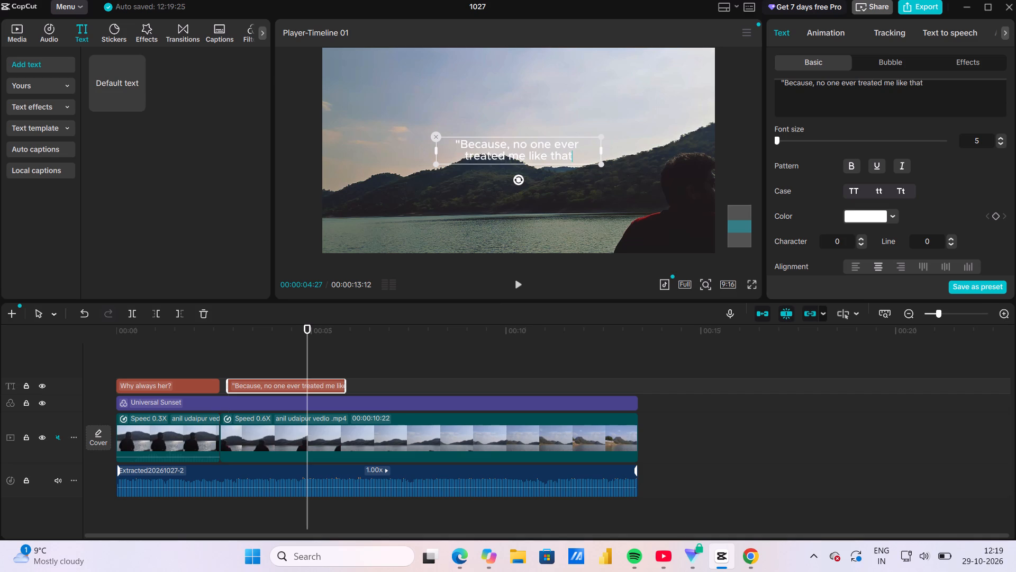
key(space)
text(she did)
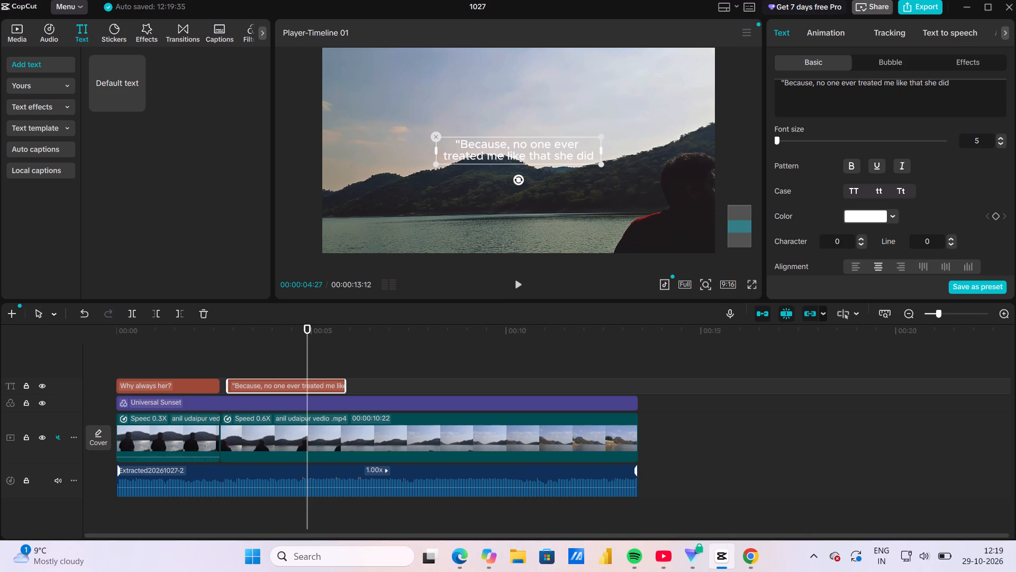
text(..)
key(period)
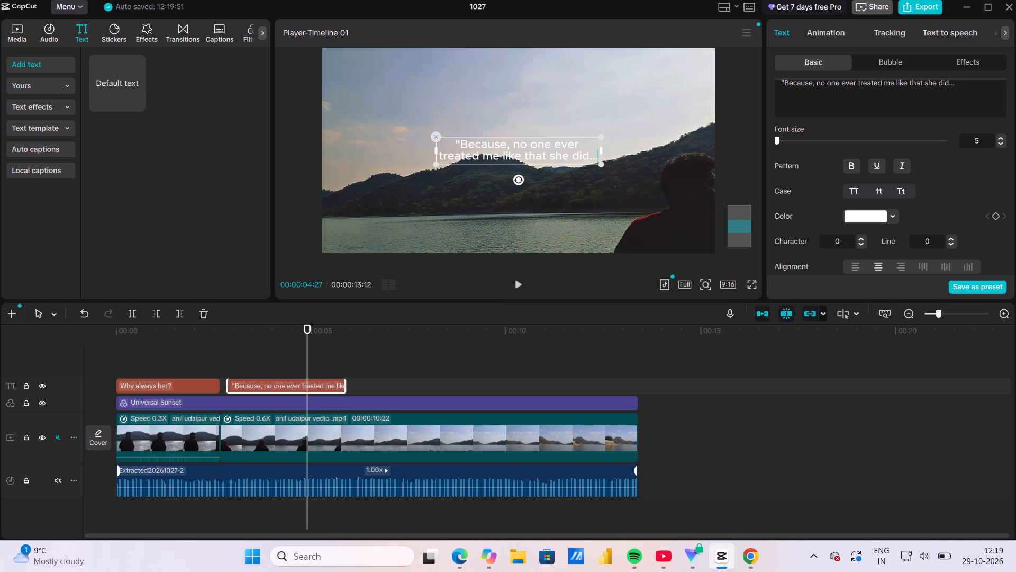
key(shift+quotedbl)
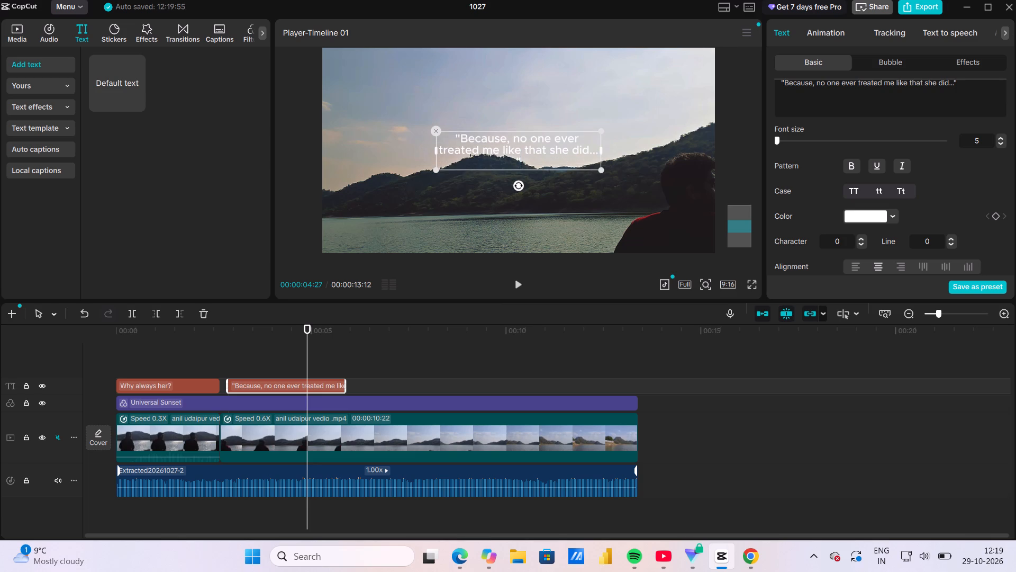
Shorten the ending of the second text overlay so "did" is followed by one full stop and a closing double quote.
key(BackSpace)
key(BackSpace)
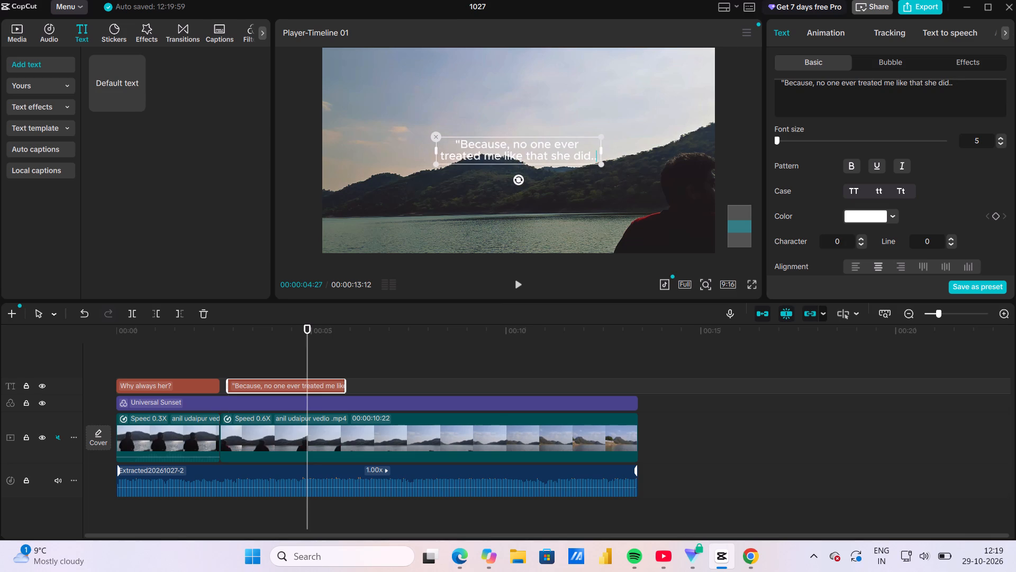
key(shift+quotedbl)
key(BackSpace)
key(BackSpace)
key(shift+quotedbl)
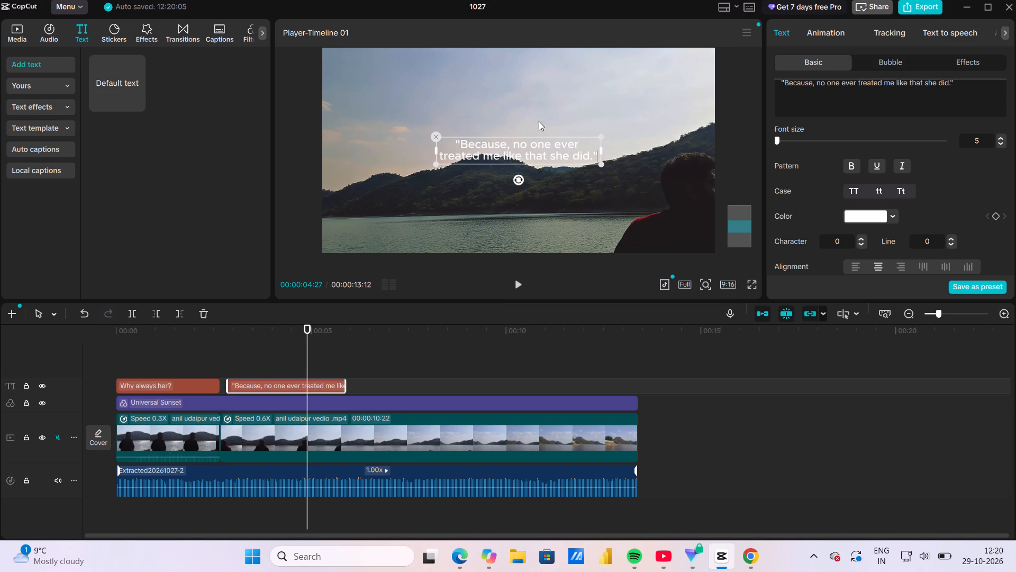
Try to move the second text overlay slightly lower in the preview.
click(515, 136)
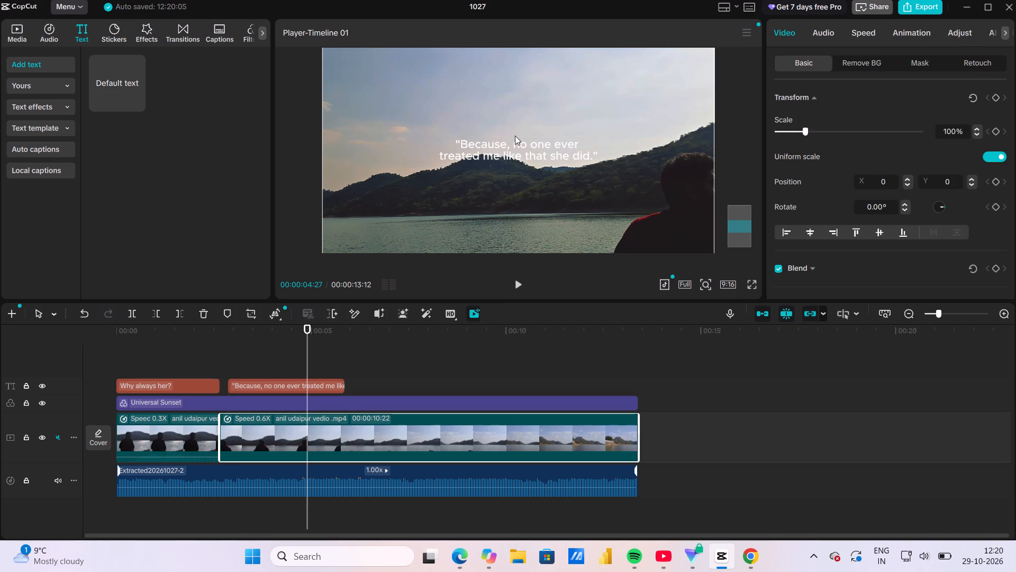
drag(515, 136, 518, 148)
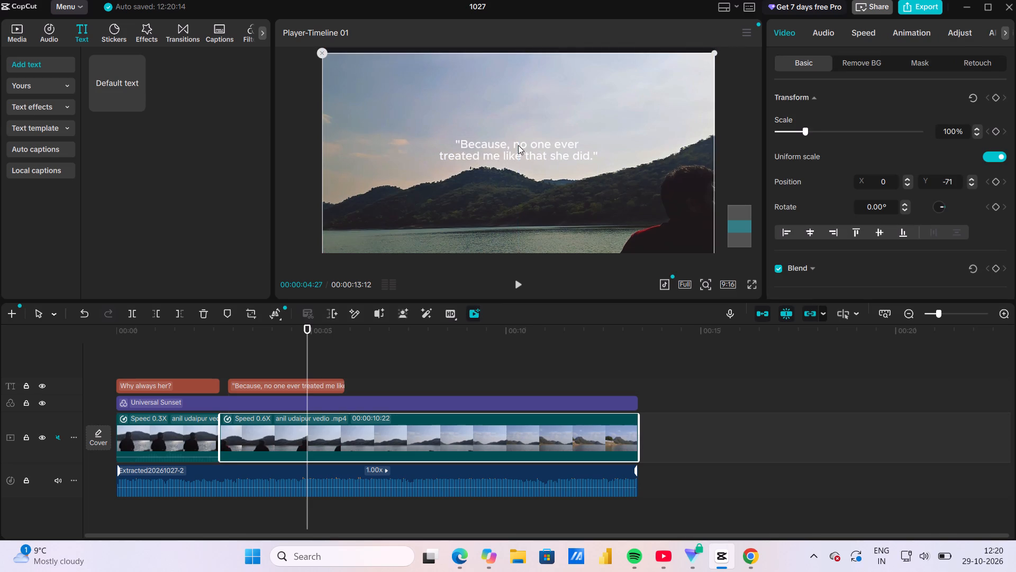
Select the second text overlay in the preview and scale it up slightly.
scroll(511, 132, right, 1)
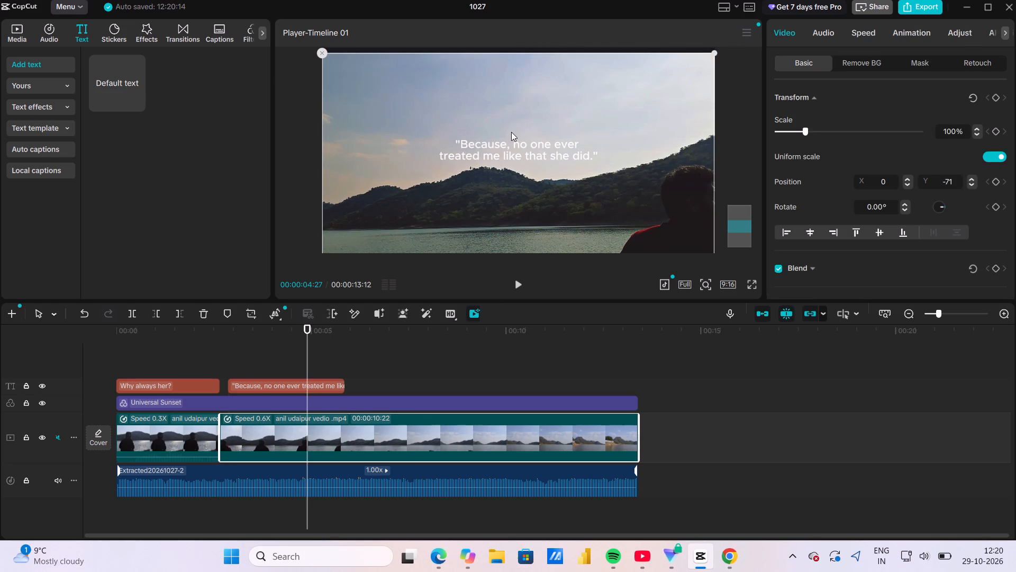
ctrl+scroll(511, 132, down, 8)
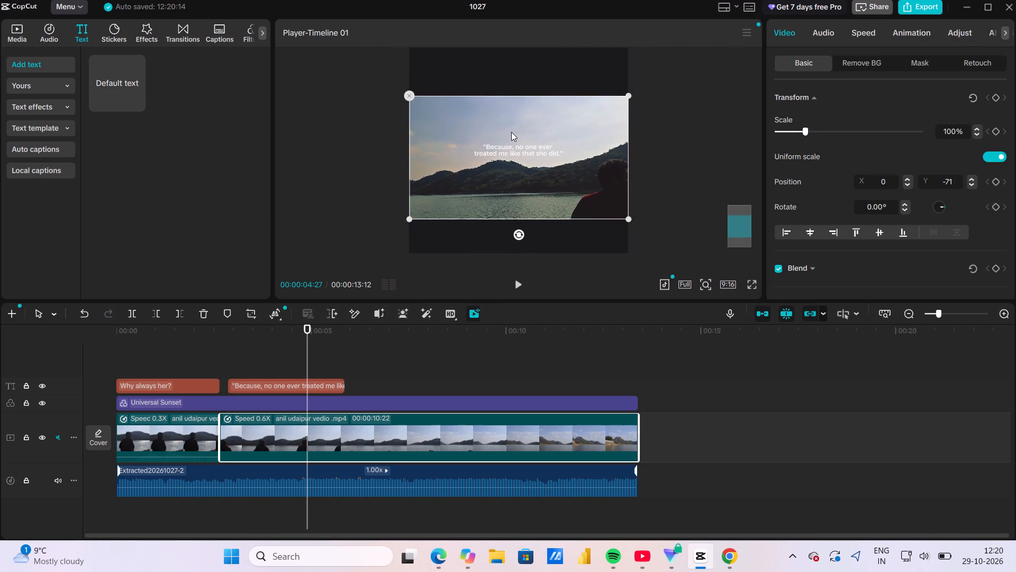
ctrl+scroll(511, 132, down, 8)
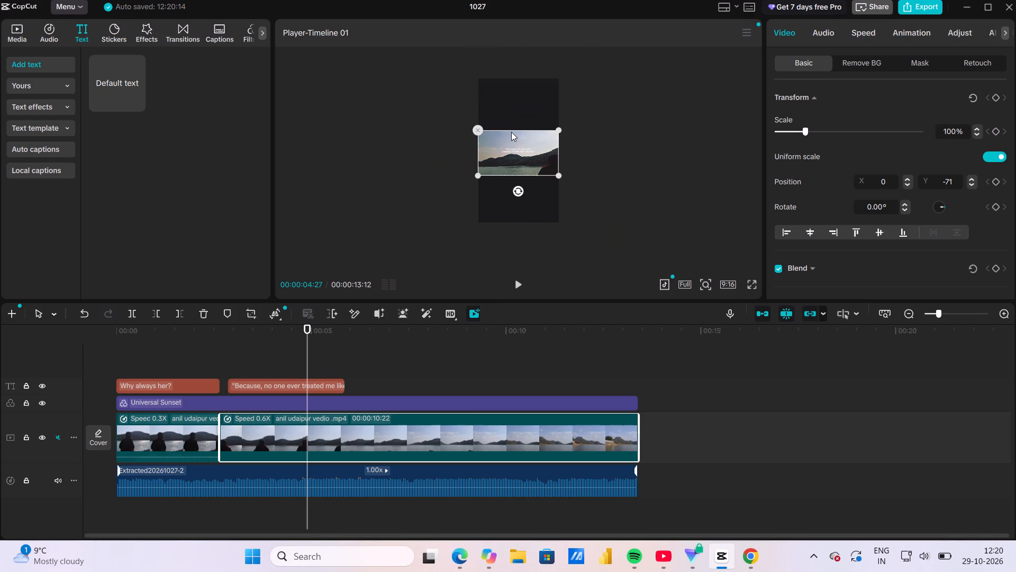
ctrl+scroll(511, 132, up, 6)
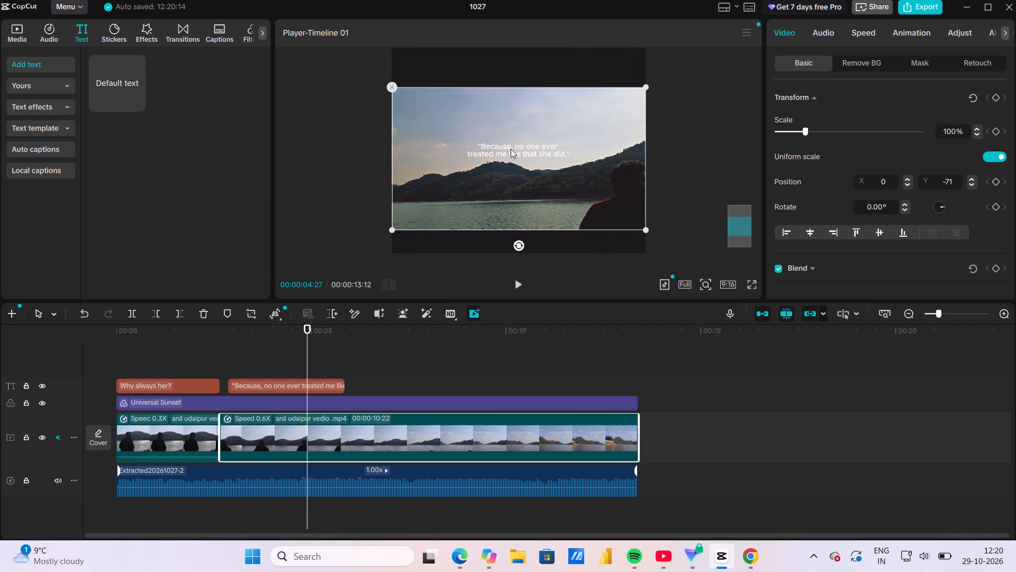
double_click(511, 146)
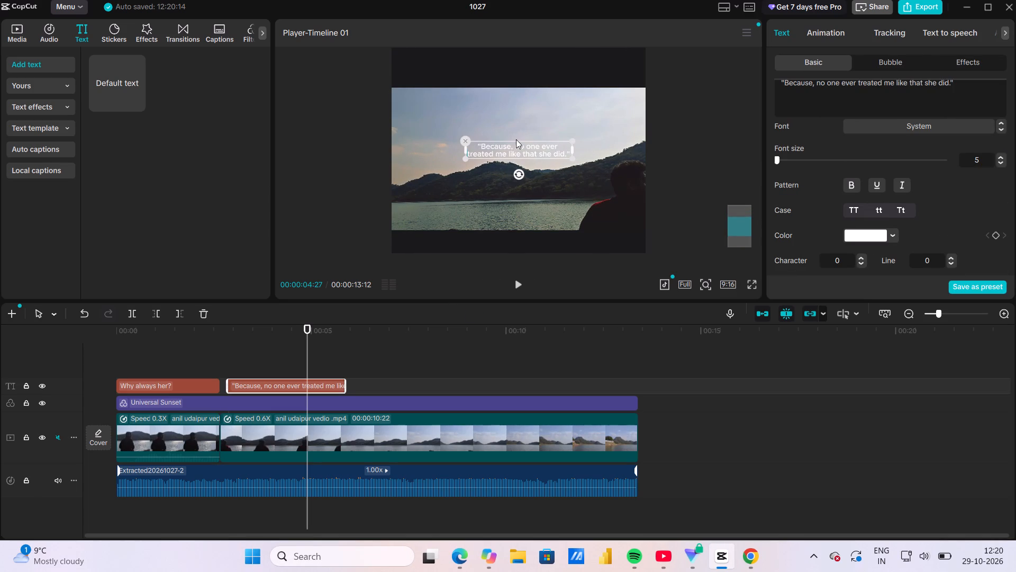
click(518, 169)
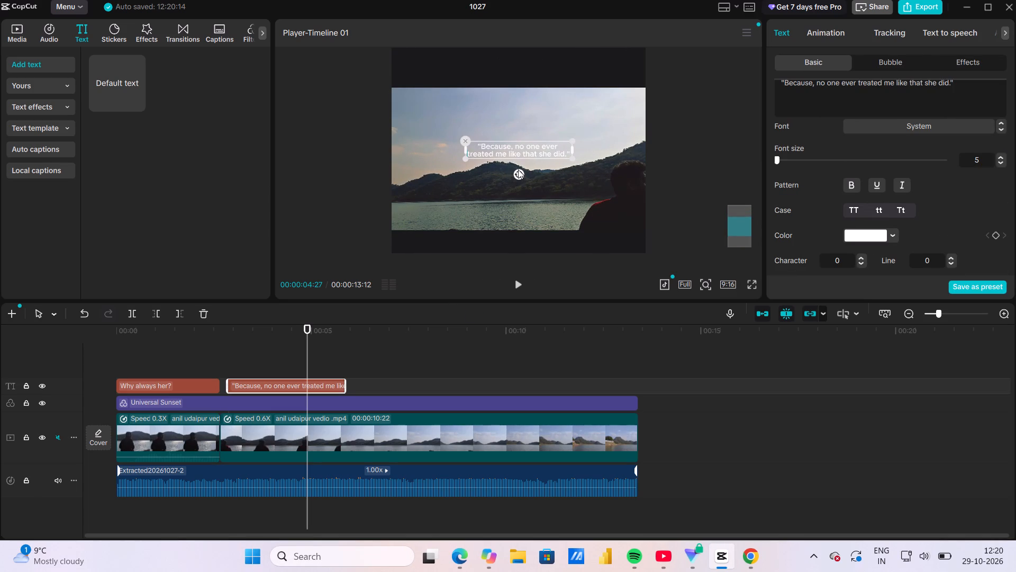
click(518, 169)
drag(569, 136, 562, 119)
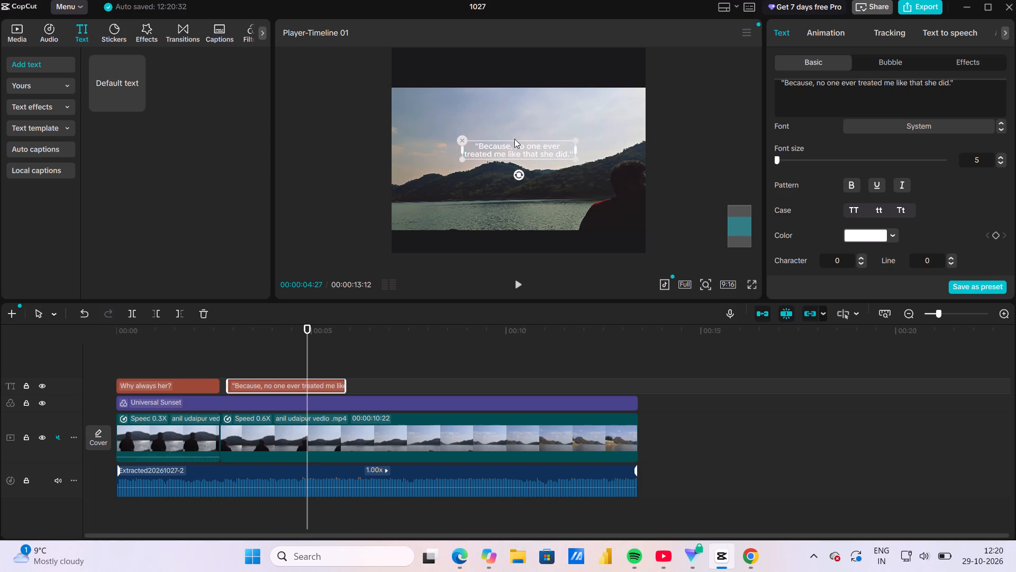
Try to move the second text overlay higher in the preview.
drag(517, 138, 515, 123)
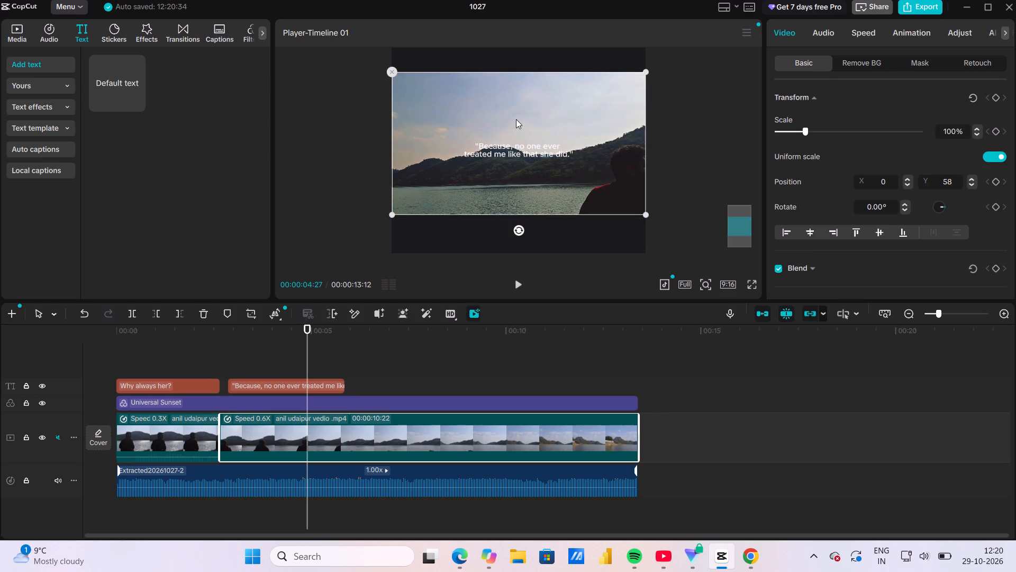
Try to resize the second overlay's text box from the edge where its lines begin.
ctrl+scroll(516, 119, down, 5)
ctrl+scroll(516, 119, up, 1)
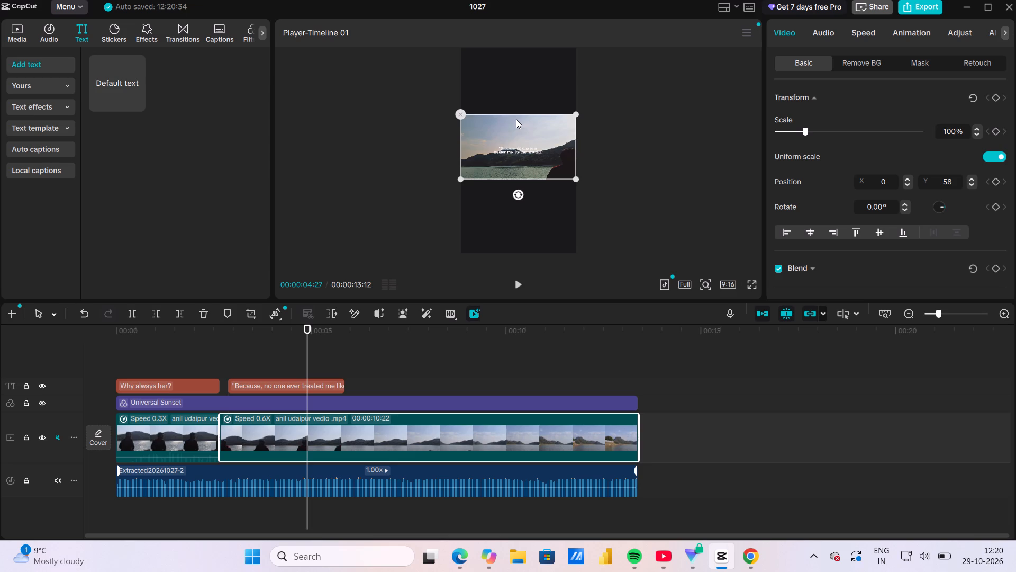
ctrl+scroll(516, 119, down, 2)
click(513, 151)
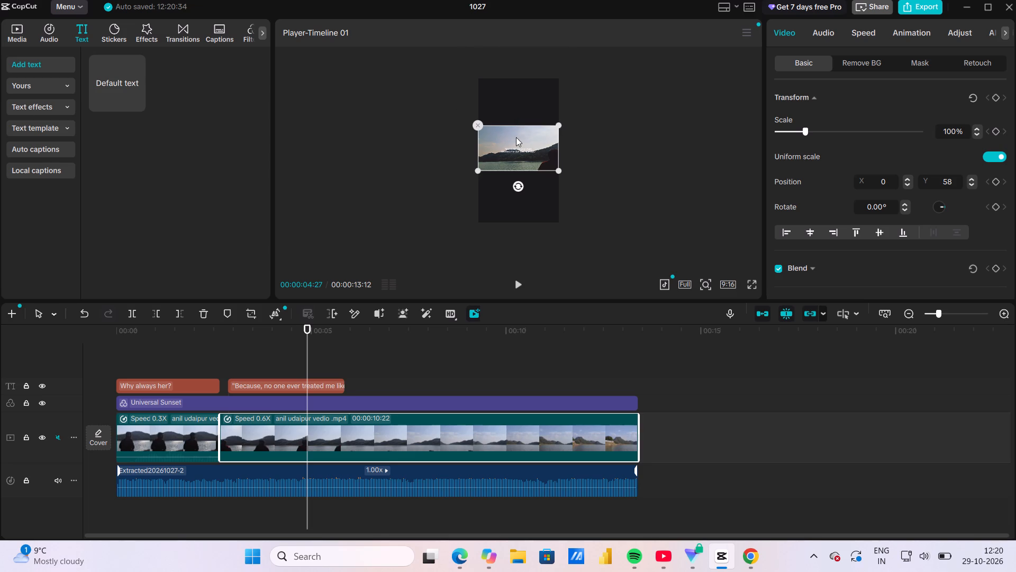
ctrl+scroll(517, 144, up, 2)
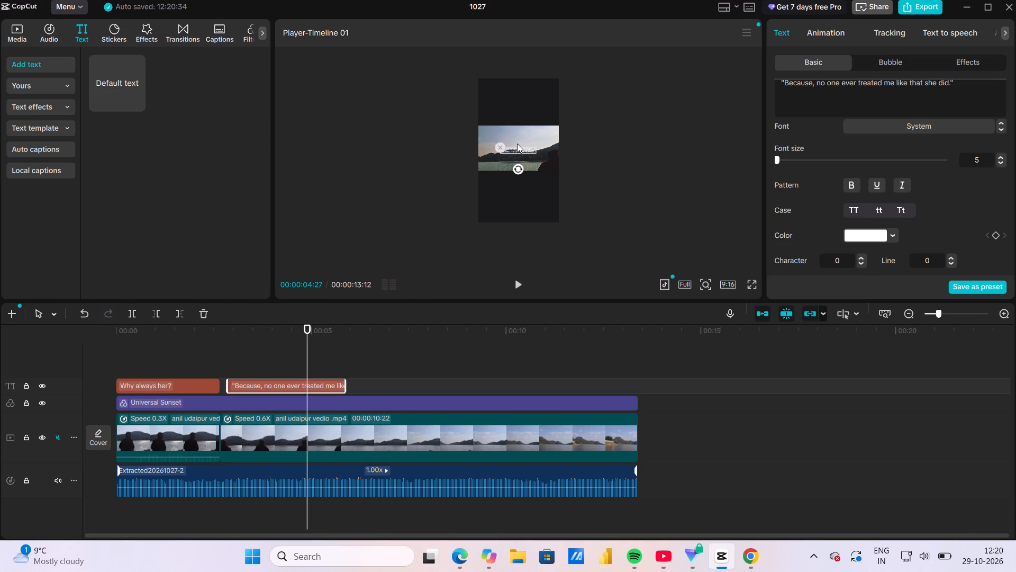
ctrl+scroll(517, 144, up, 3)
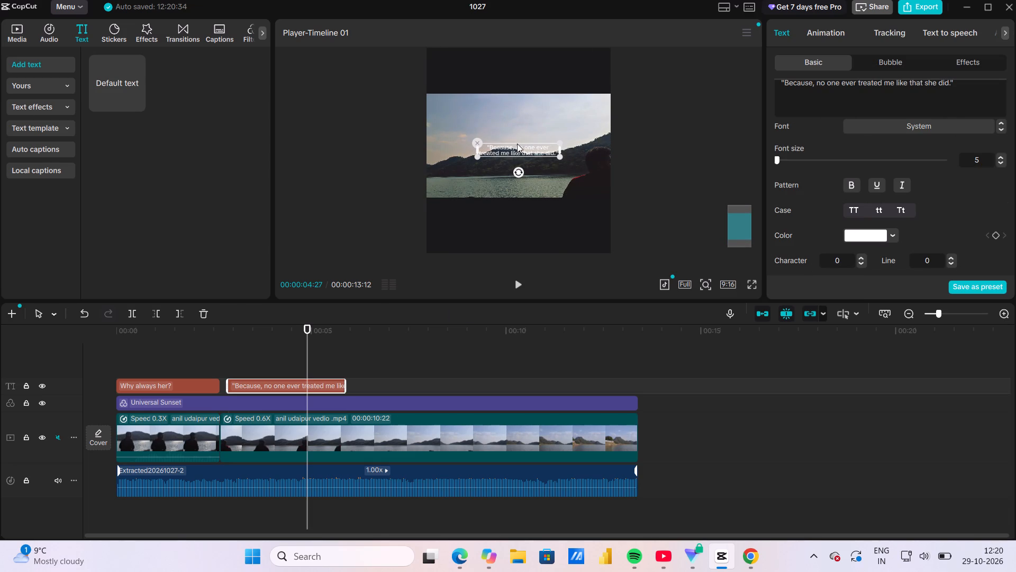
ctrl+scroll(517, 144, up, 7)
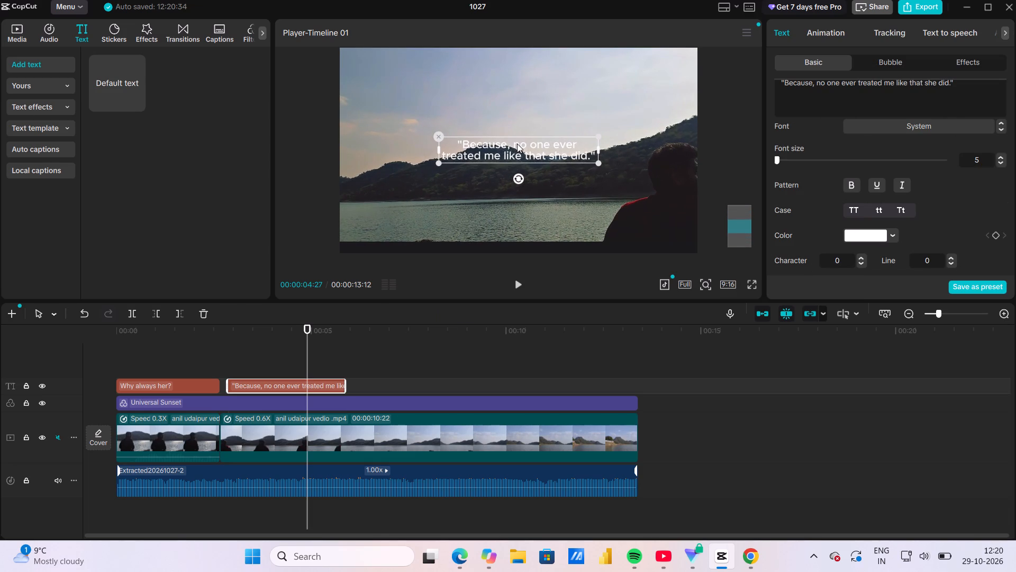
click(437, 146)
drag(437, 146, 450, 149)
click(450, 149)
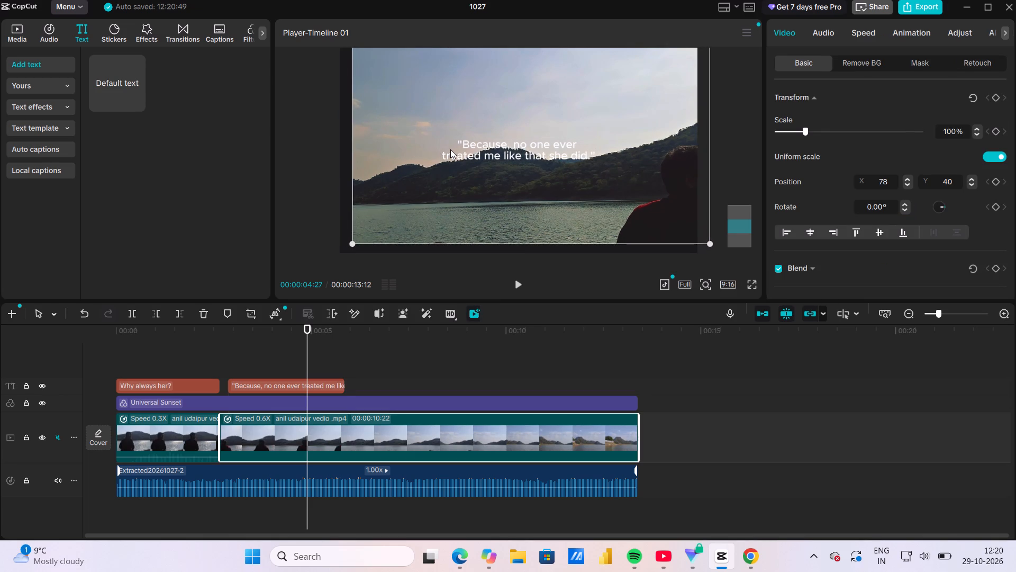
Recentre the 0.6X video clip in the frame at position X 0, Y 0.
click(419, 149)
drag(419, 149, 396, 155)
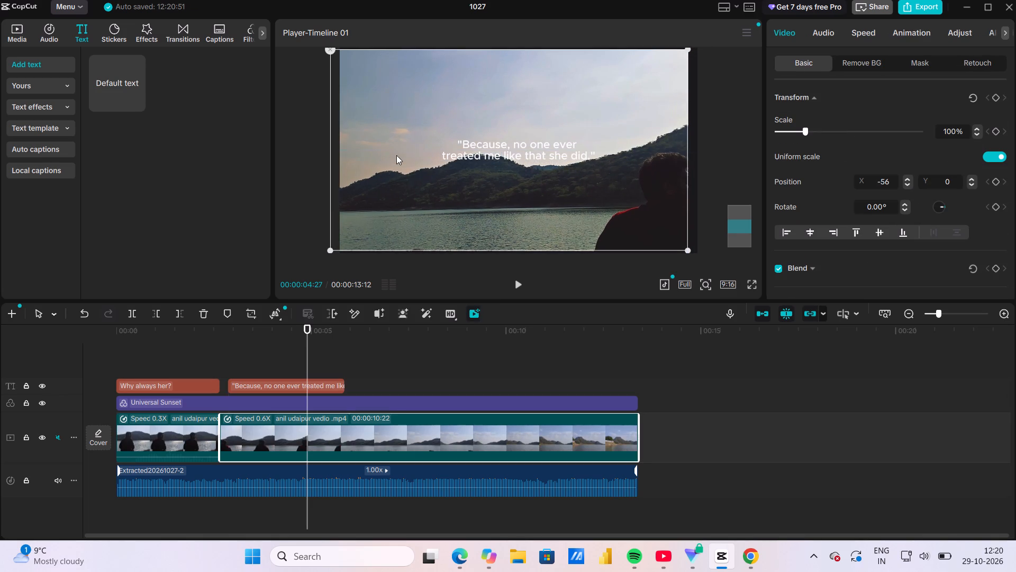
click(429, 181)
drag(429, 181, 439, 182)
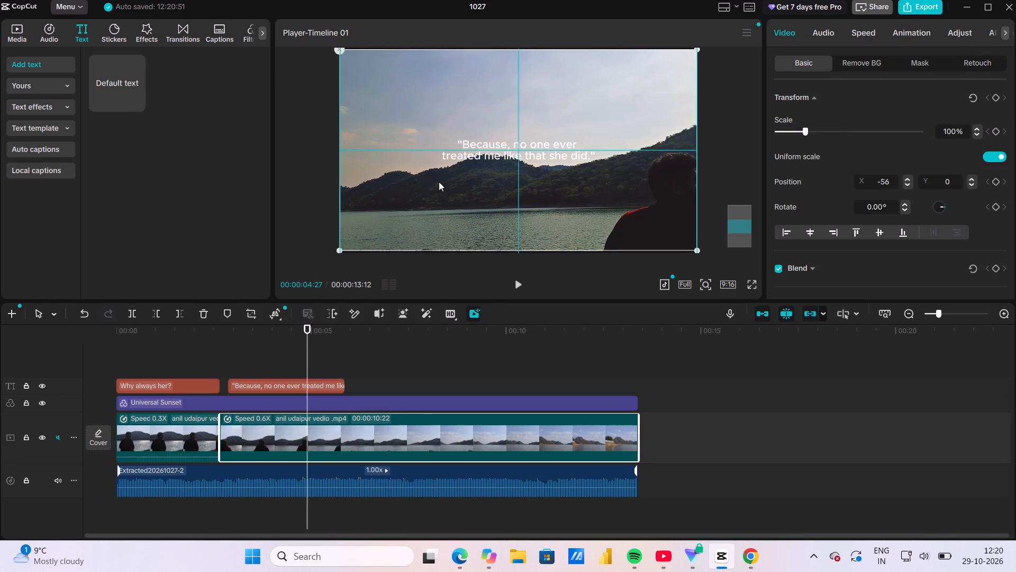
drag(439, 182, 433, 182)
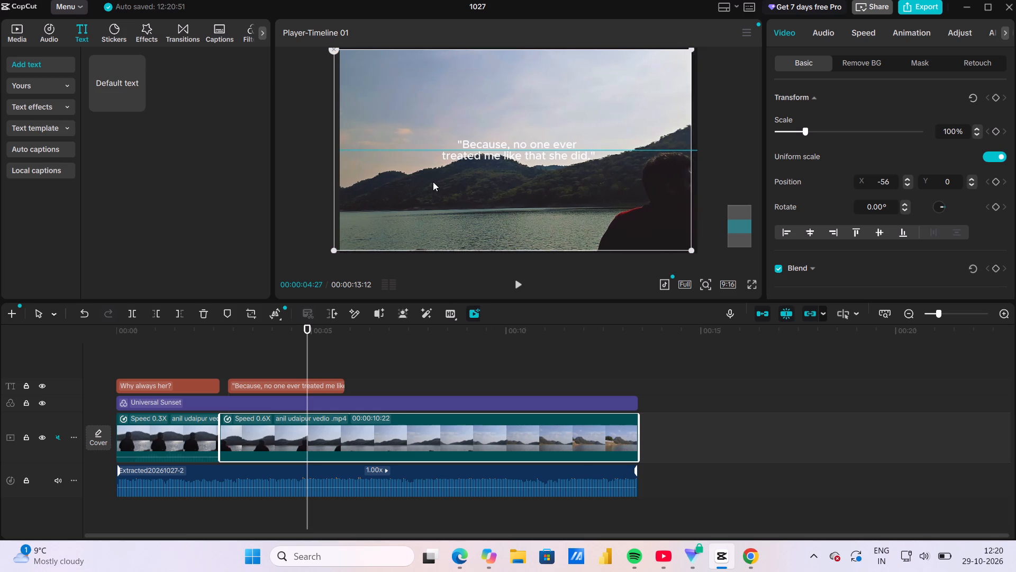
drag(433, 182, 438, 182)
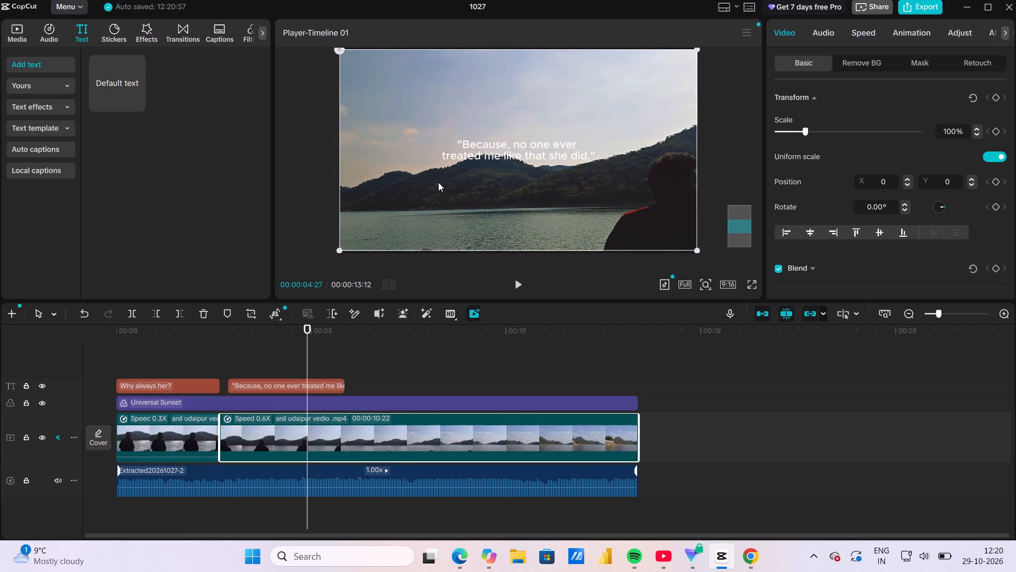
Widen the second overlay's text box from its starting edge so the word "treated" fits on the first line.
double_click(468, 151)
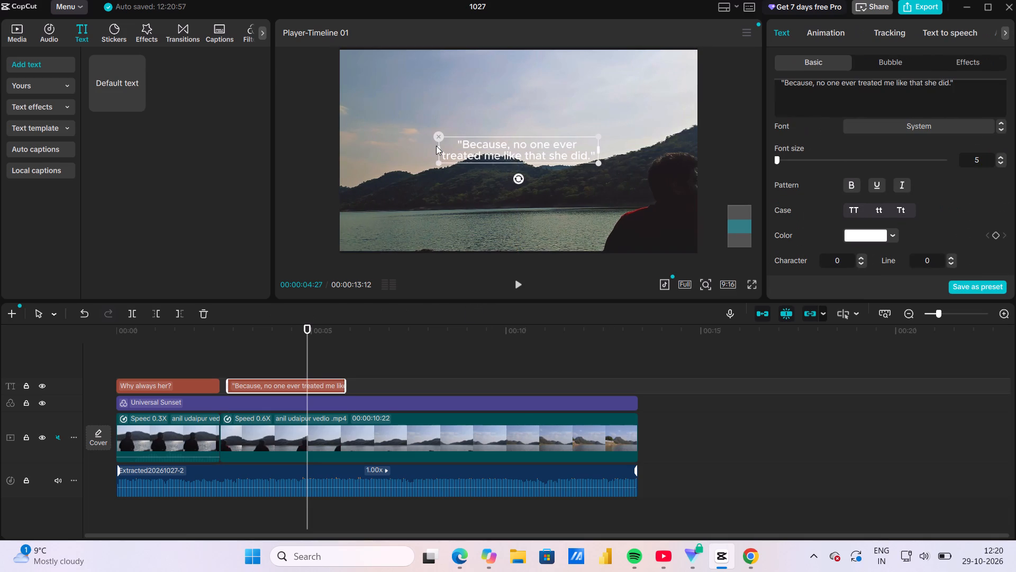
drag(440, 148, 419, 83)
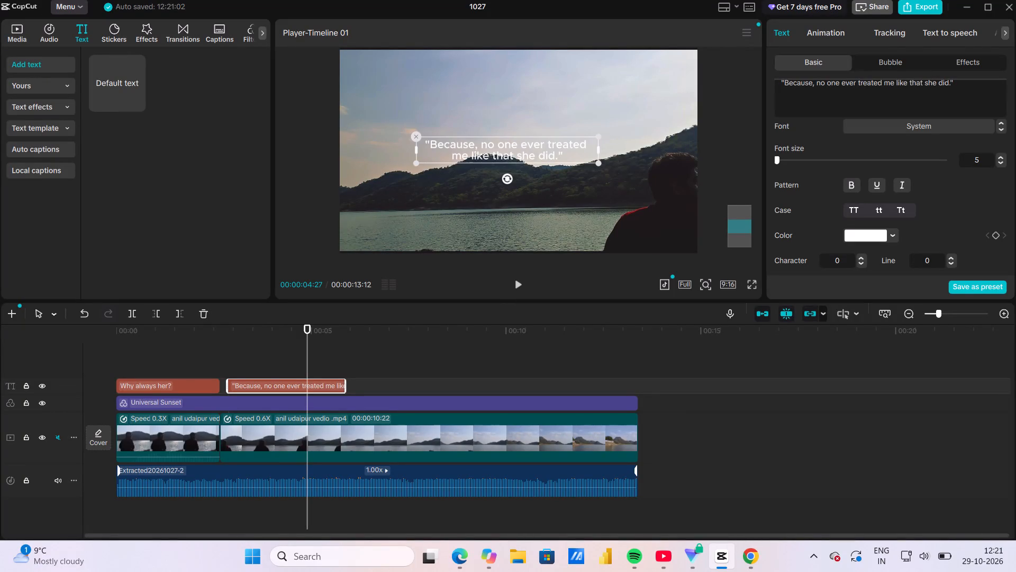
drag(557, 163, 547, 126)
Look through the 0.6X video clip's animation, adjustment, AI stylize and speed settings.
click(525, 201)
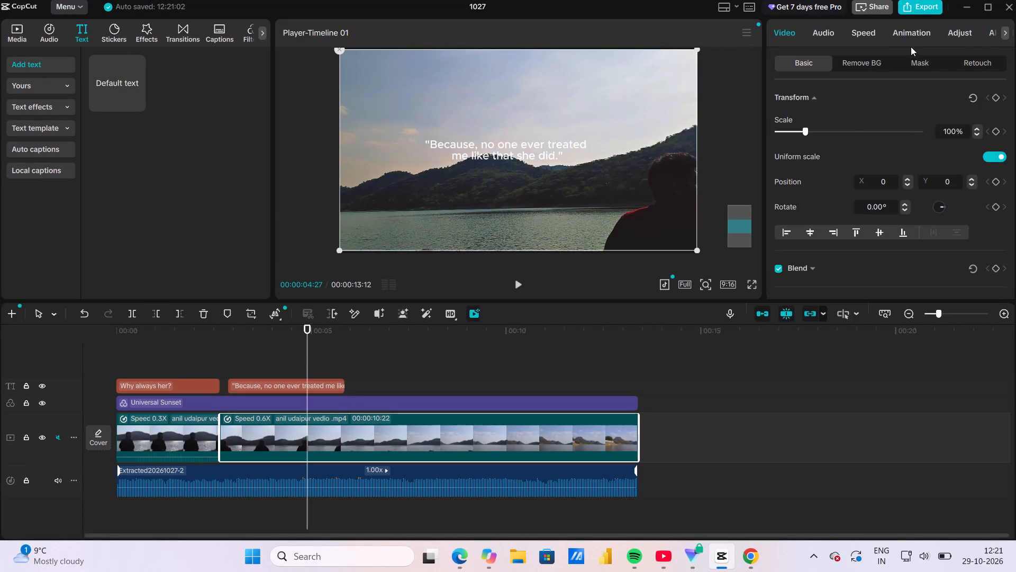
click(913, 36)
click(966, 33)
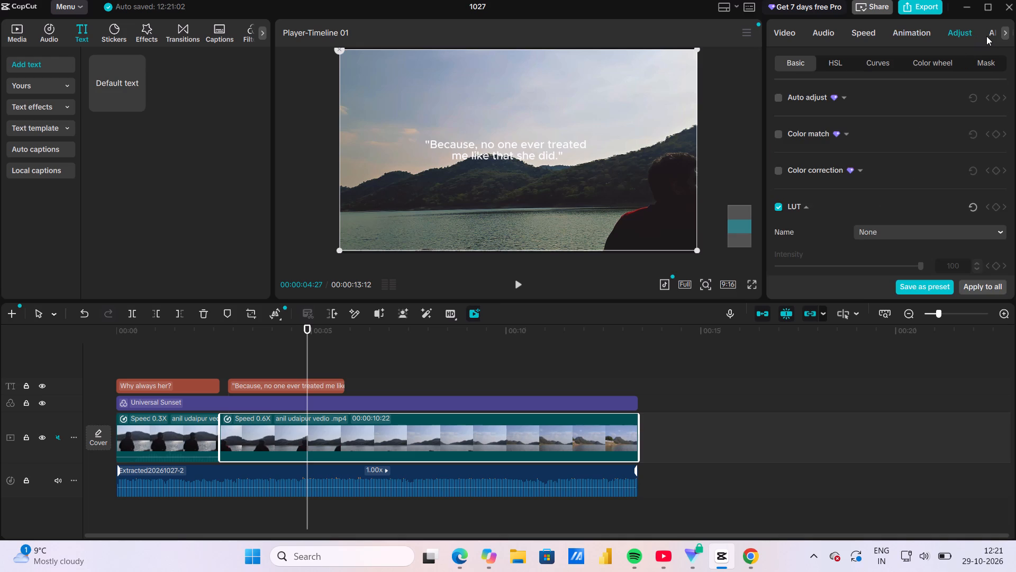
scroll(922, 146, down, 1)
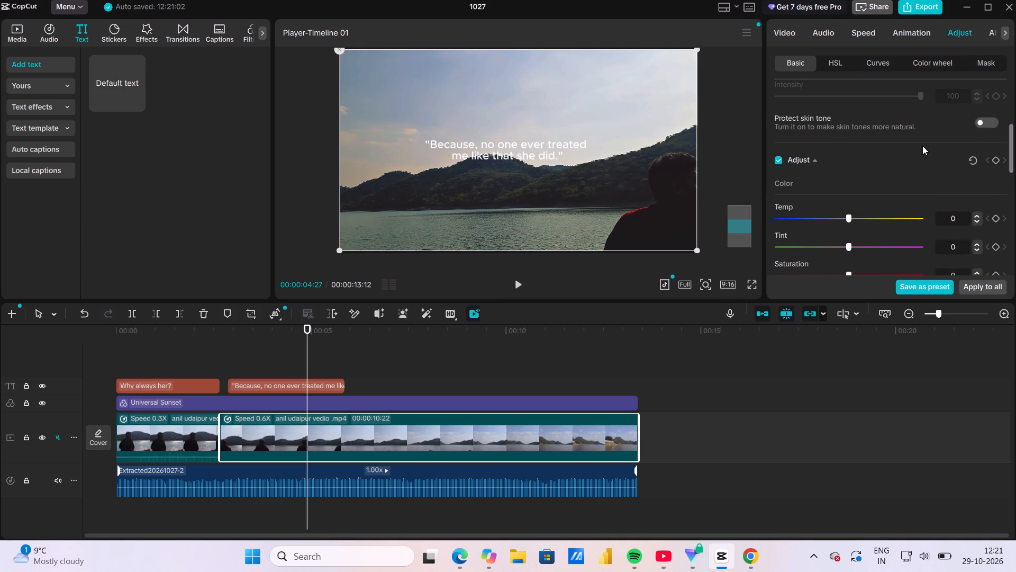
scroll(922, 146, up, 2)
click(993, 32)
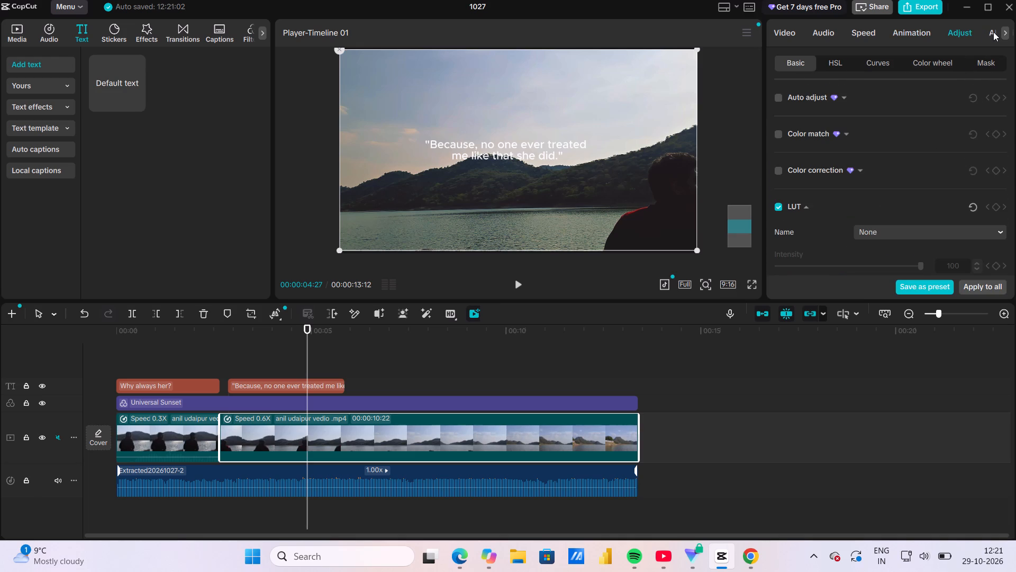
scroll(993, 32, left, 1)
click(993, 32)
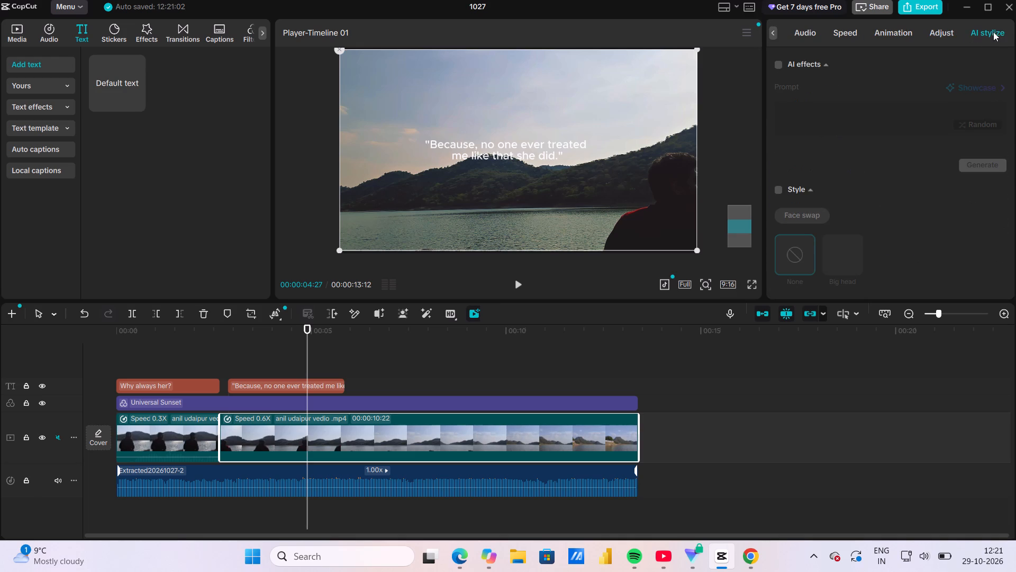
click(852, 29)
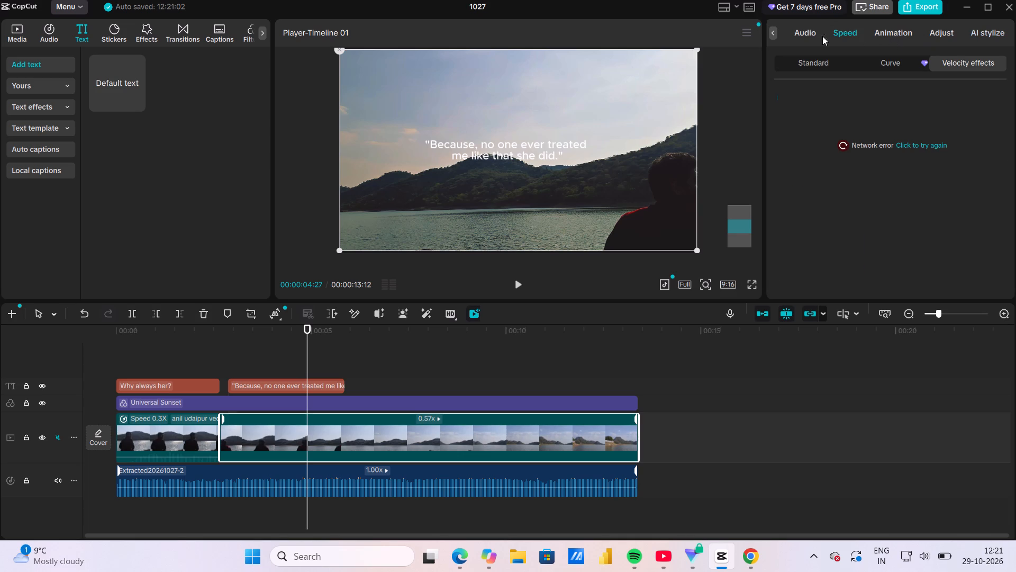
scroll(847, 33, right, 1)
Apply the "Blur ...Right" entrance animation to the "Because, no one ever treated me like that she did." overlay.
click(569, 149)
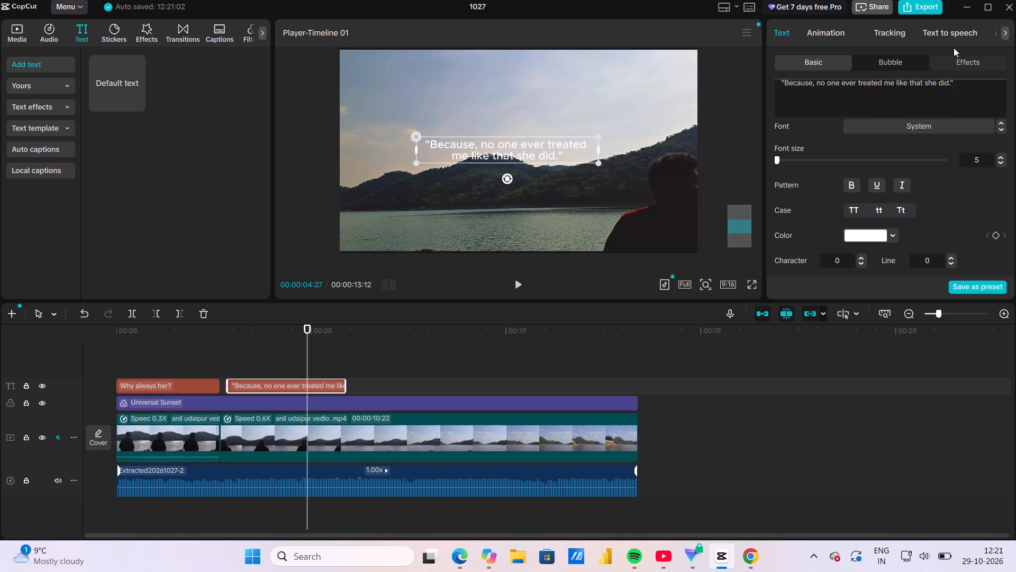
click(946, 31)
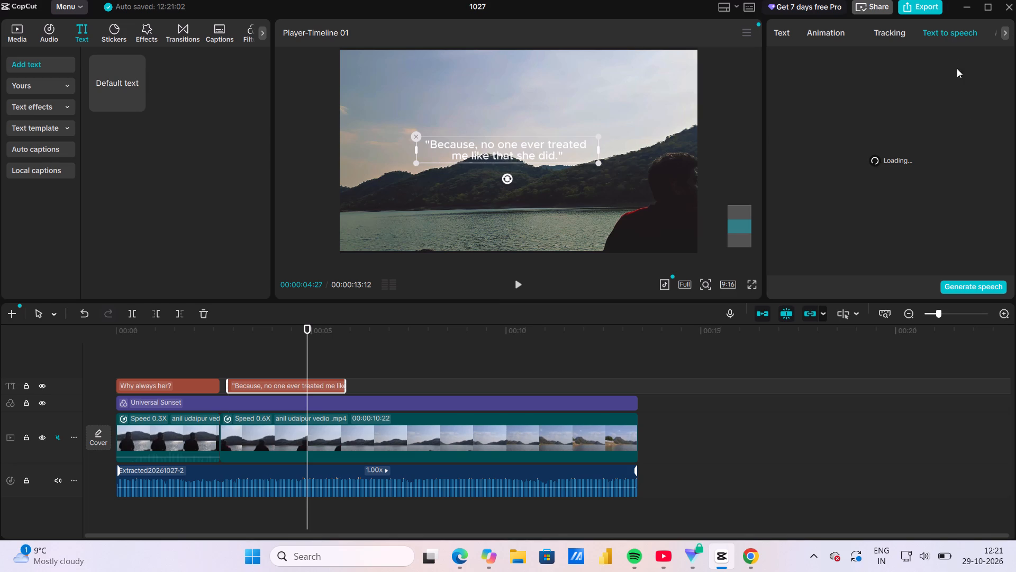
click(891, 29)
click(828, 35)
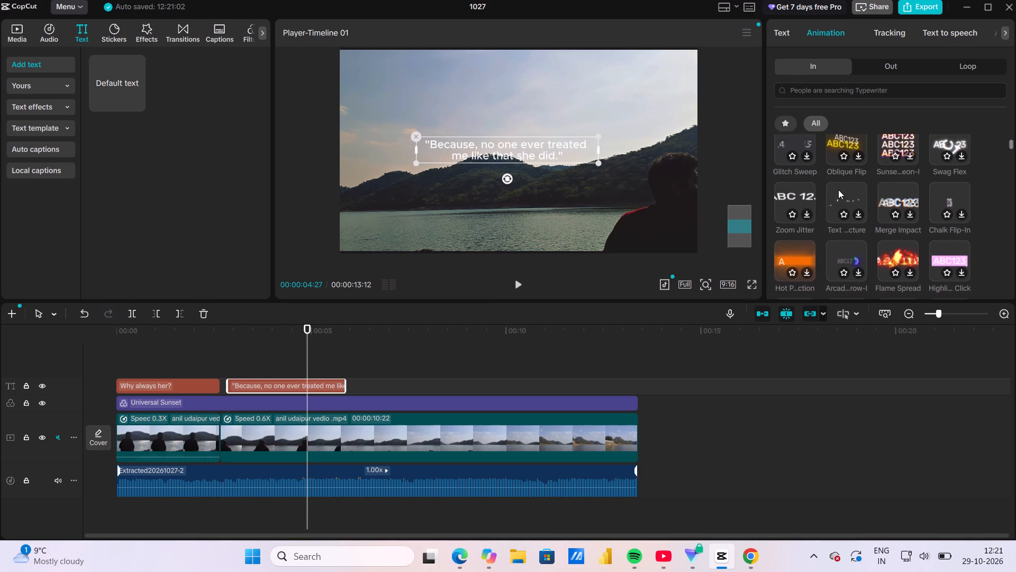
click(860, 171)
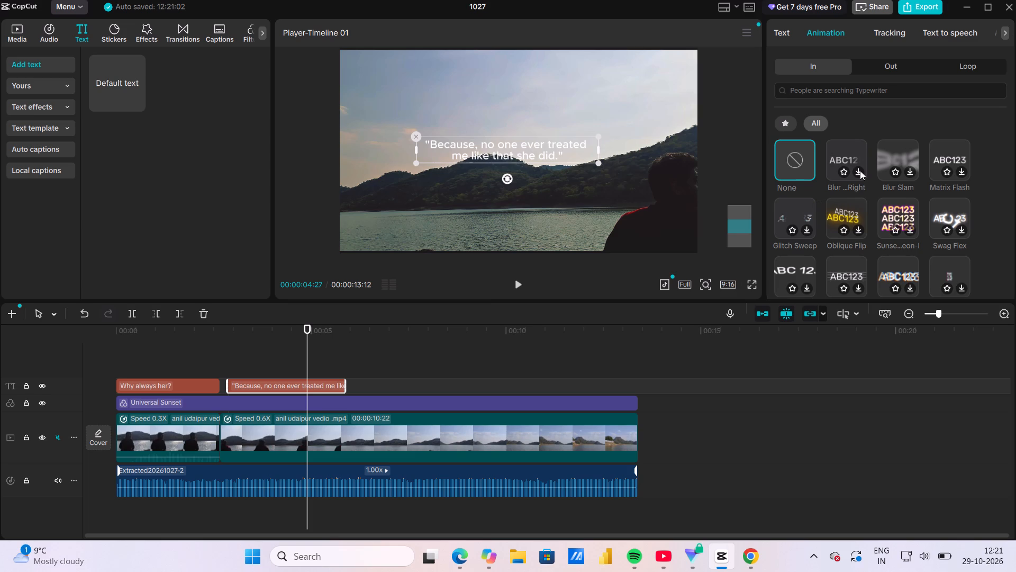
double_click(852, 144)
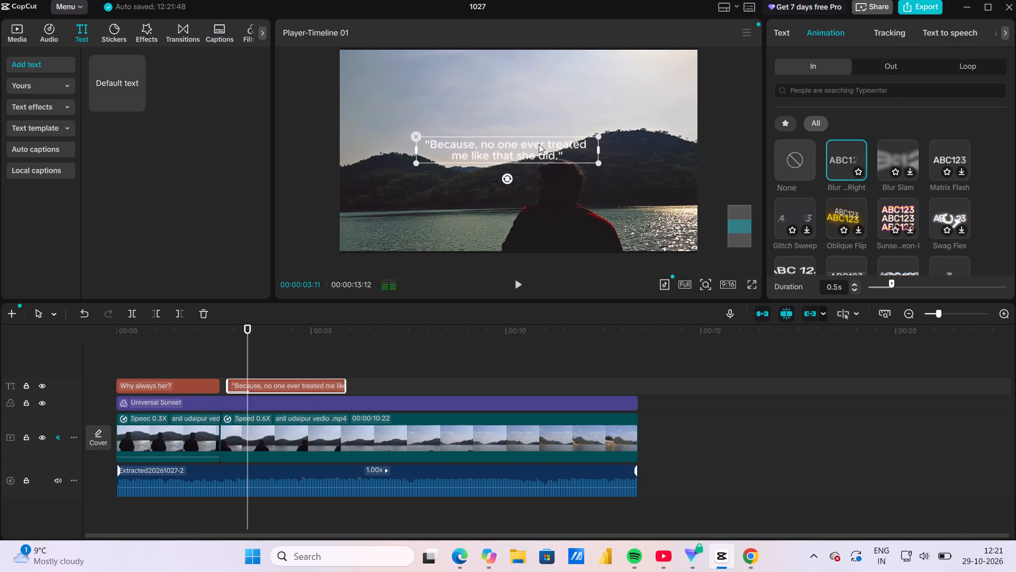
Zoom the preview out to the whole 9:16 frame and play the edit in full screen to check the second overlay.
scroll(539, 144, up, 1)
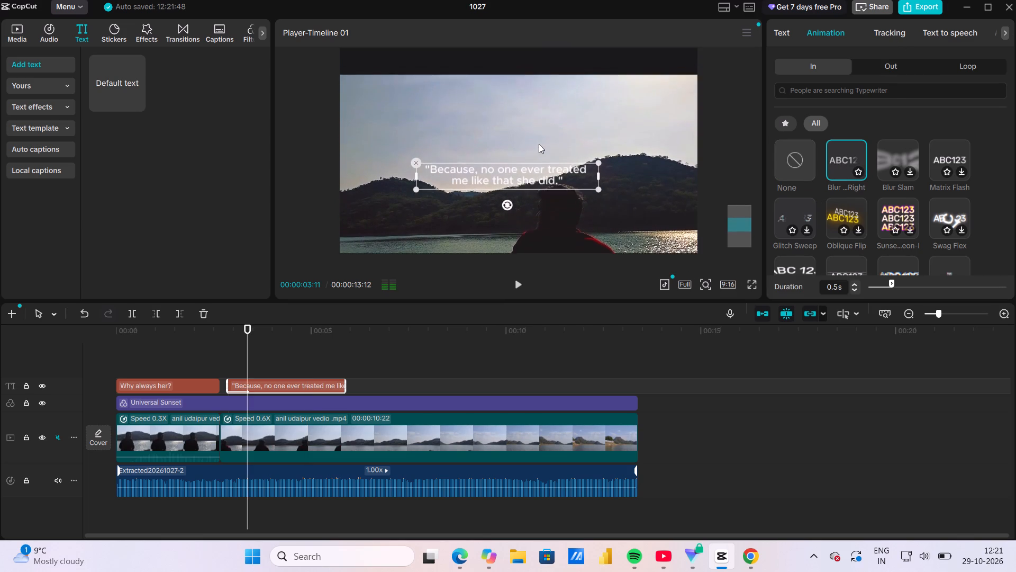
scroll(539, 144, up, 2)
scroll(539, 144, down, 1)
scroll(539, 144, up, 1)
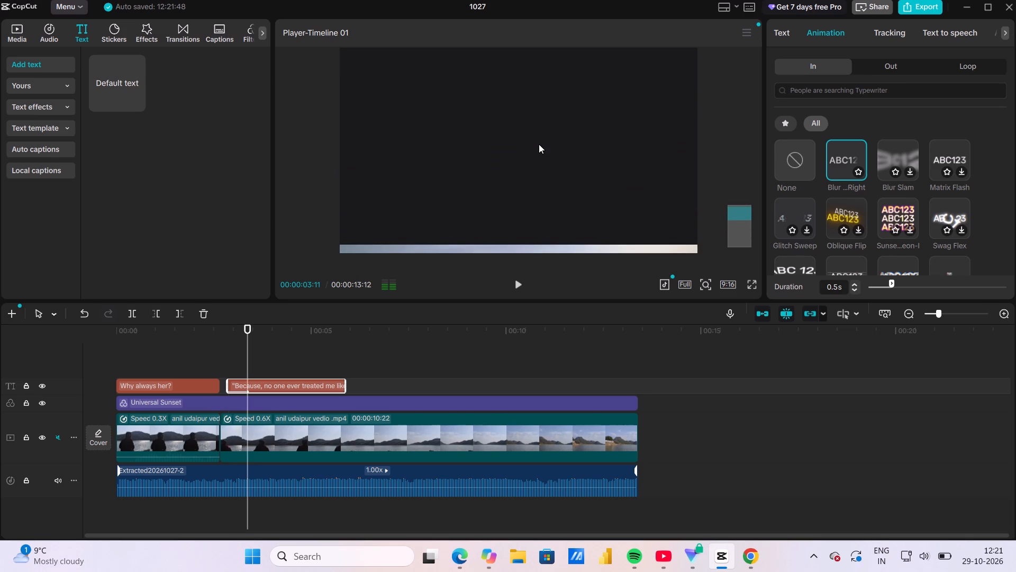
ctrl+scroll(539, 144, down, 11)
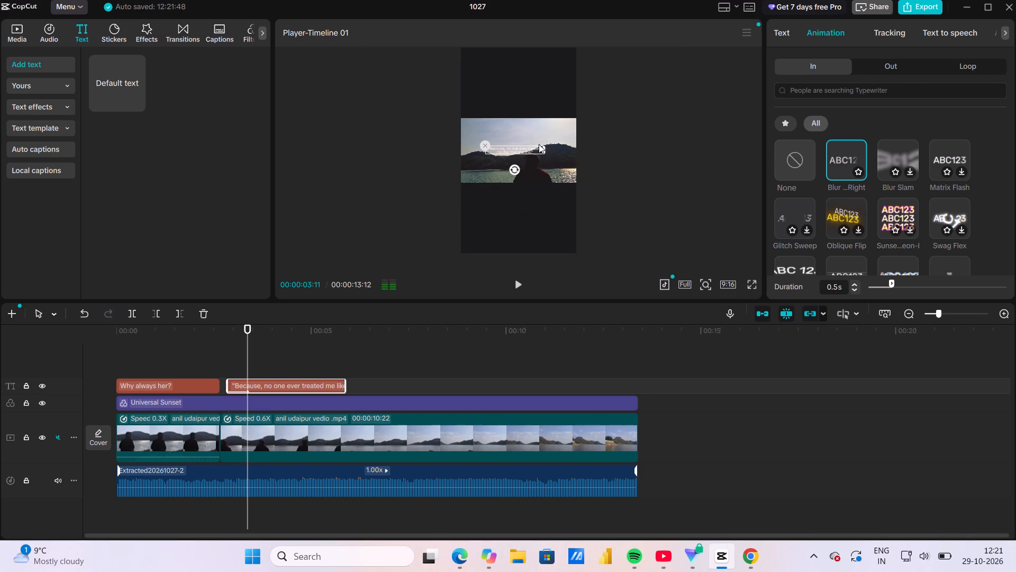
ctrl+scroll(539, 144, up, 3)
ctrl+scroll(539, 144, down, 4)
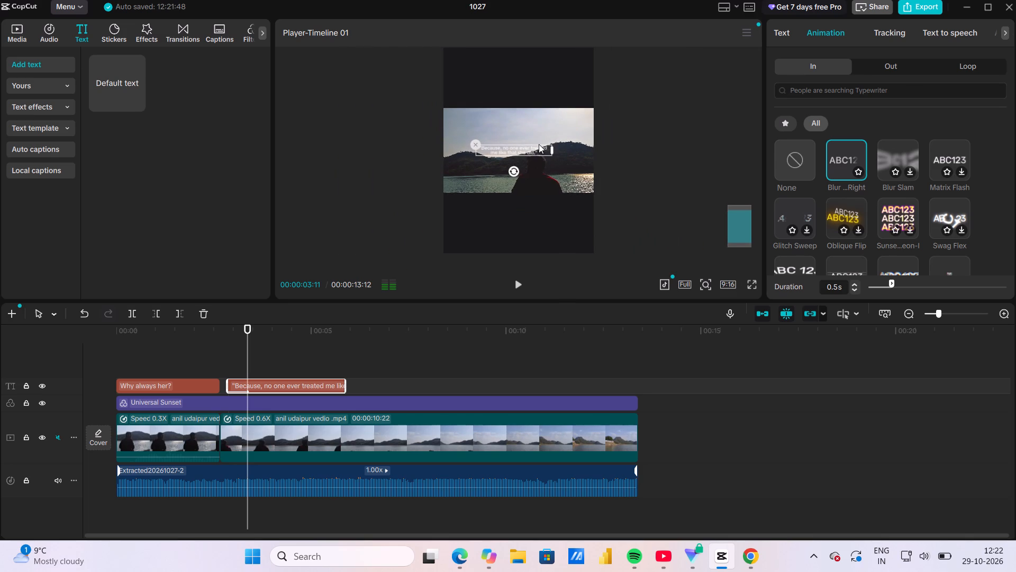
ctrl+scroll(539, 144, down, 4)
ctrl+scroll(539, 144, up, 4)
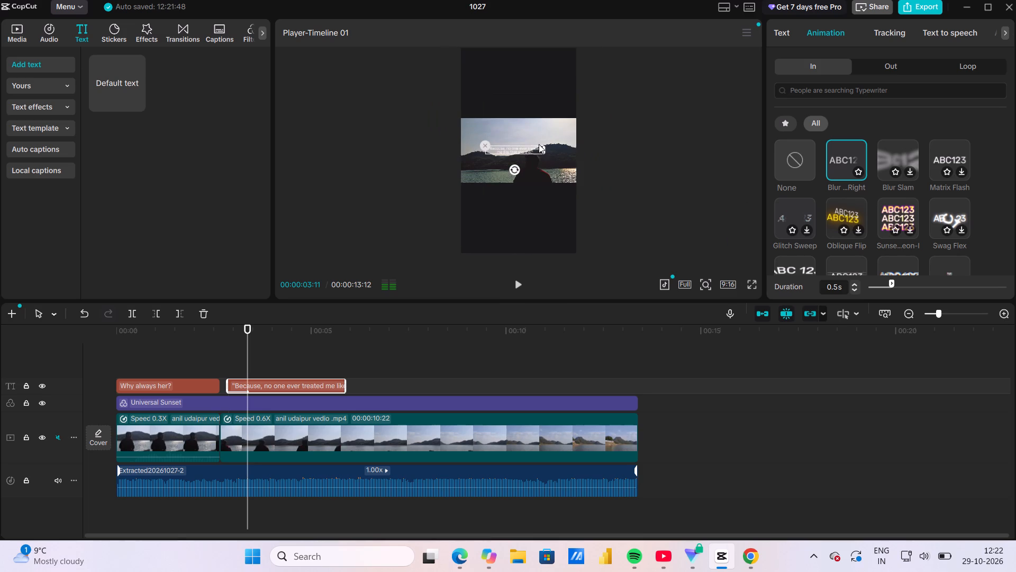
click(752, 279)
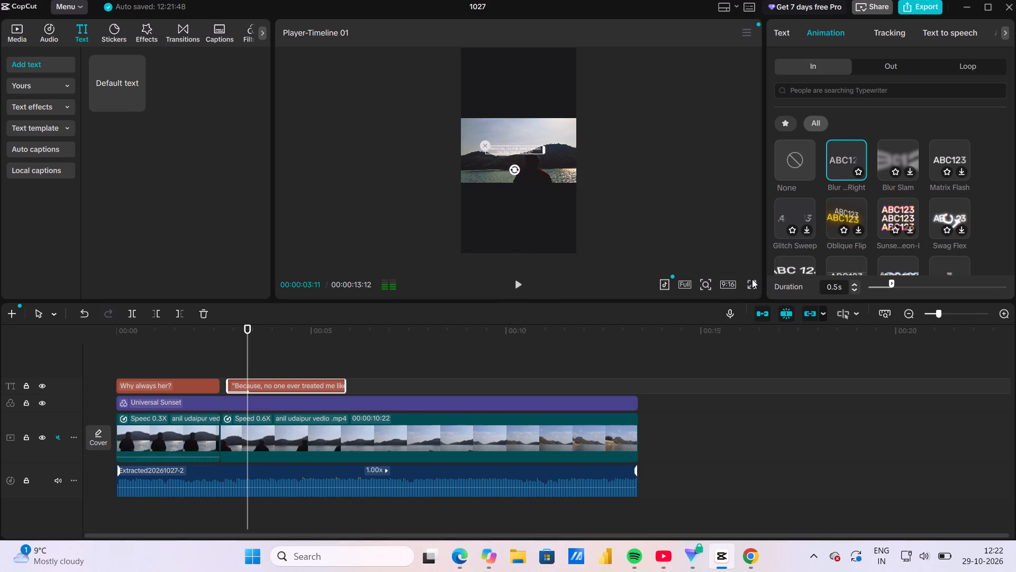
click(752, 279)
double_click(751, 283)
click(519, 312)
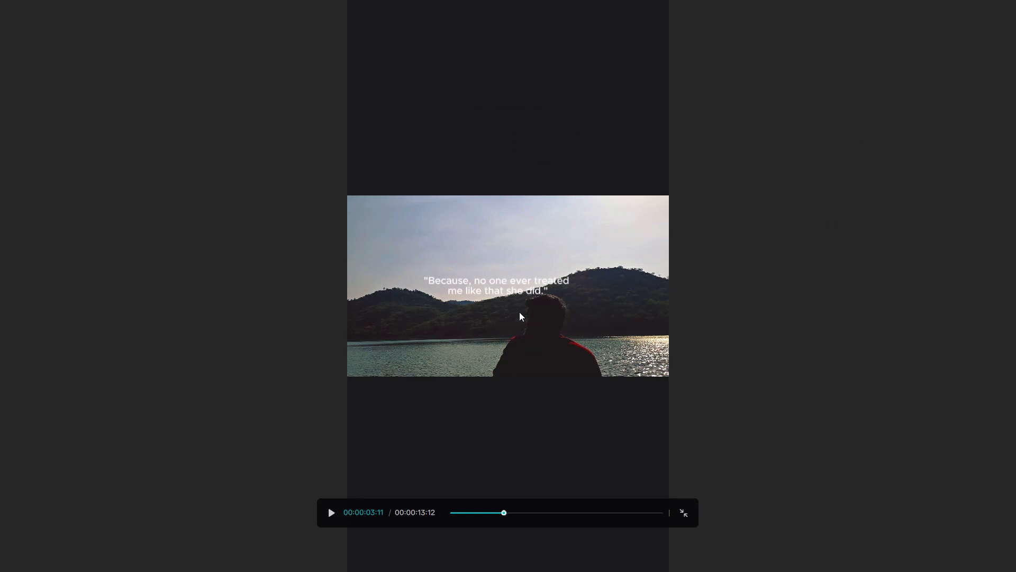
click(334, 509)
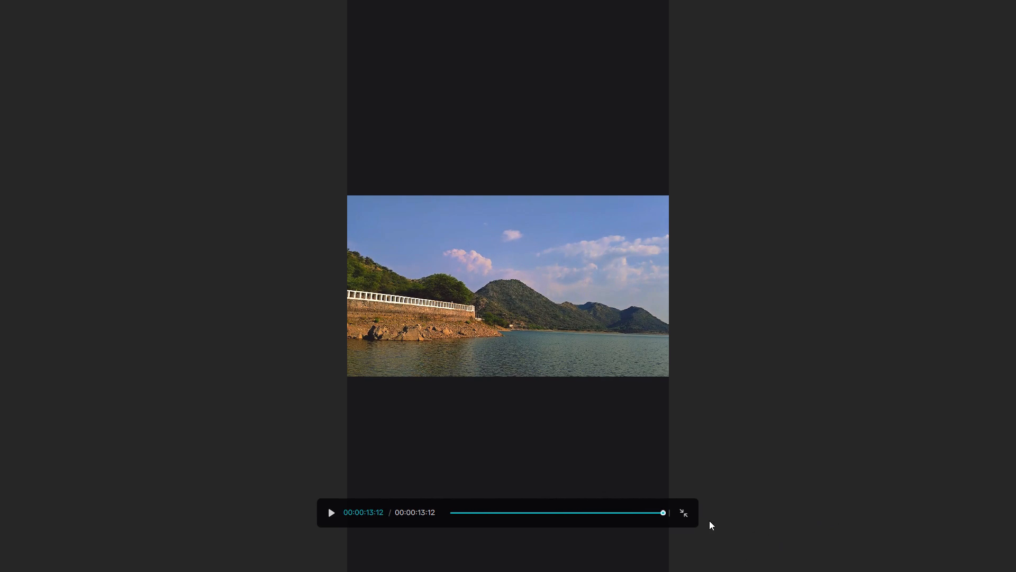
click(688, 520)
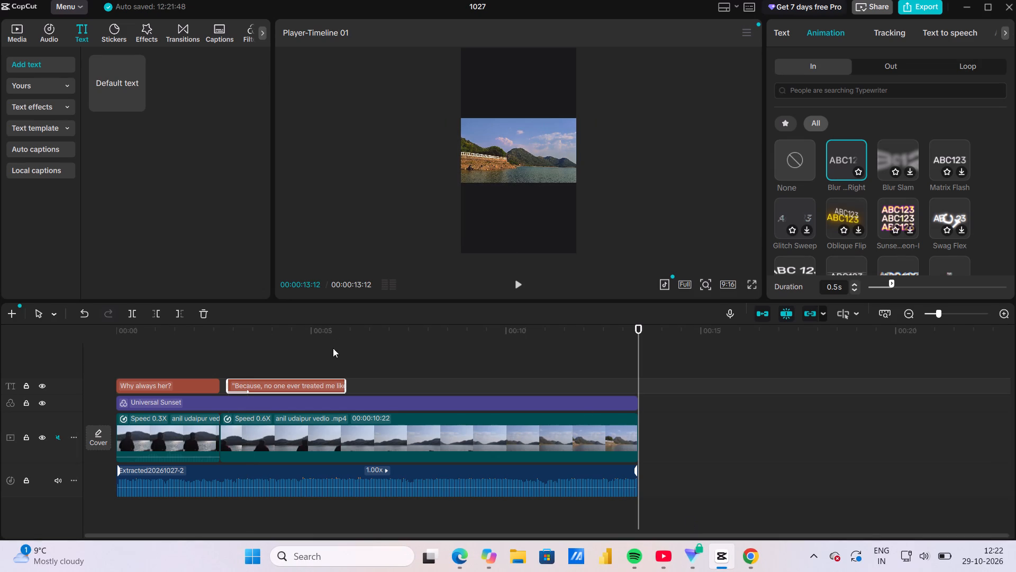
Extend the second text overlay on the timeline so it ends with the video at 00:00:13:12.
drag(344, 384, 602, 353)
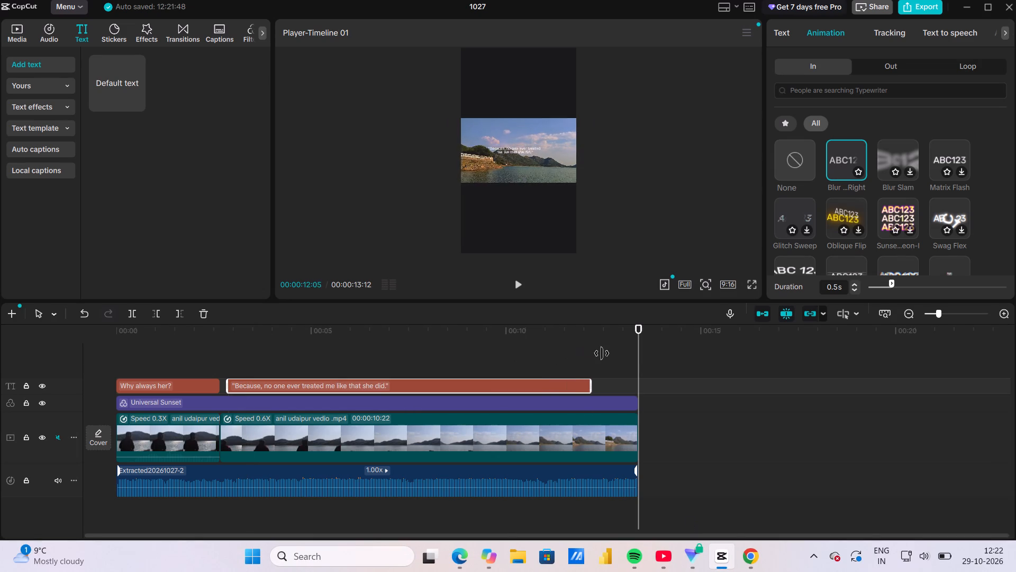
drag(602, 353, 631, 362)
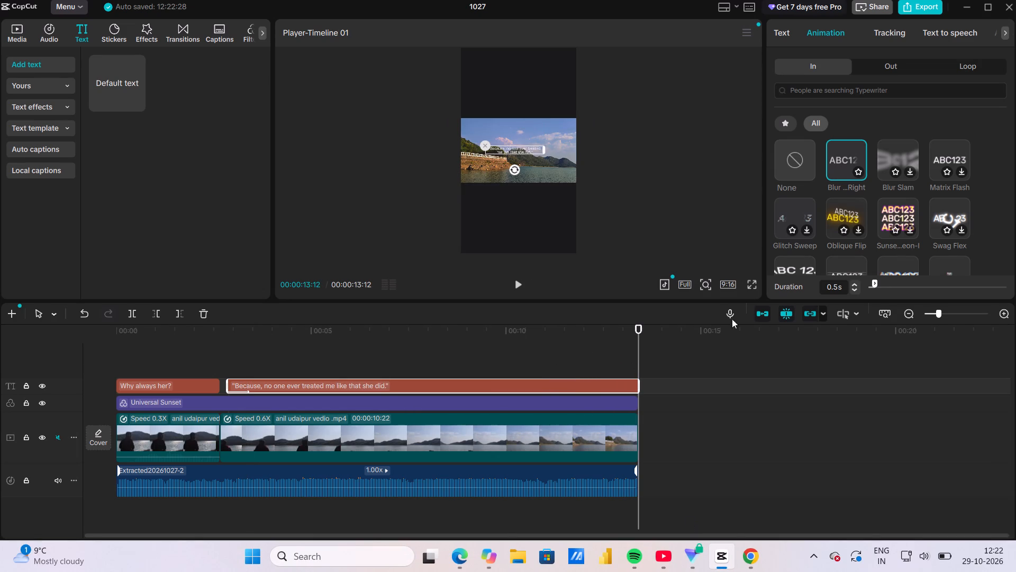
Play the edit in full screen to review the extended second overlay through to the end.
click(749, 284)
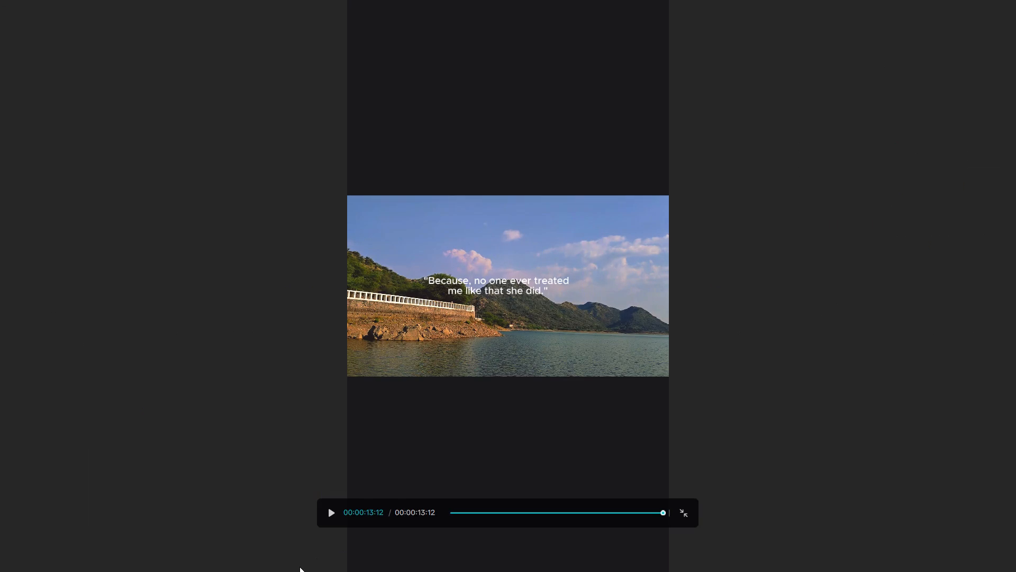
click(331, 515)
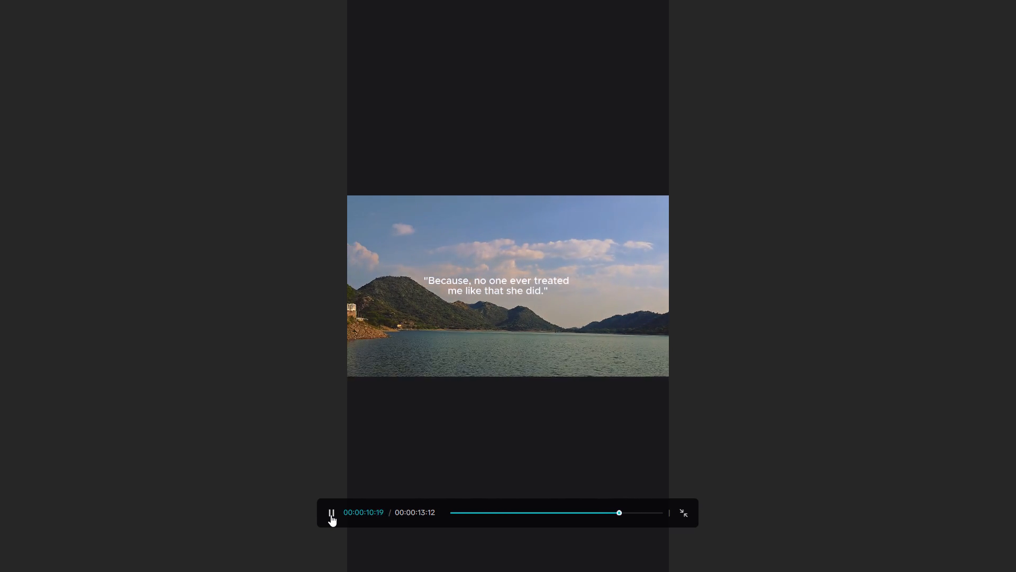
click(686, 521)
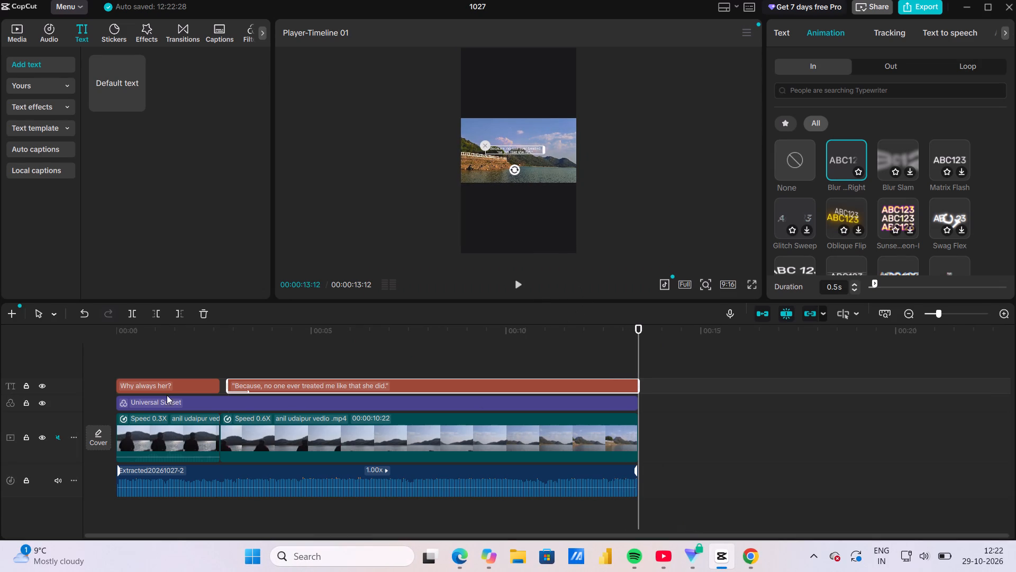
Set the duration of the second overlay's entrance animation to 2.7s.
click(169, 379)
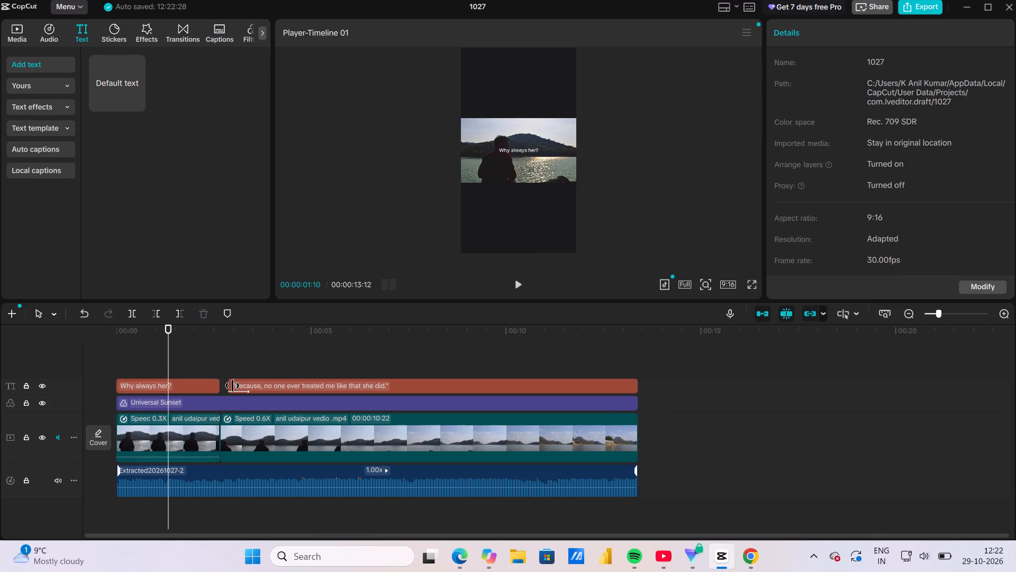
click(232, 386)
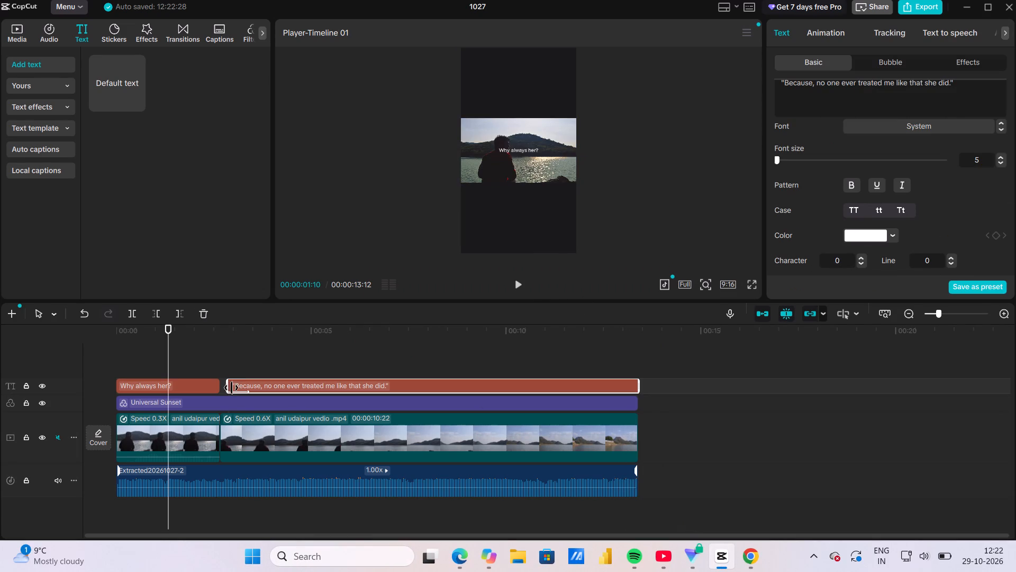
click(826, 39)
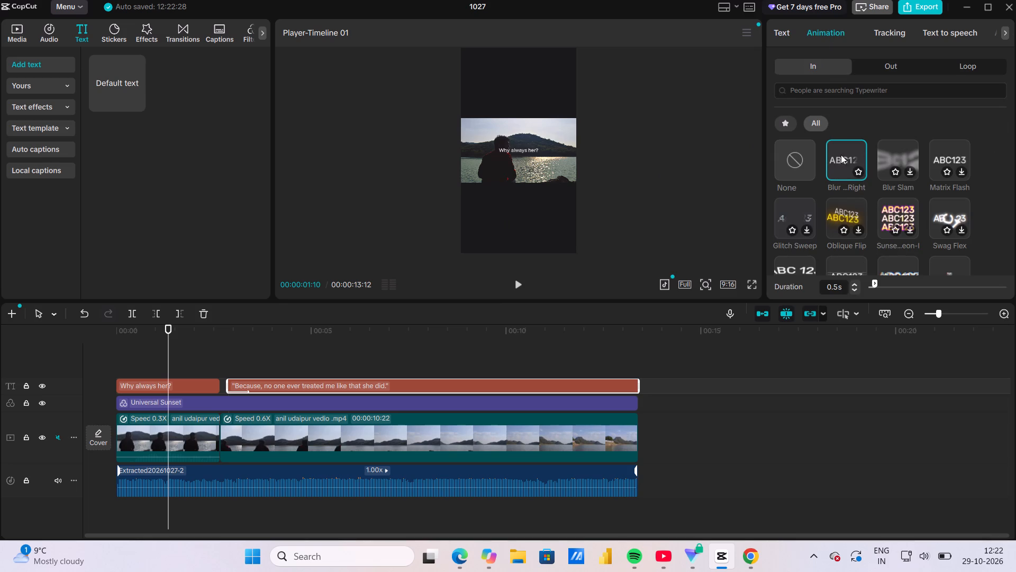
click(840, 154)
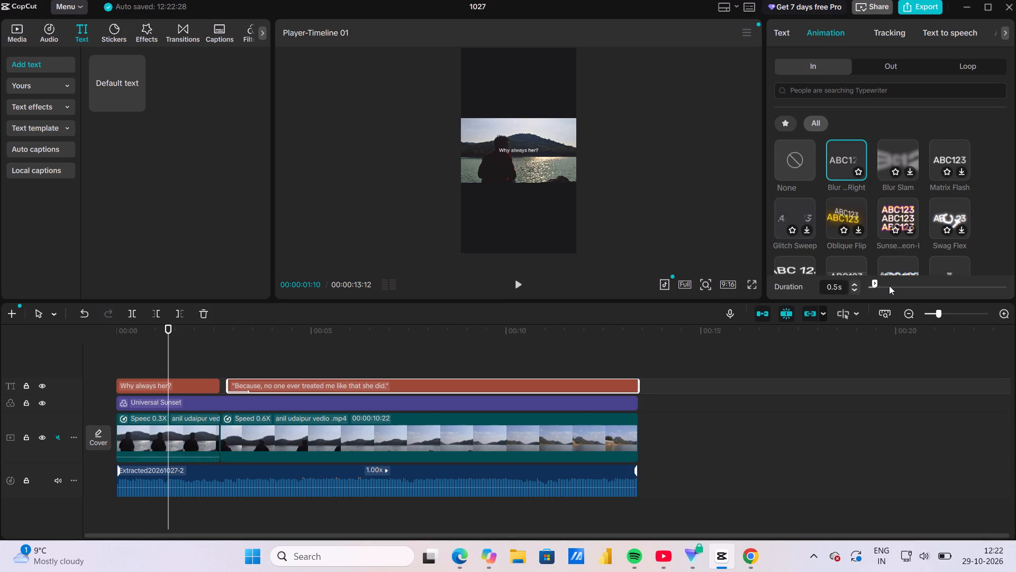
click(889, 285)
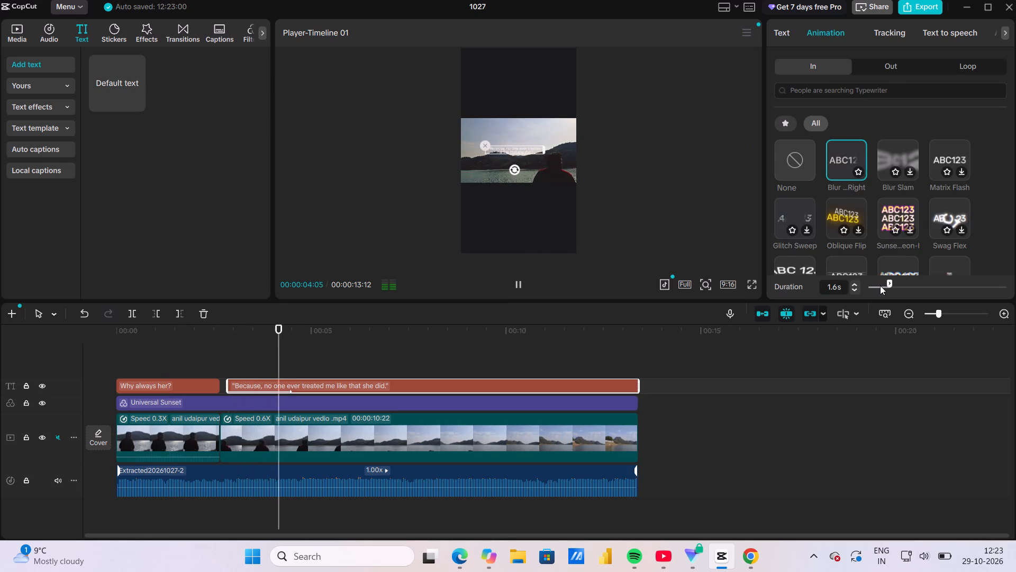
click(899, 285)
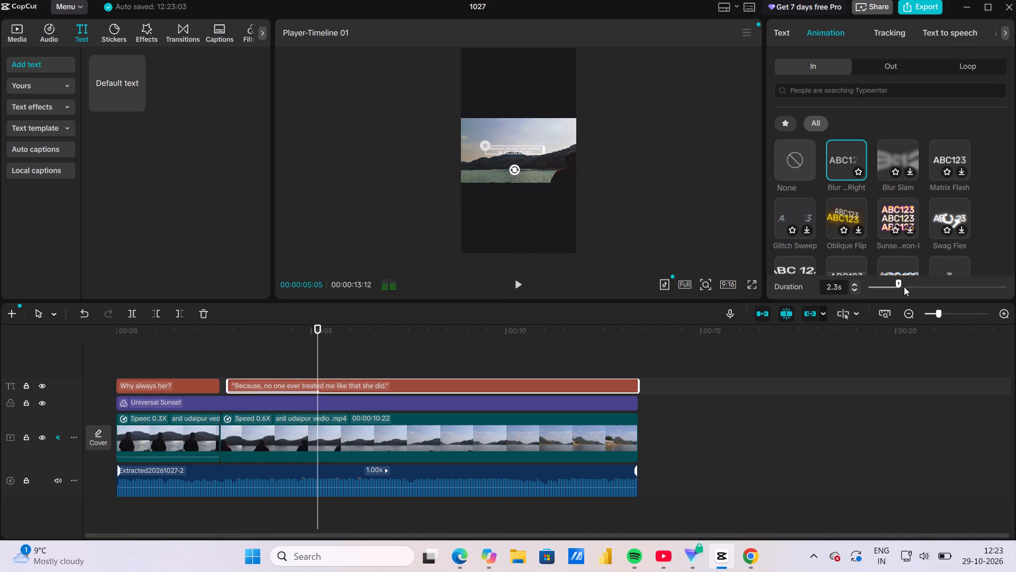
click(904, 287)
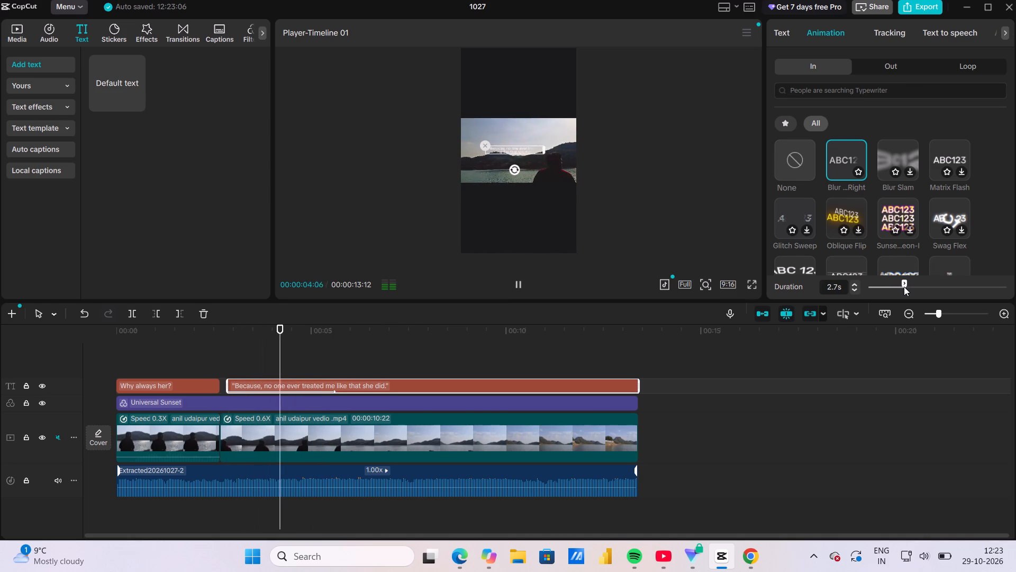
click(879, 420)
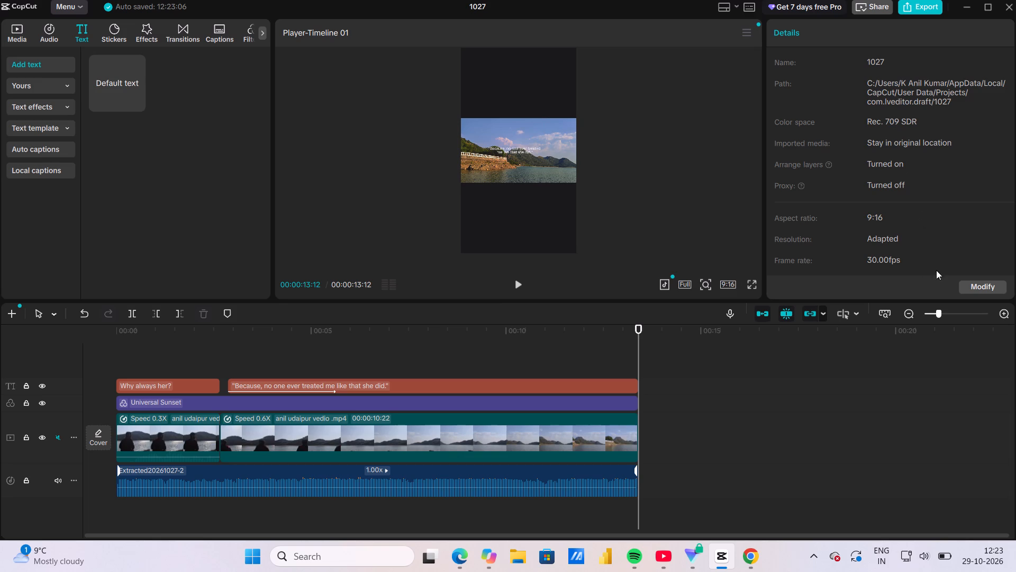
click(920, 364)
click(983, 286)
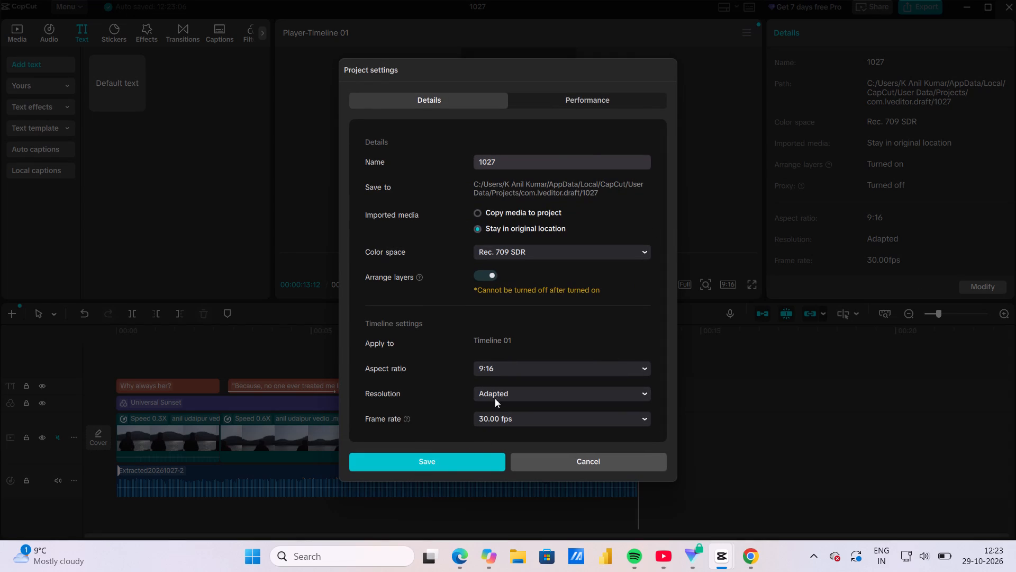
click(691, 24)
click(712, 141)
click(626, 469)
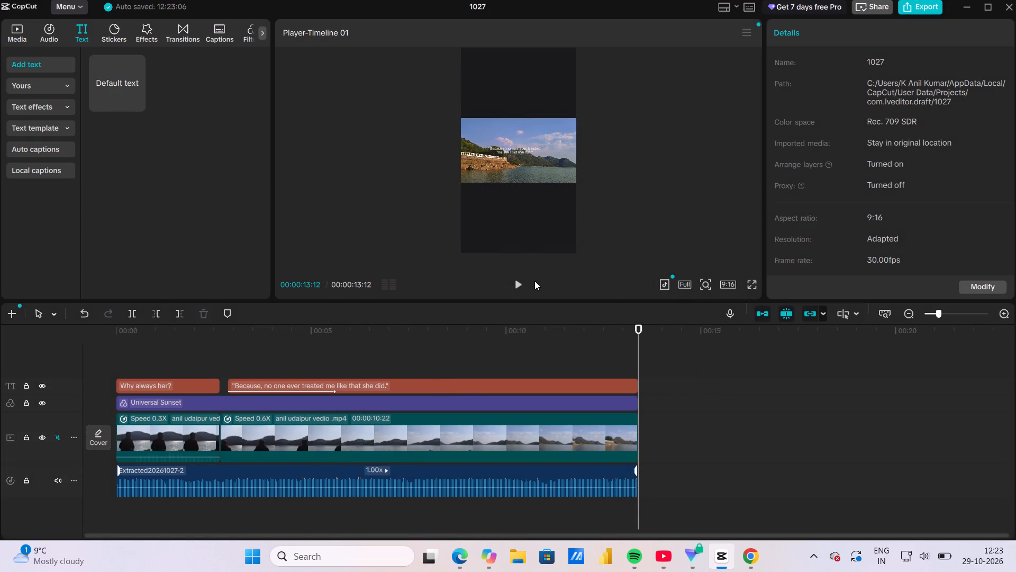
Browse the bubble, text effect, tracking and text-to-speech options available for the second quote overlay.
click(473, 383)
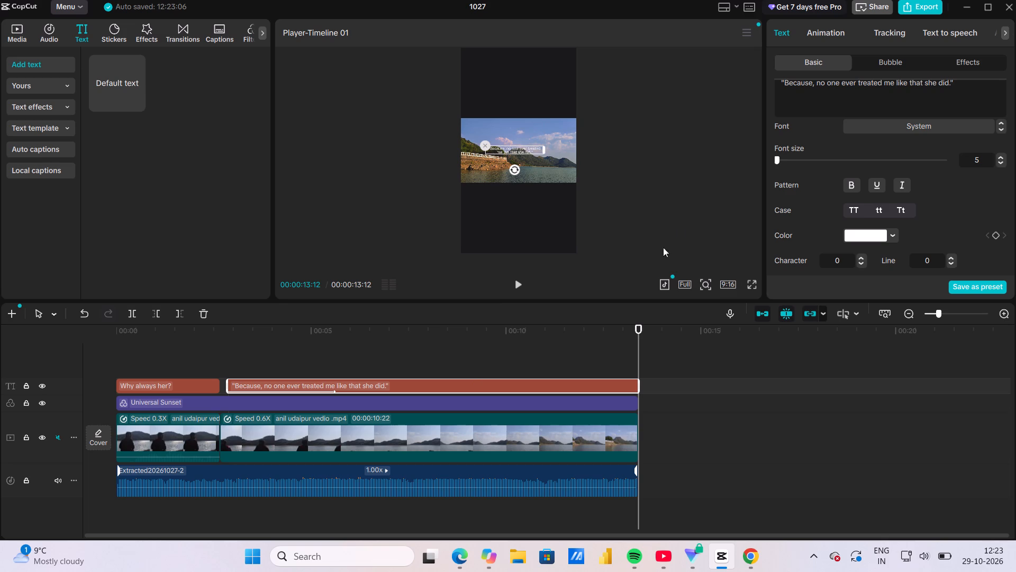
scroll(814, 130, up, 2)
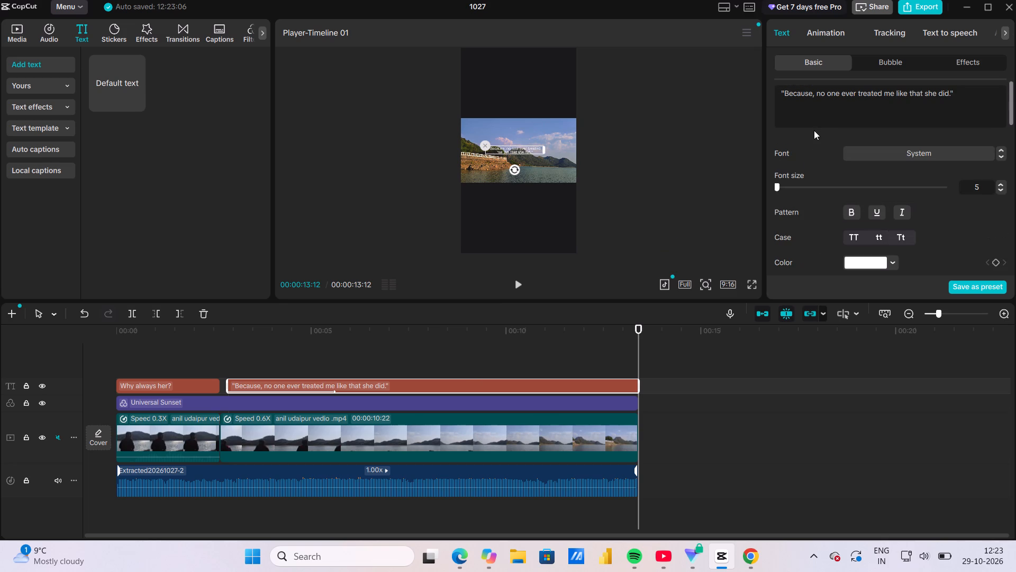
click(875, 56)
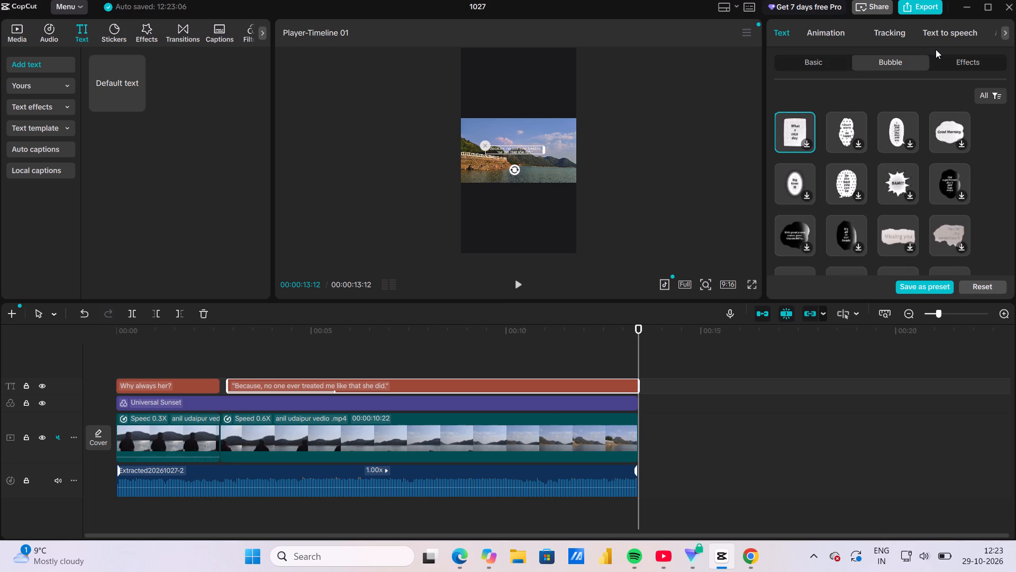
click(954, 64)
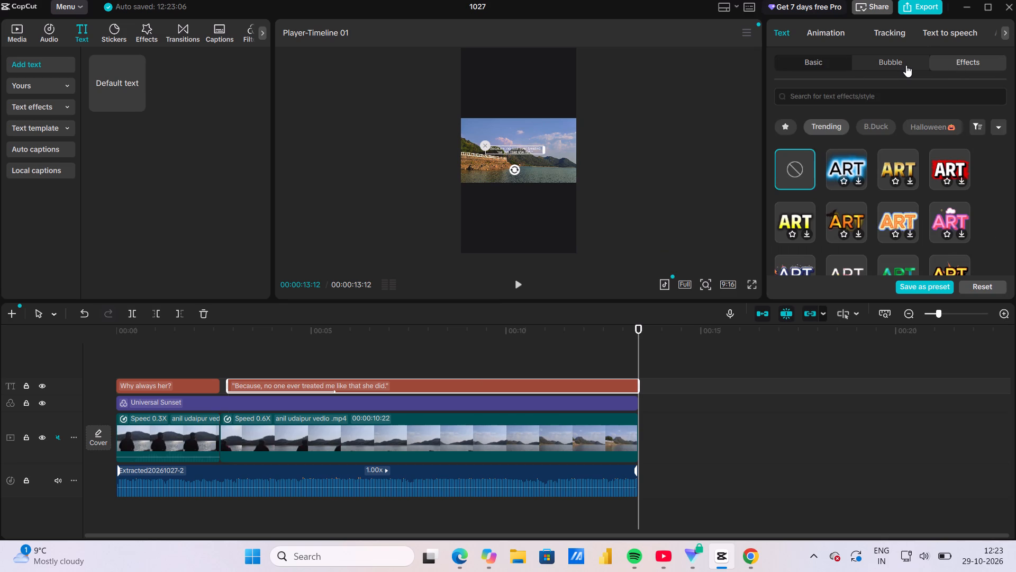
drag(906, 65, 896, 198)
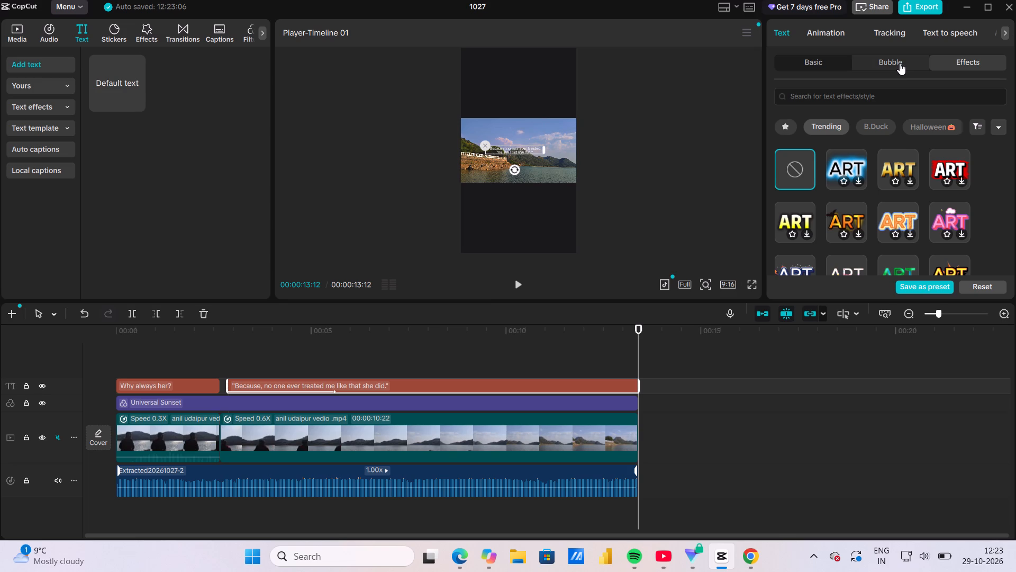
click(900, 63)
scroll(900, 63, down, 2)
scroll(886, 158, down, 5)
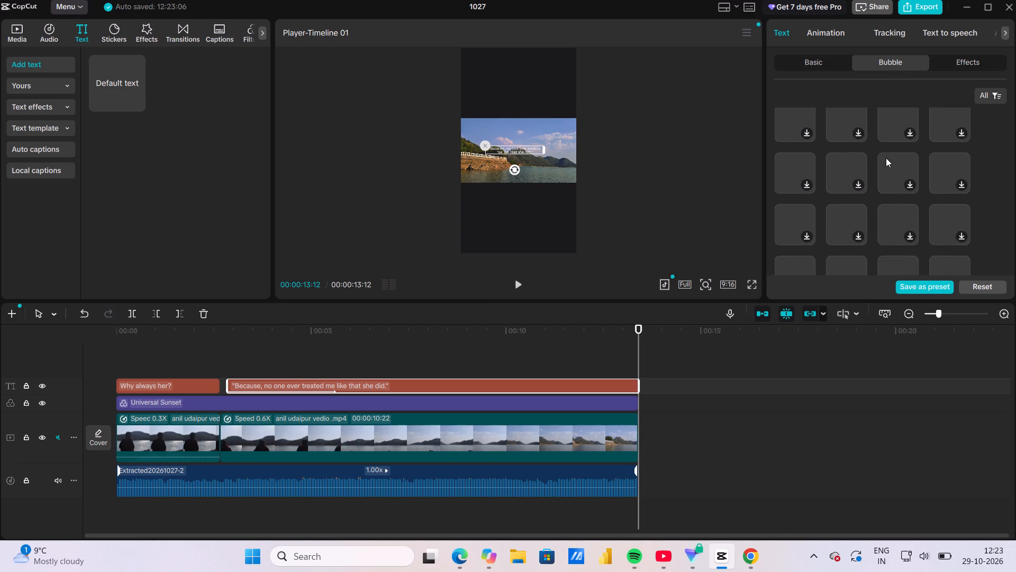
scroll(886, 158, up, 8)
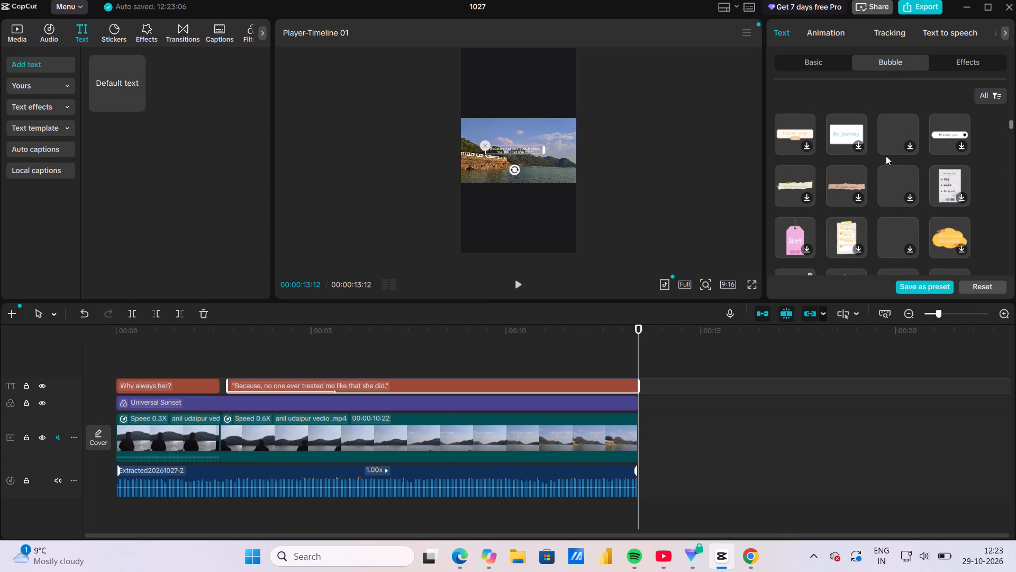
click(901, 35)
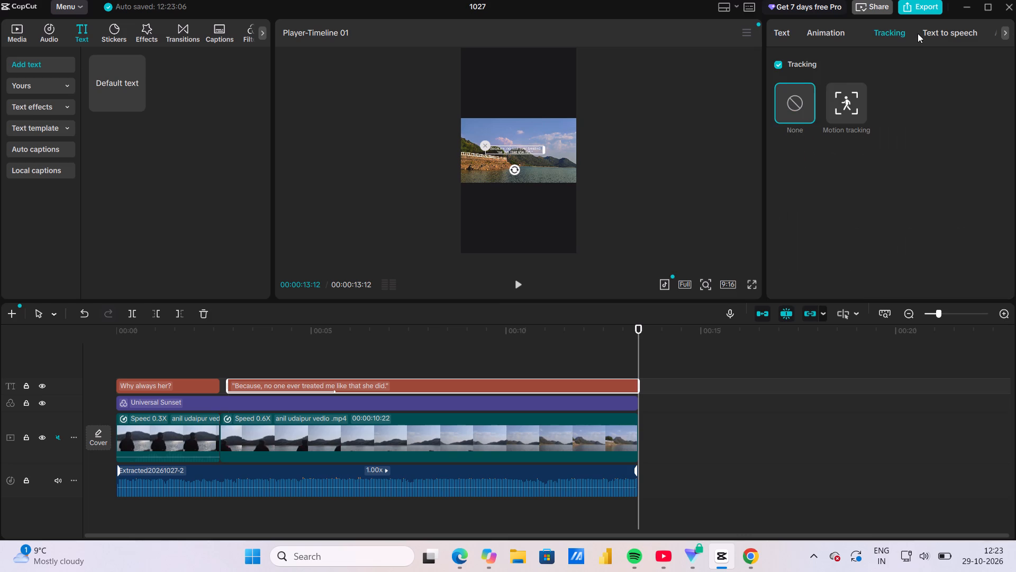
click(921, 31)
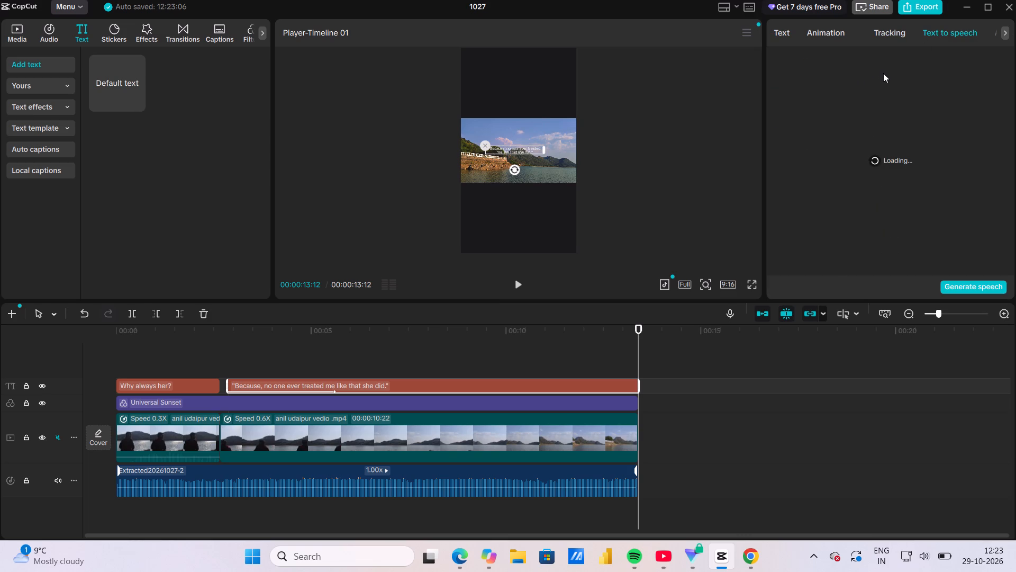
click(1005, 32)
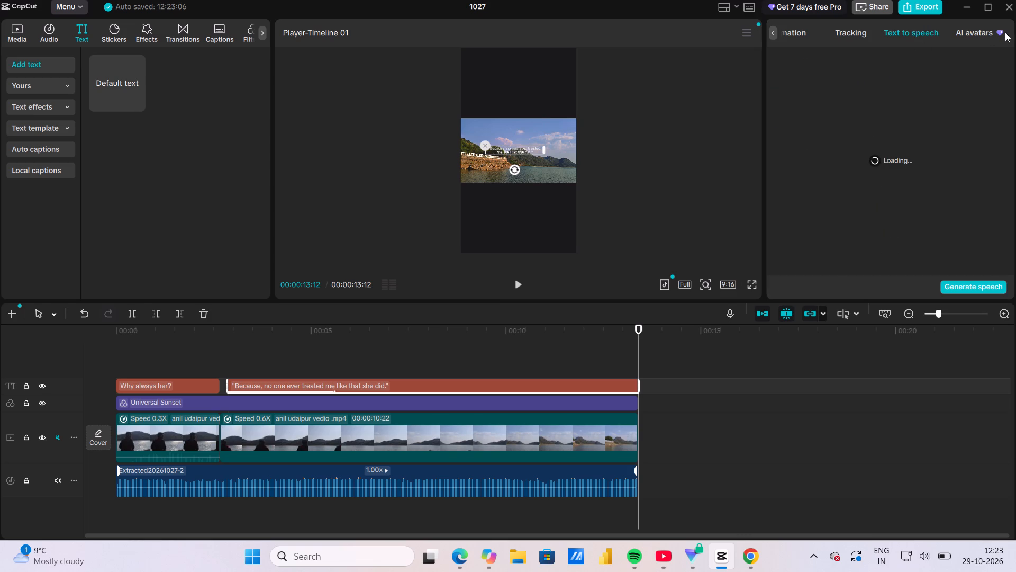
scroll(961, 32, right, 1)
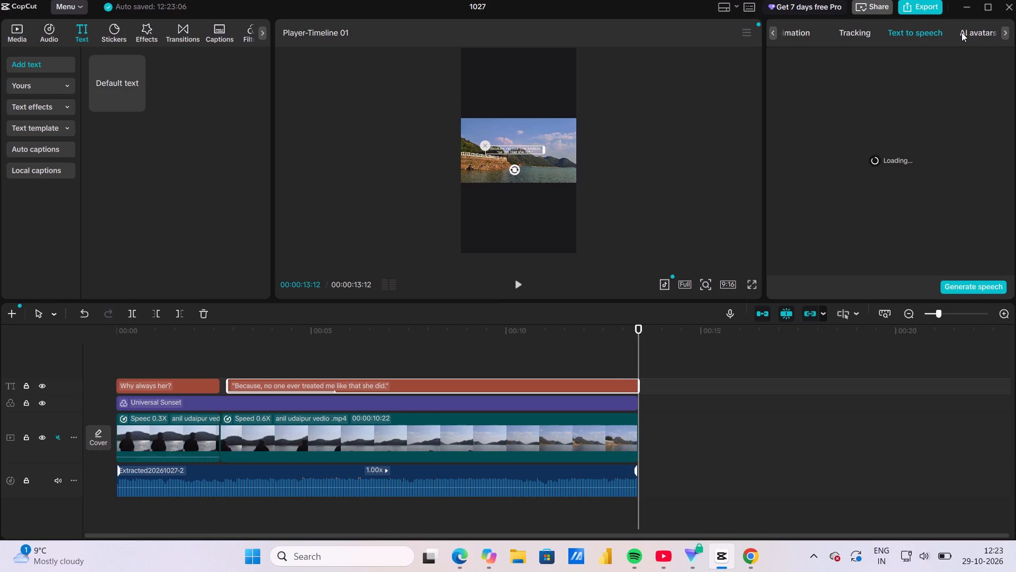
scroll(961, 32, right, 7)
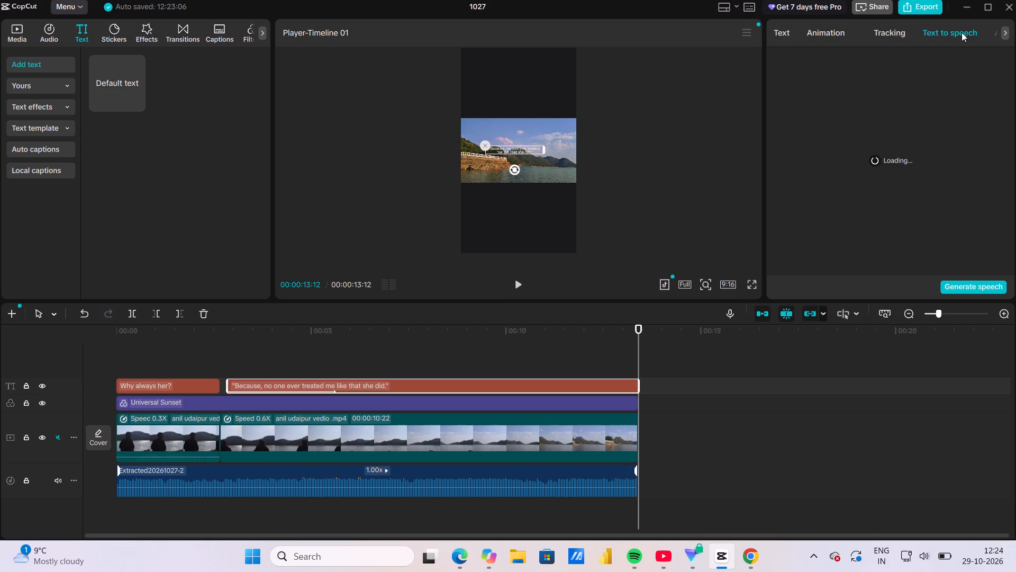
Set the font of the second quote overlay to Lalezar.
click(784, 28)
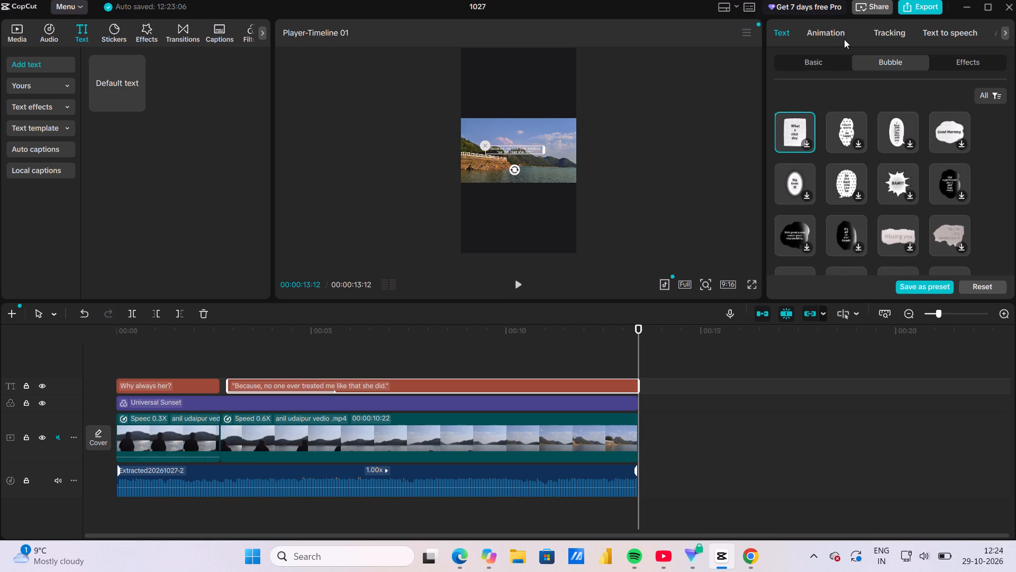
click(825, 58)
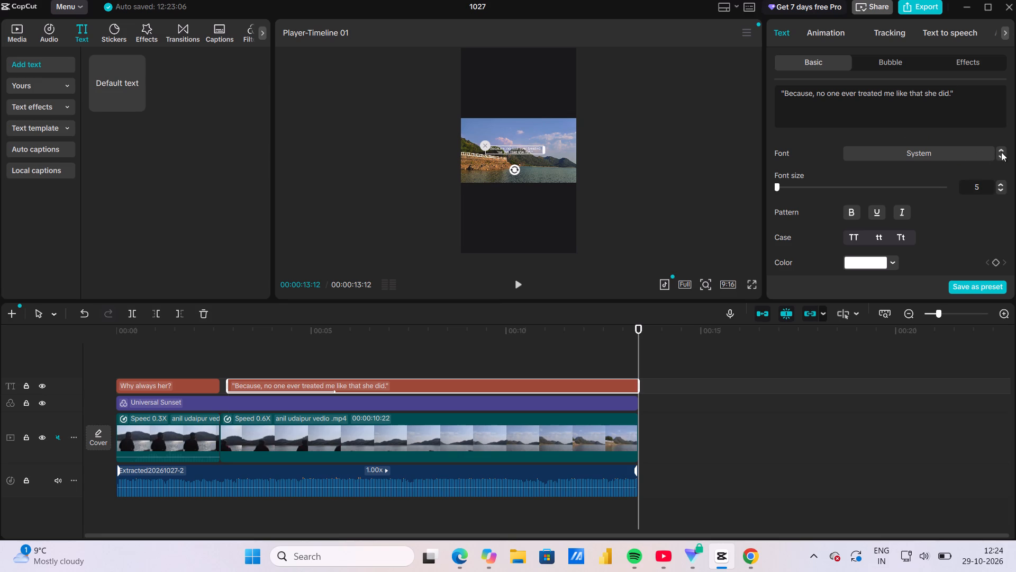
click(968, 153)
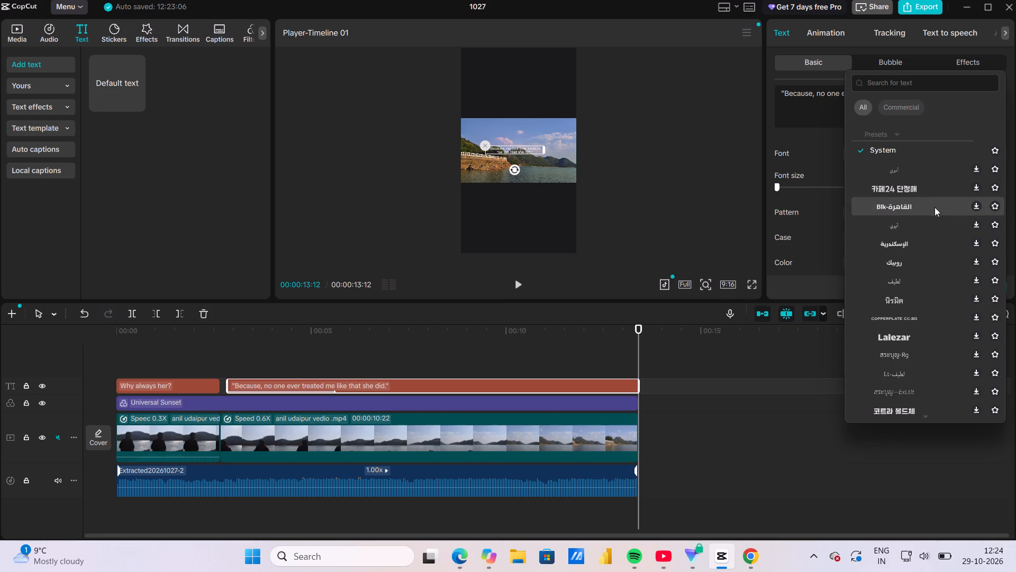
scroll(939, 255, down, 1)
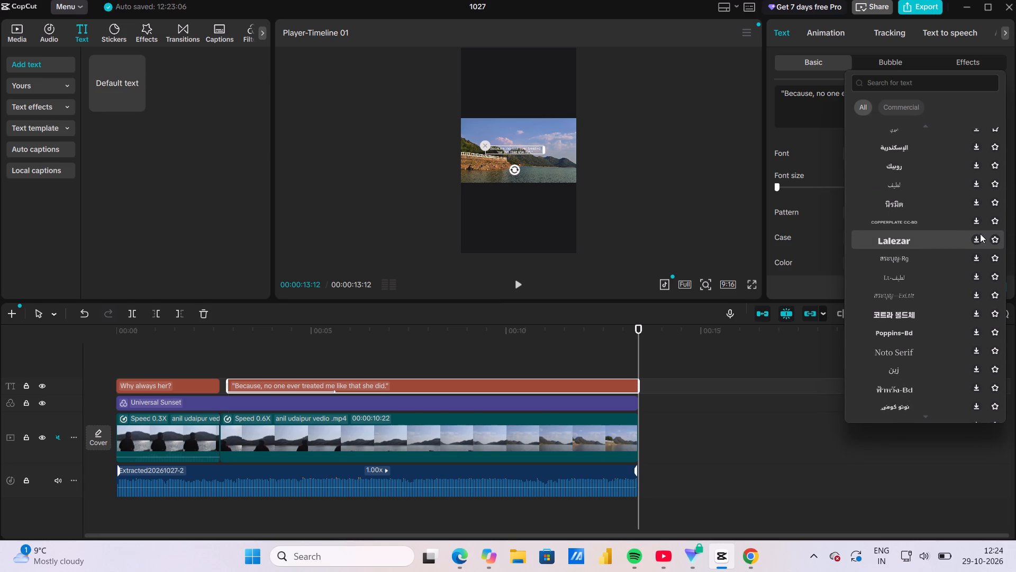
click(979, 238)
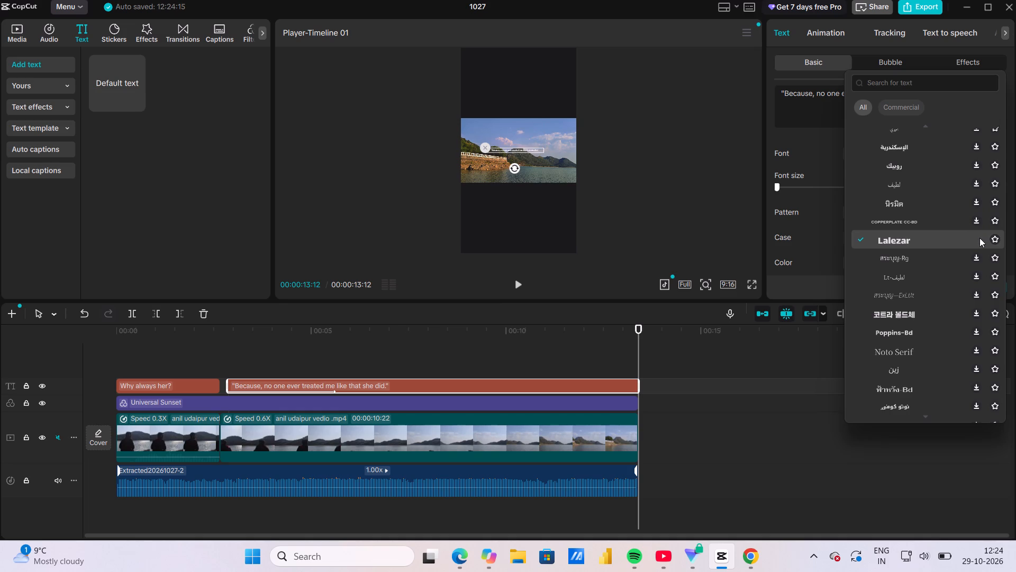
Play the edit in full screen to check the second overlay's new font.
click(751, 283)
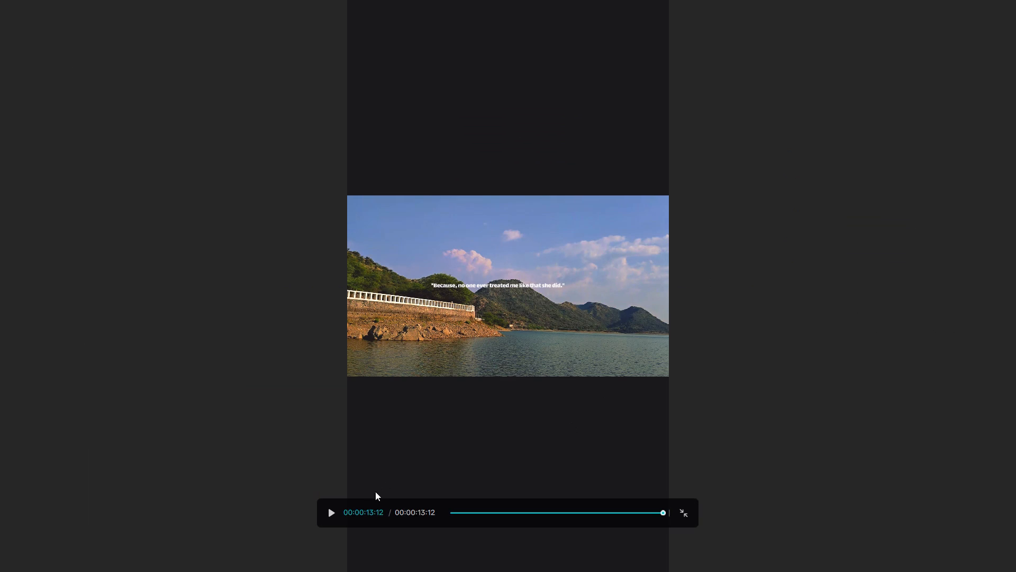
click(331, 513)
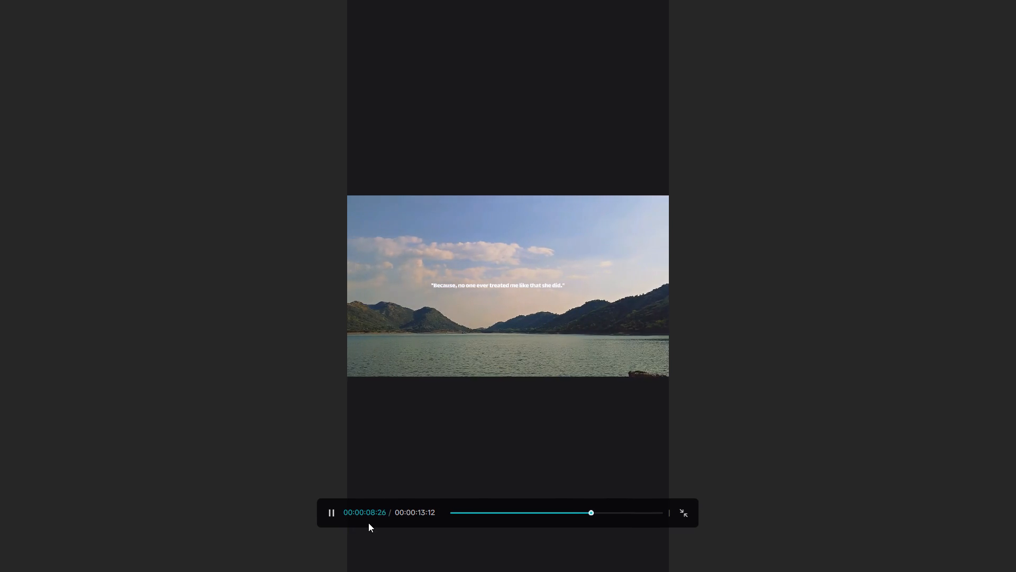
click(683, 511)
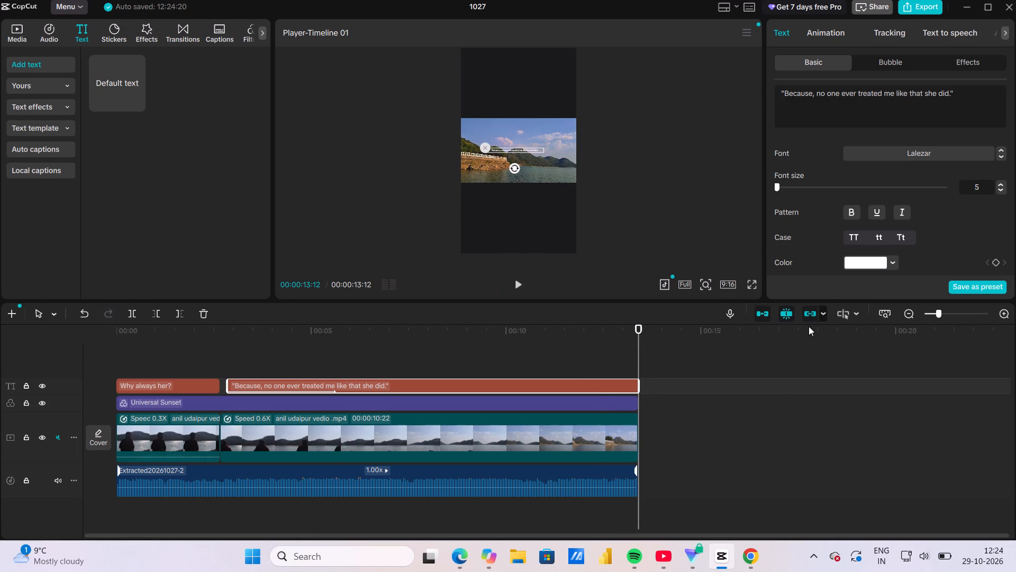
Adjust the second overlay's font size, checking it in full screen, and settle on size 10.
click(783, 182)
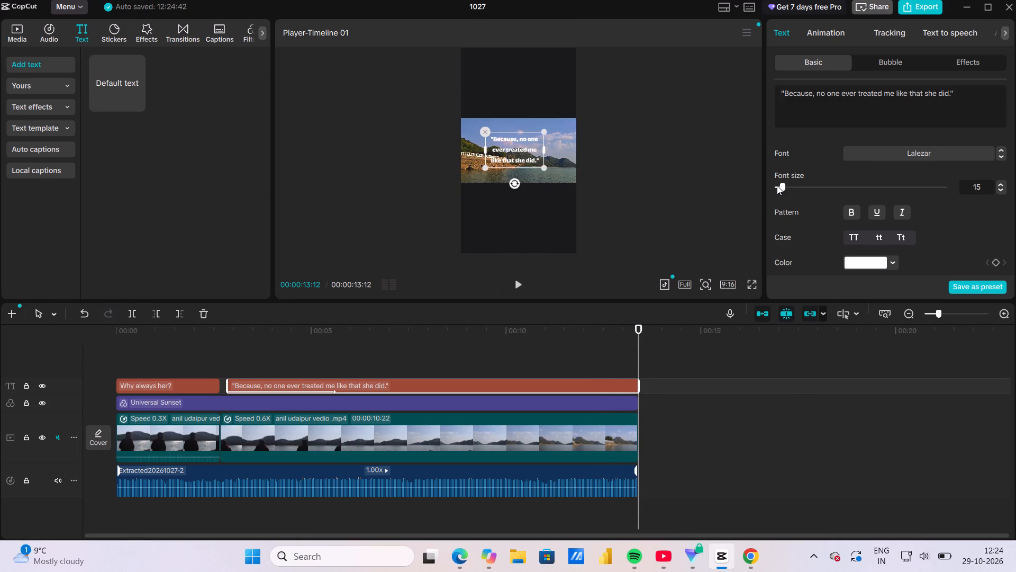
click(777, 185)
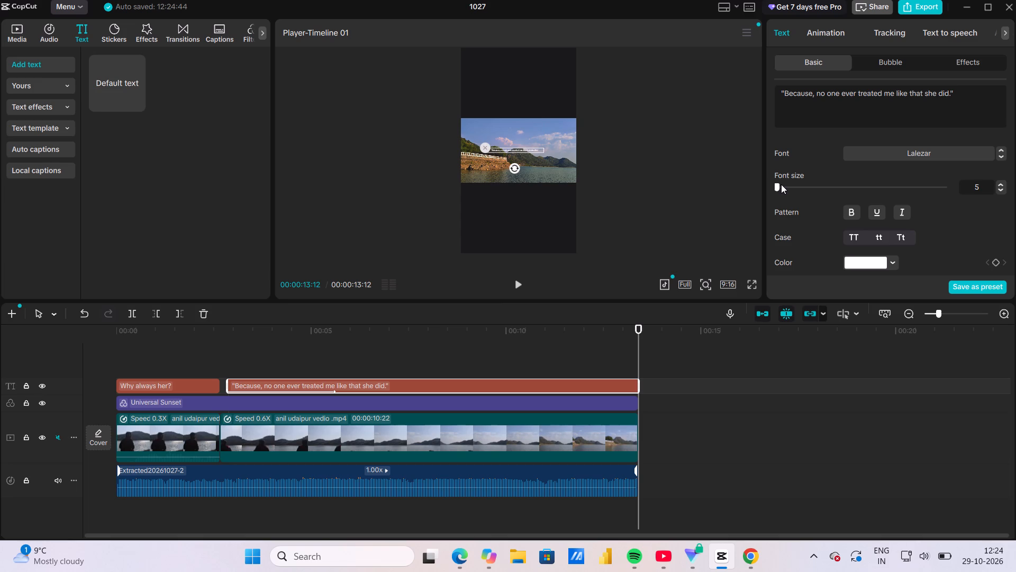
click(781, 184)
click(755, 283)
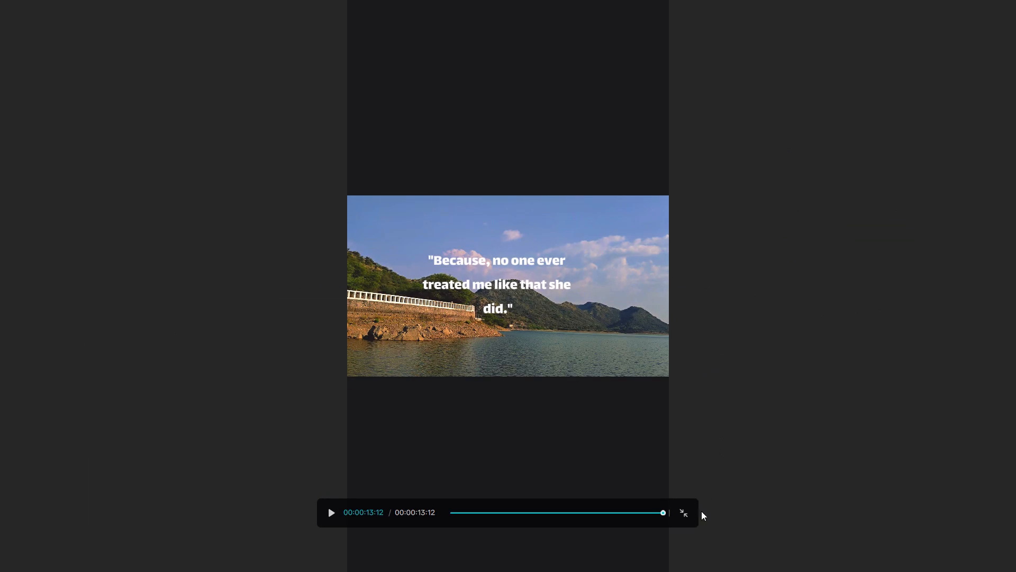
click(681, 514)
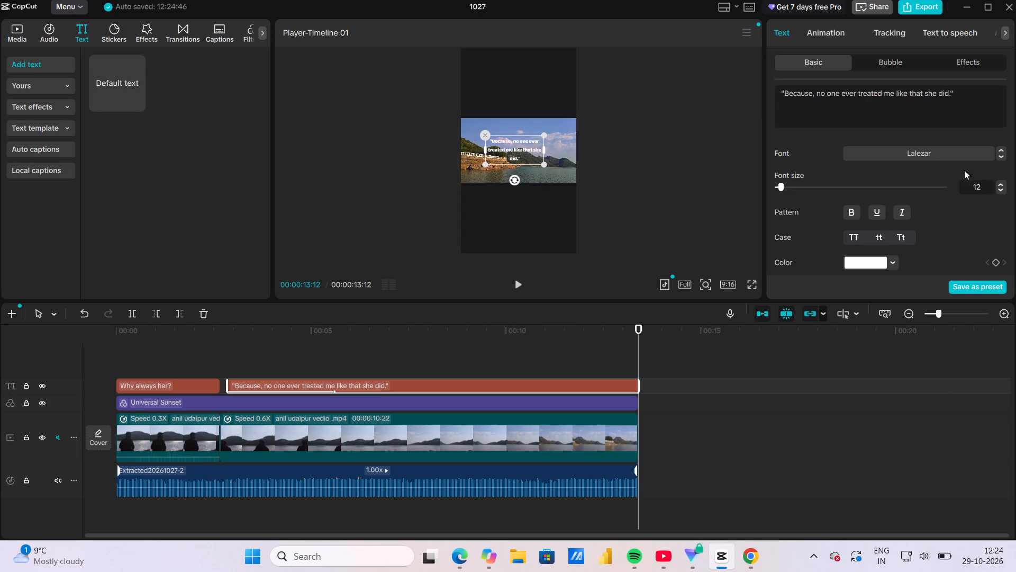
click(1001, 189)
click(1001, 189)
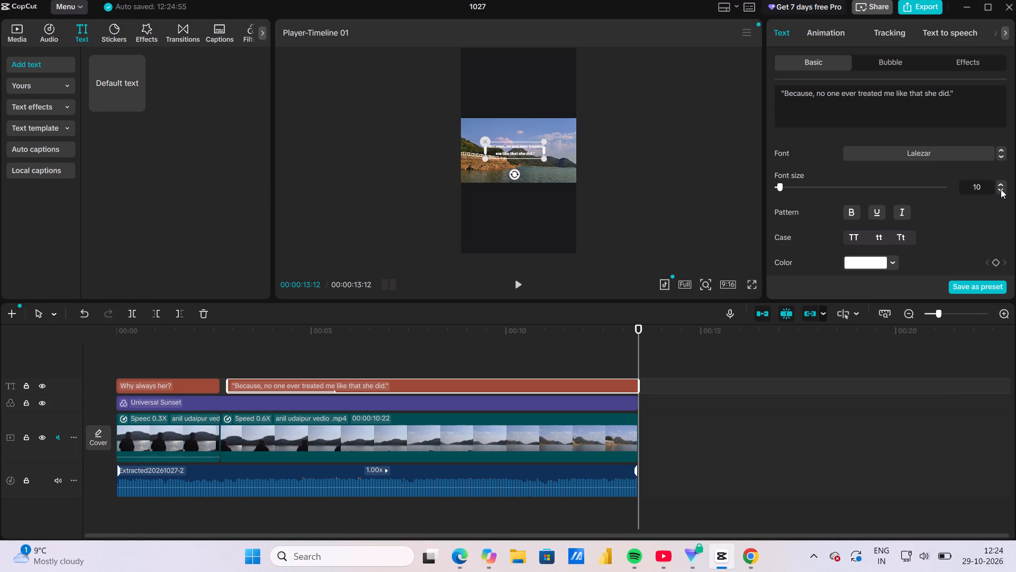
Check the resized quote in full screen and in a closer preview, playing the edit from 00:00:08:10.
click(756, 283)
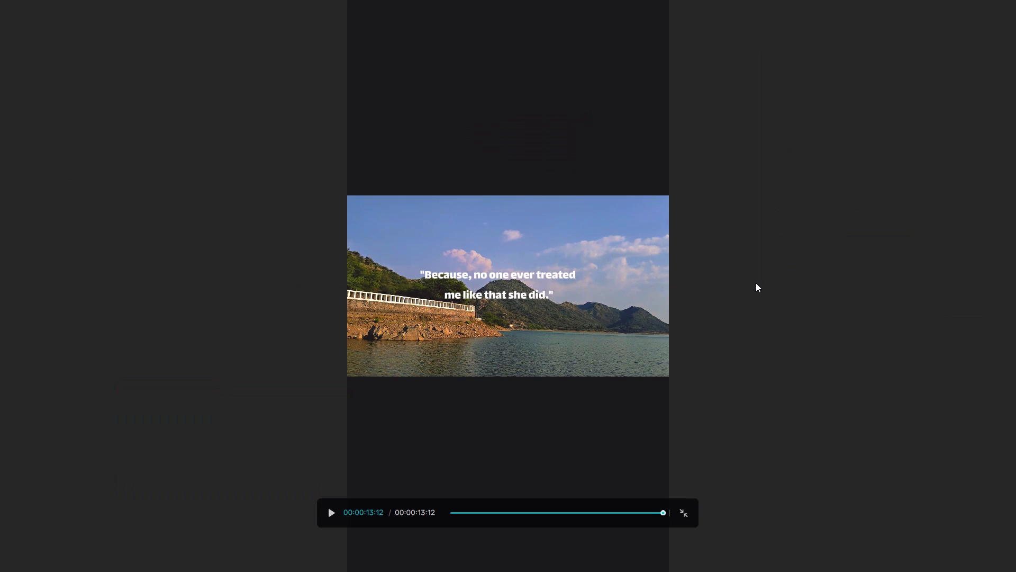
click(553, 274)
click(685, 507)
ctrl+scroll(540, 199, up, 3)
scroll(540, 199, up, 3)
ctrl+scroll(540, 199, up, 3)
scroll(540, 199, up, 3)
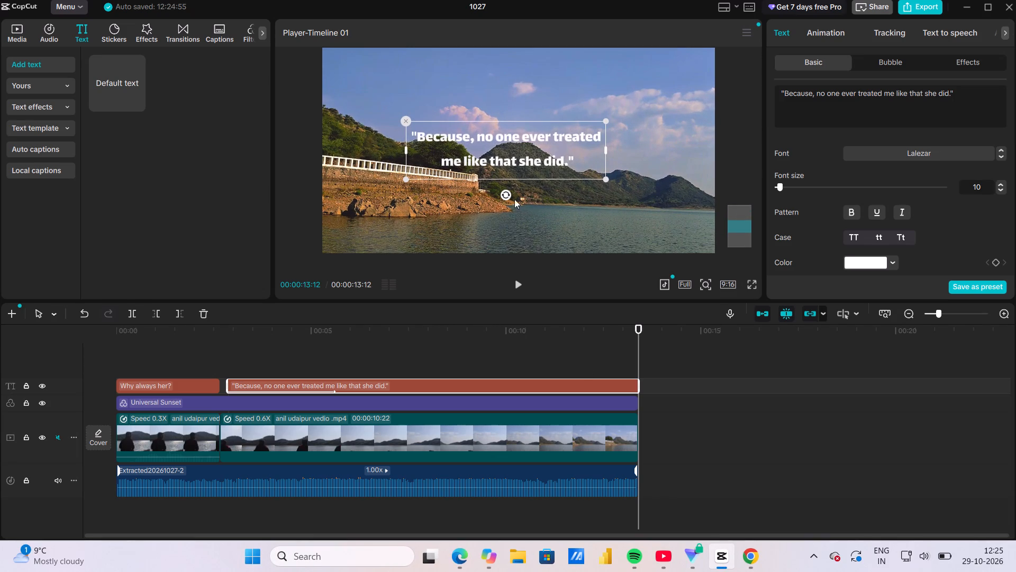
click(441, 364)
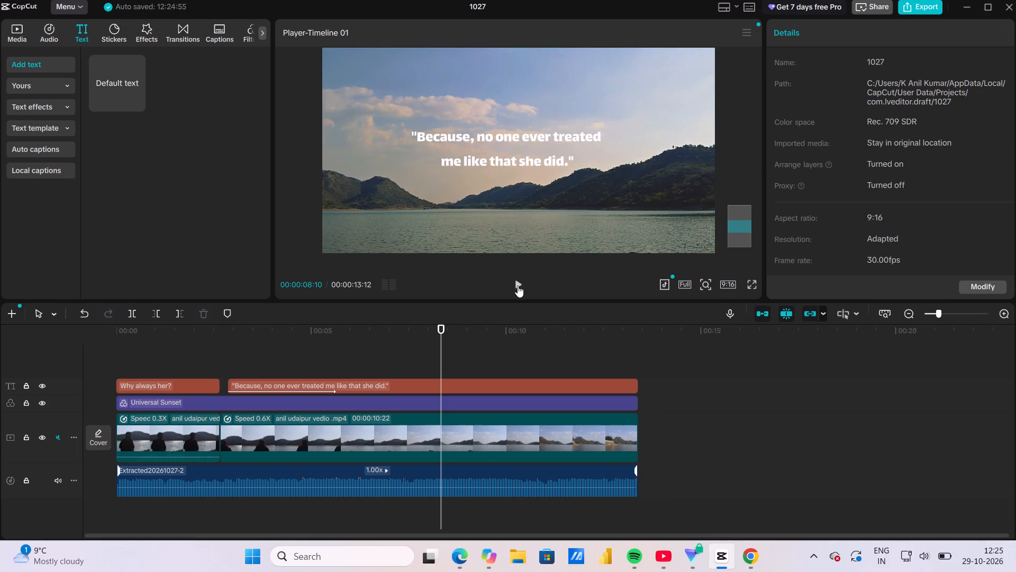
click(519, 284)
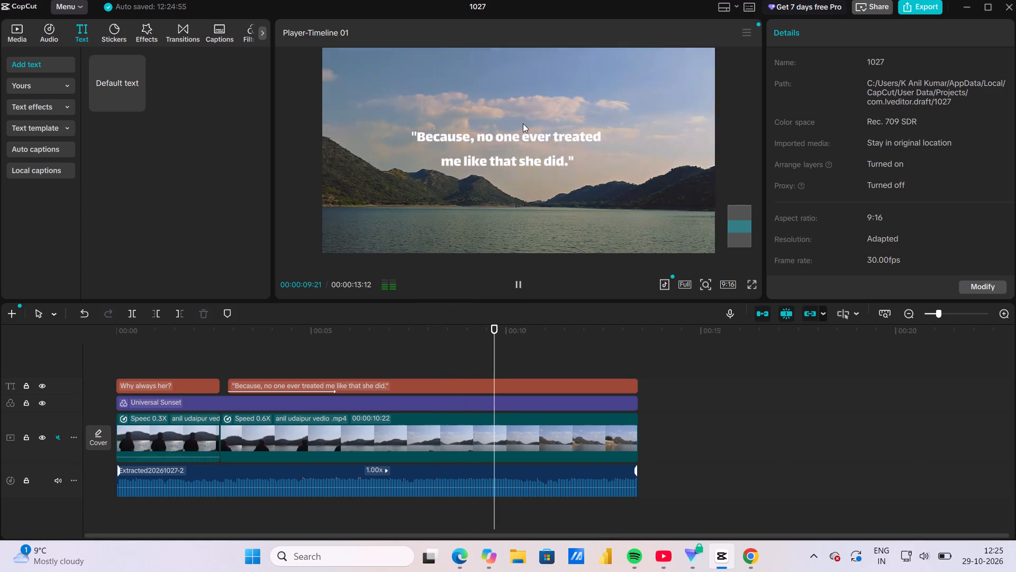
Change the font of the second quote overlay to Staatliches-Rg.
click(523, 123)
click(912, 147)
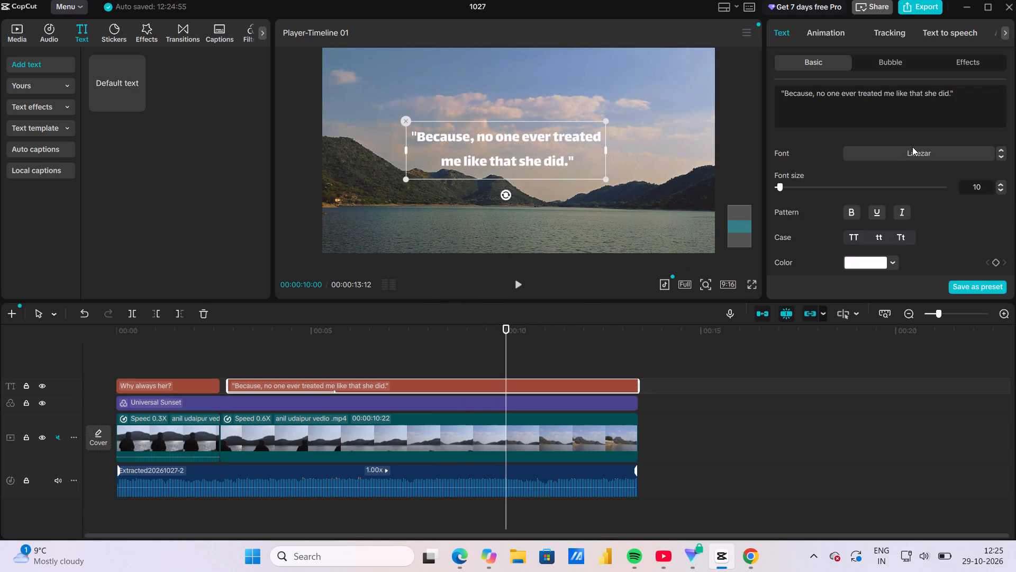
scroll(913, 229, down, 1)
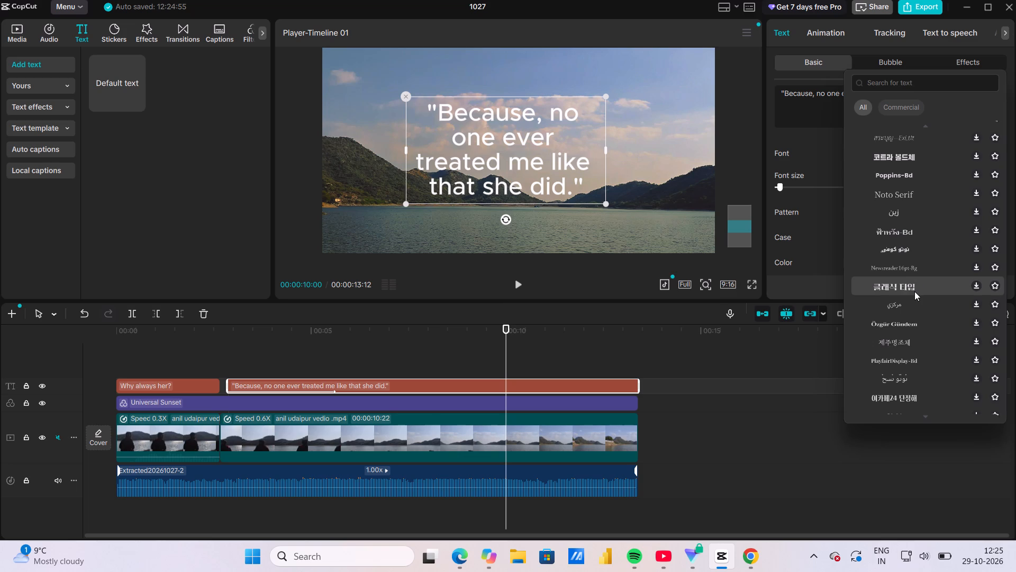
scroll(914, 291, down, 1)
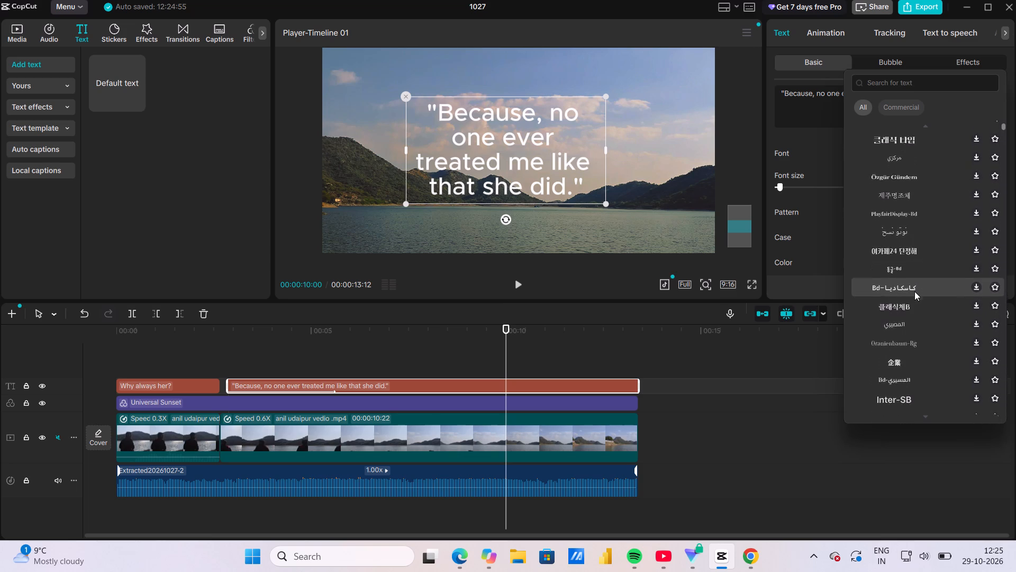
scroll(914, 291, down, 2)
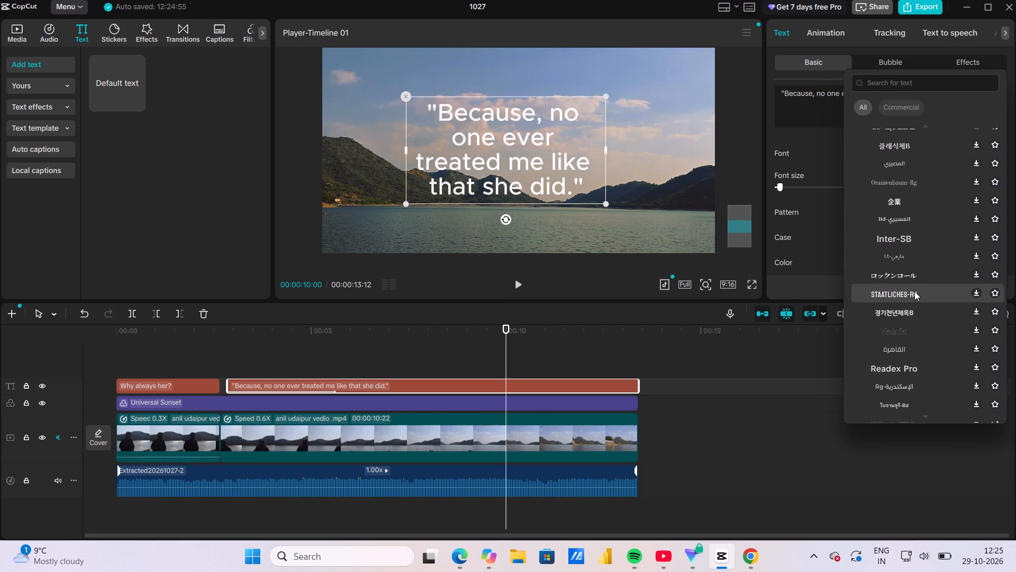
click(914, 291)
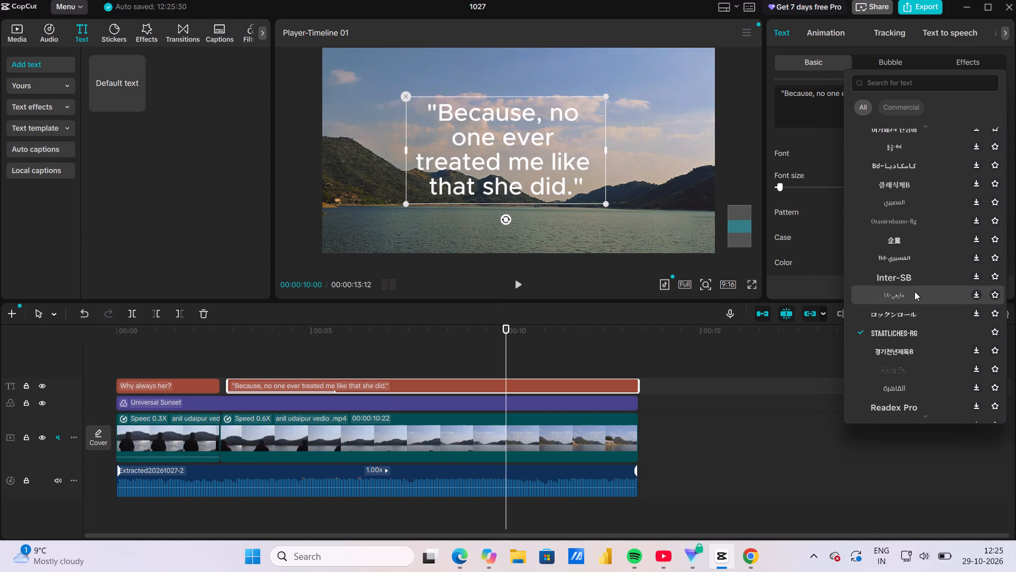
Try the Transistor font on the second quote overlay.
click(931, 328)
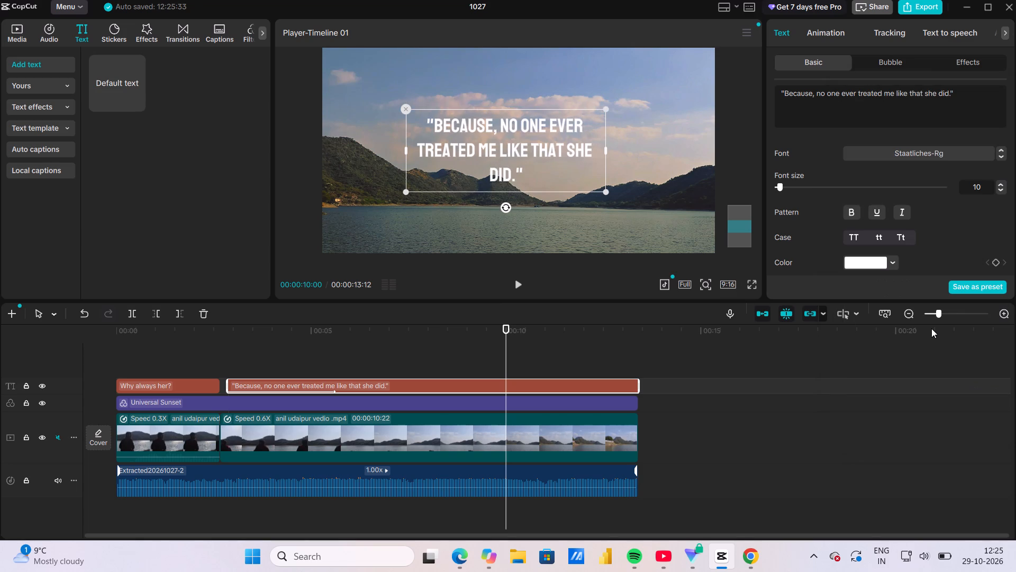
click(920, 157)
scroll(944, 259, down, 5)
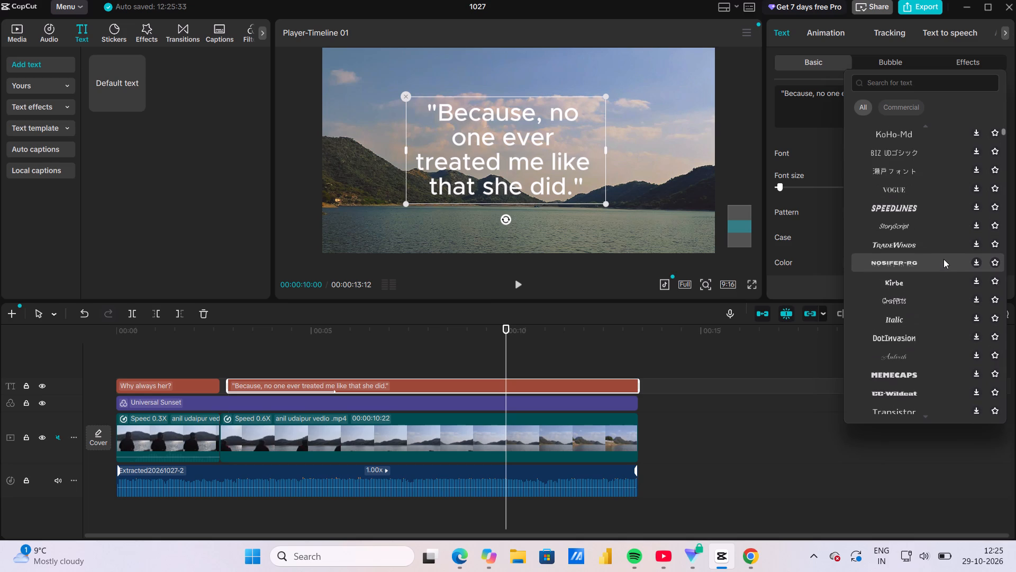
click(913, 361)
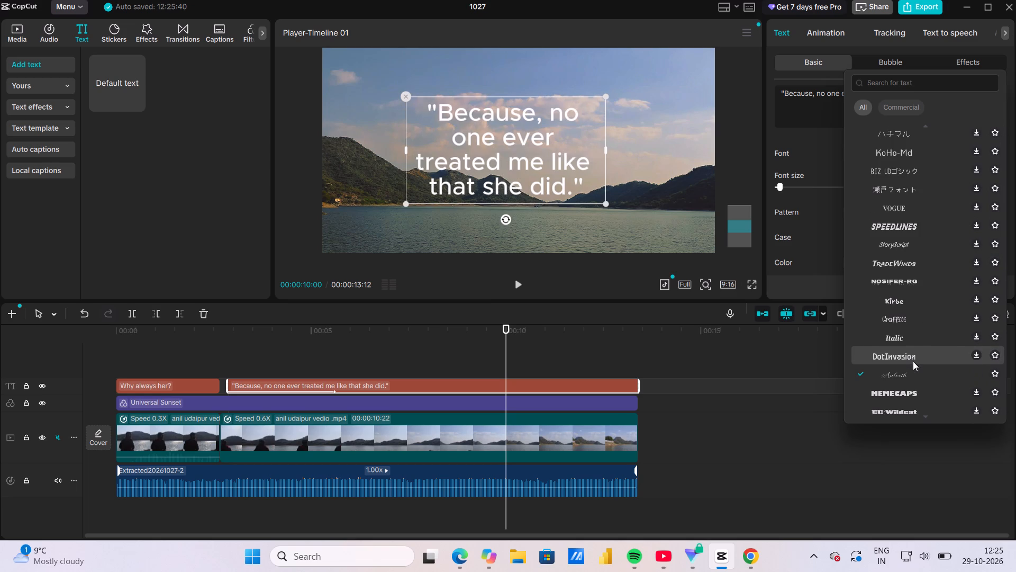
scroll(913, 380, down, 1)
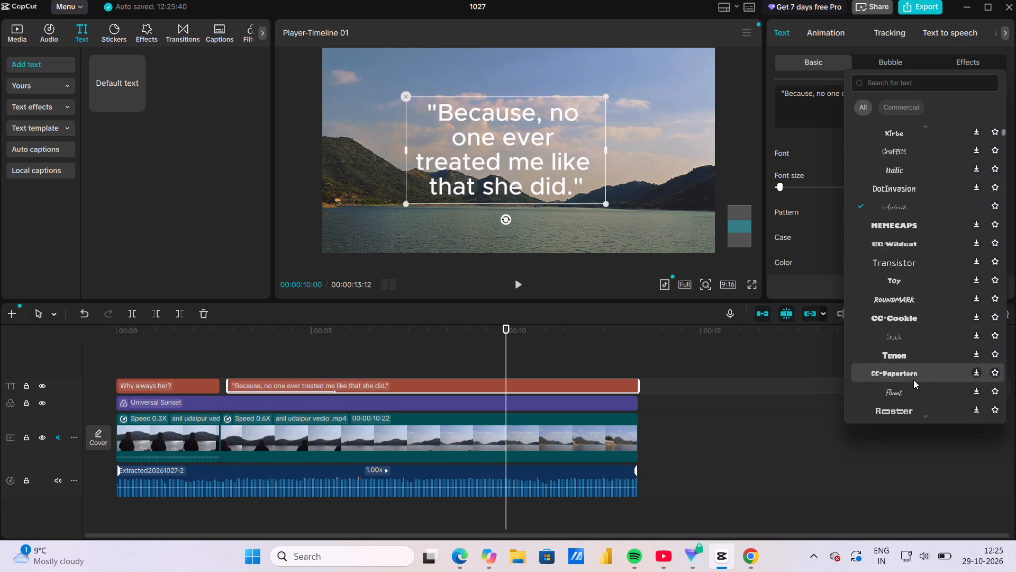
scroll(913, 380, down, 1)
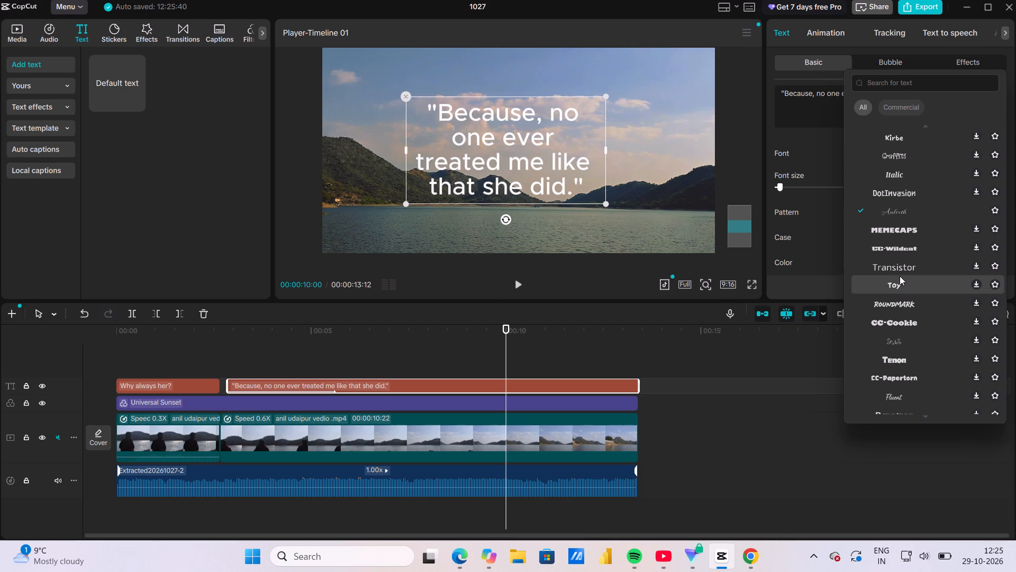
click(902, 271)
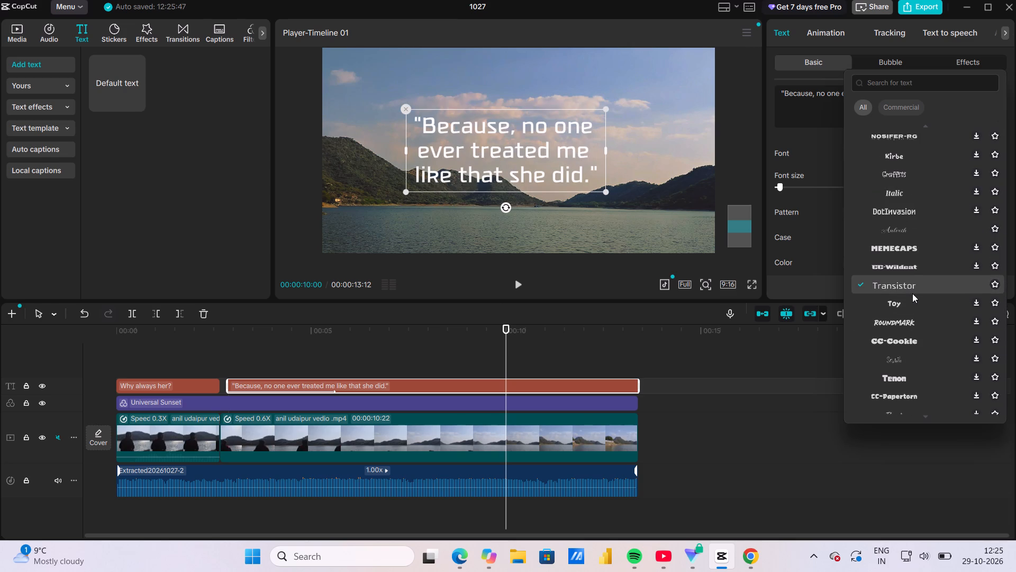
Change the font of the second quote overlay to Acuity.
scroll(914, 348, down, 1)
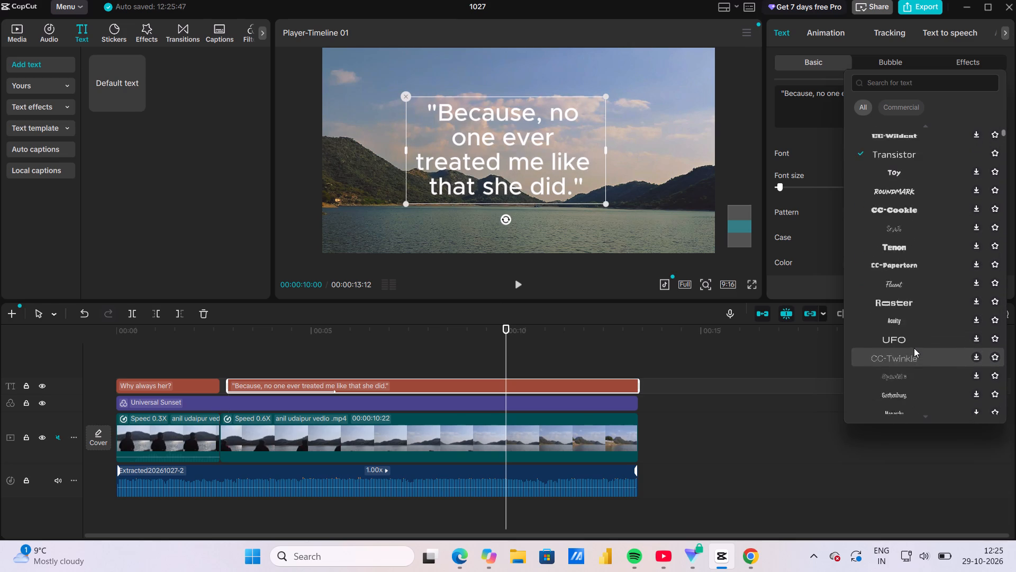
scroll(914, 348, down, 1)
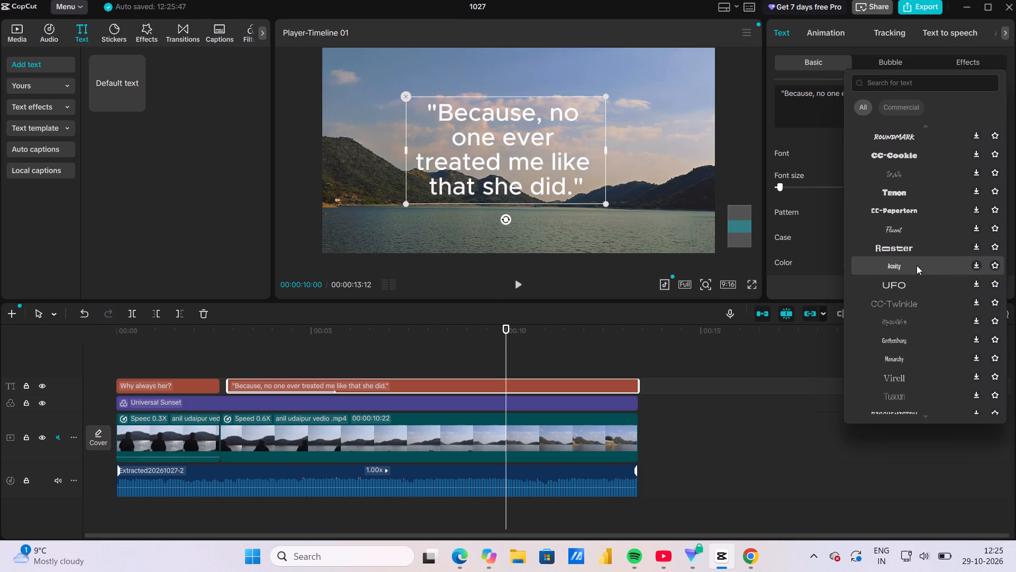
click(917, 265)
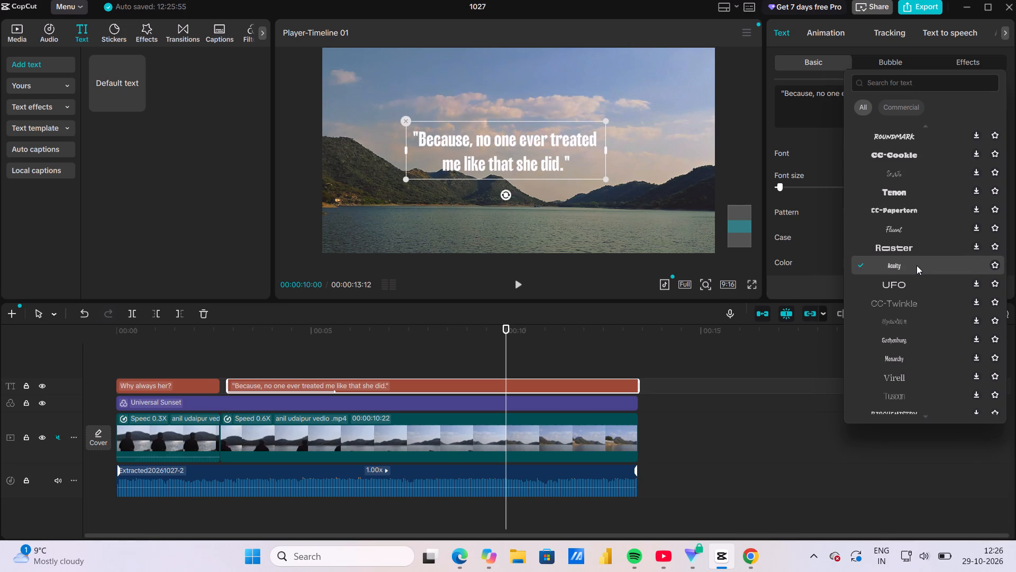
ctrl+scroll(917, 265, down, 1)
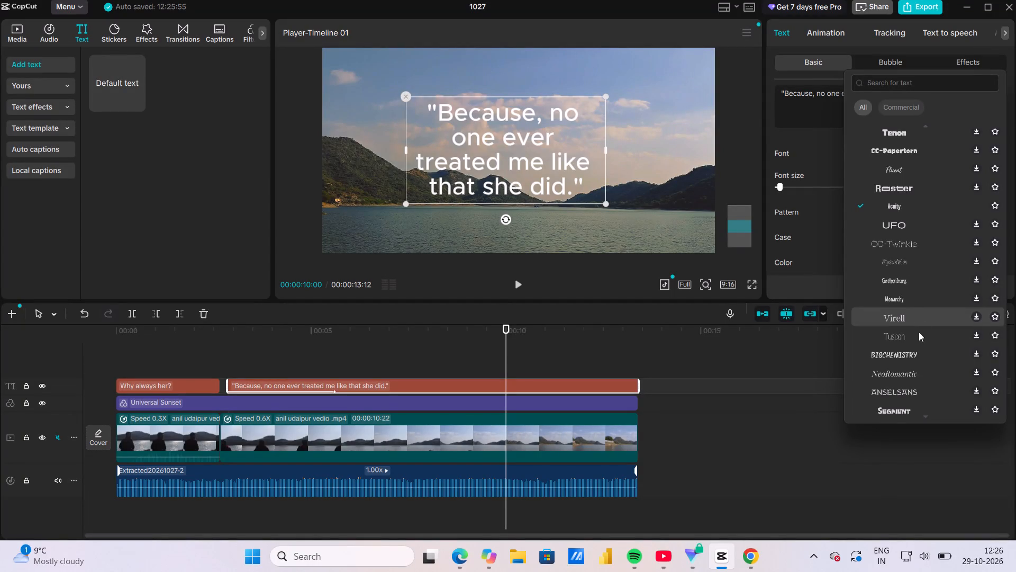
click(925, 206)
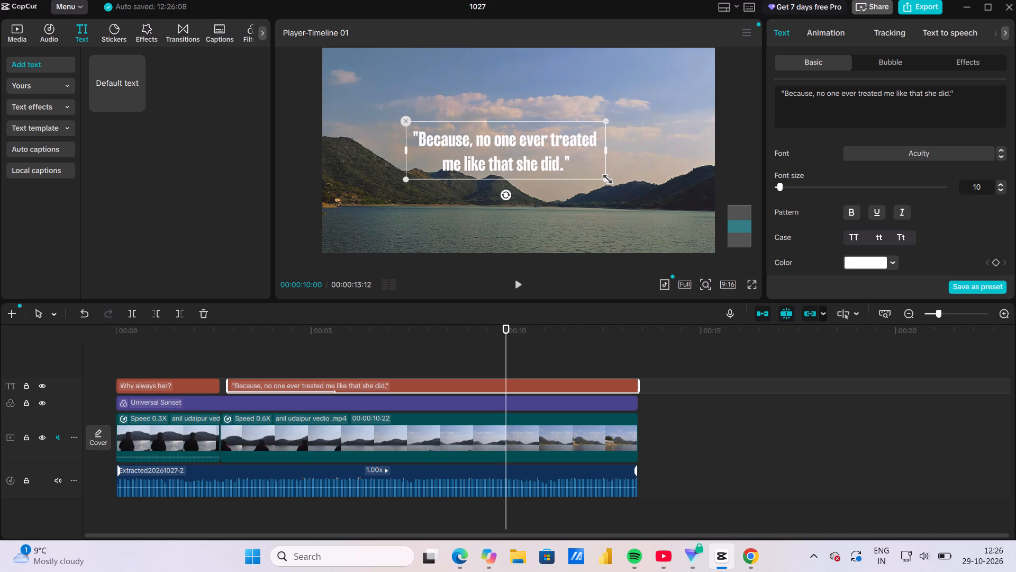
Scale down the second quote overlay by its corner and reposition it at the centre of the frame.
drag(604, 177, 582, 168)
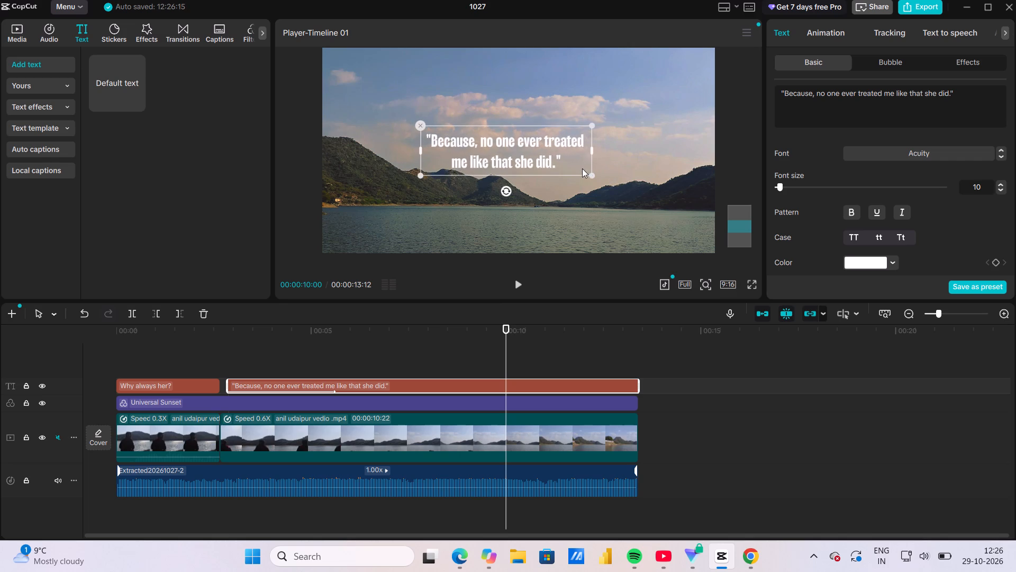
drag(501, 147, 539, 166)
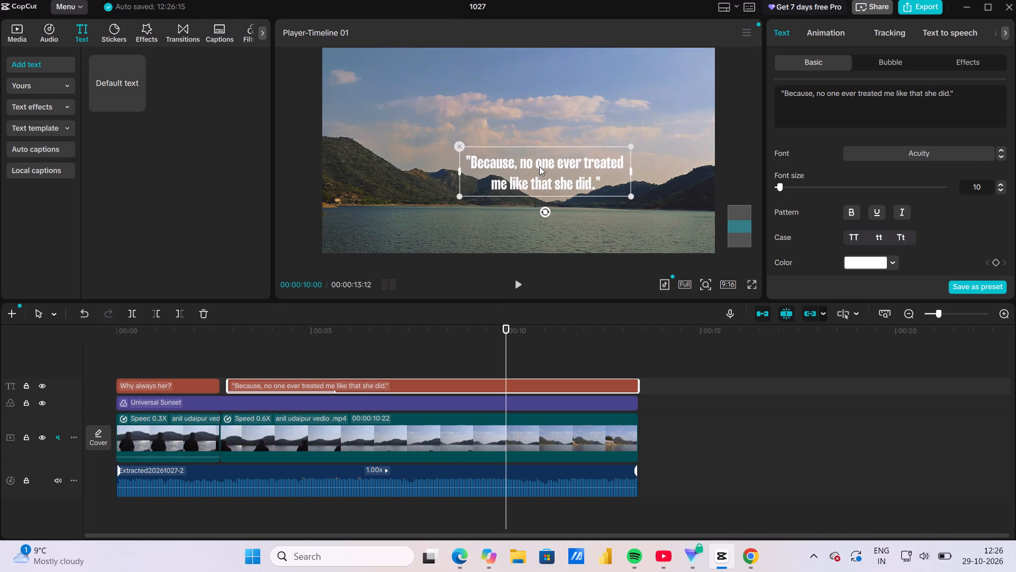
drag(539, 166, 520, 166)
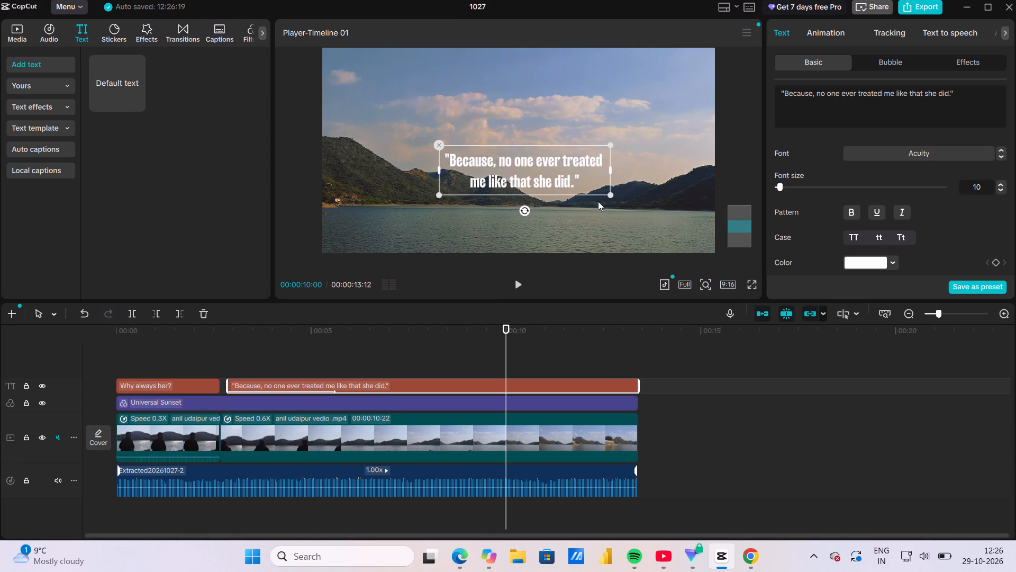
drag(610, 191, 594, 183)
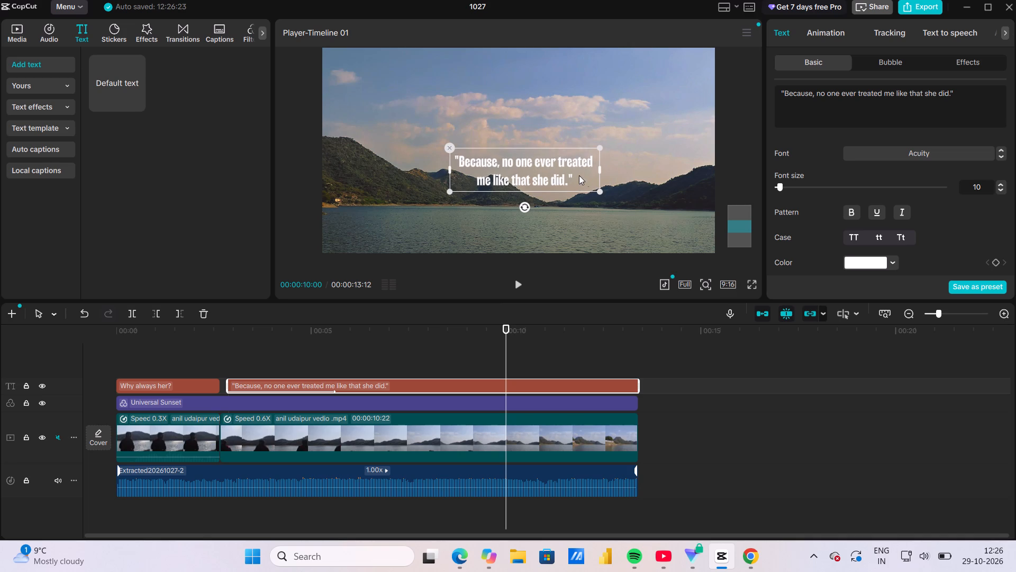
drag(524, 166, 533, 177)
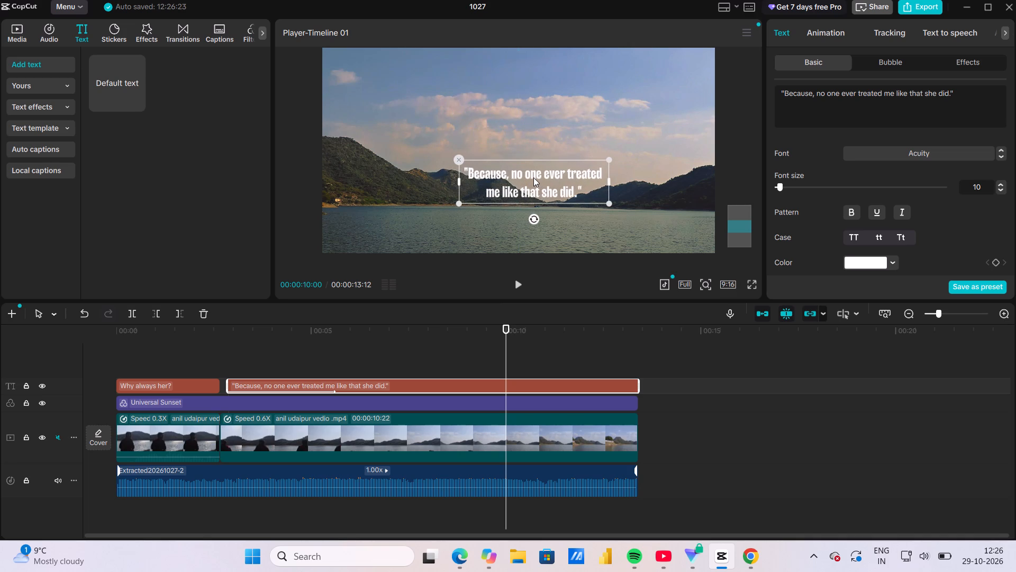
click(533, 177)
drag(533, 177, 518, 157)
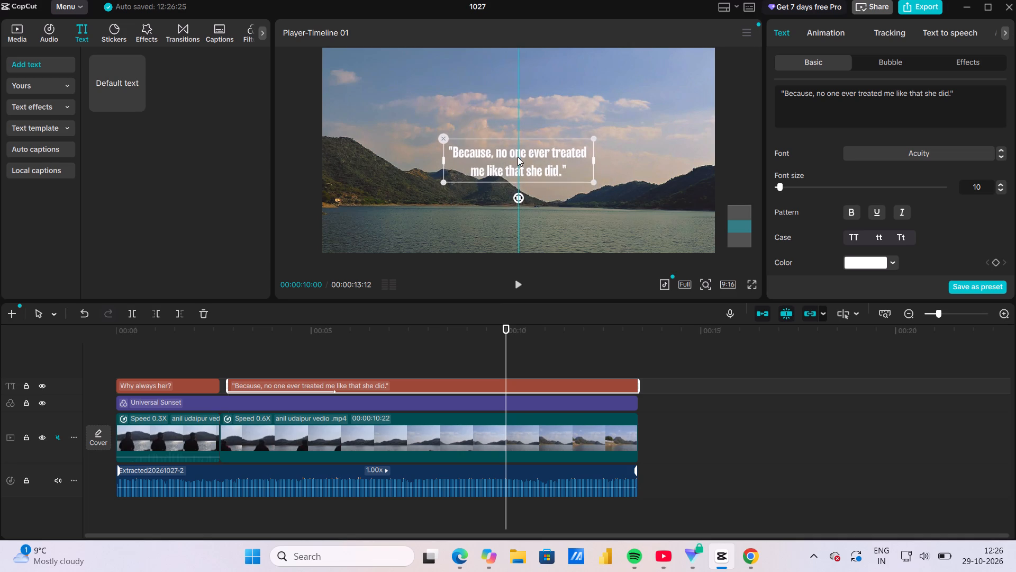
drag(518, 157, 519, 168)
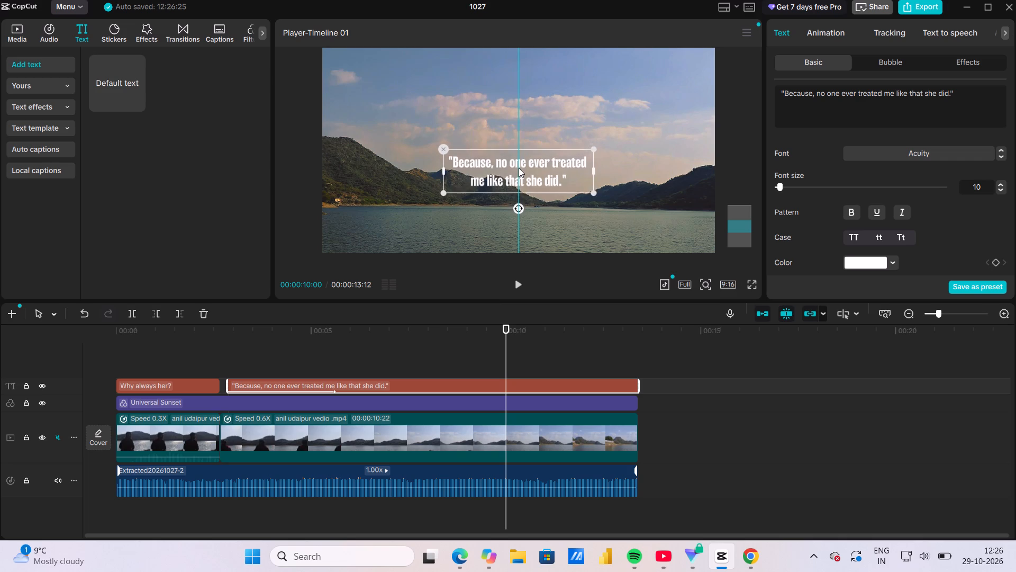
drag(519, 168, 518, 151)
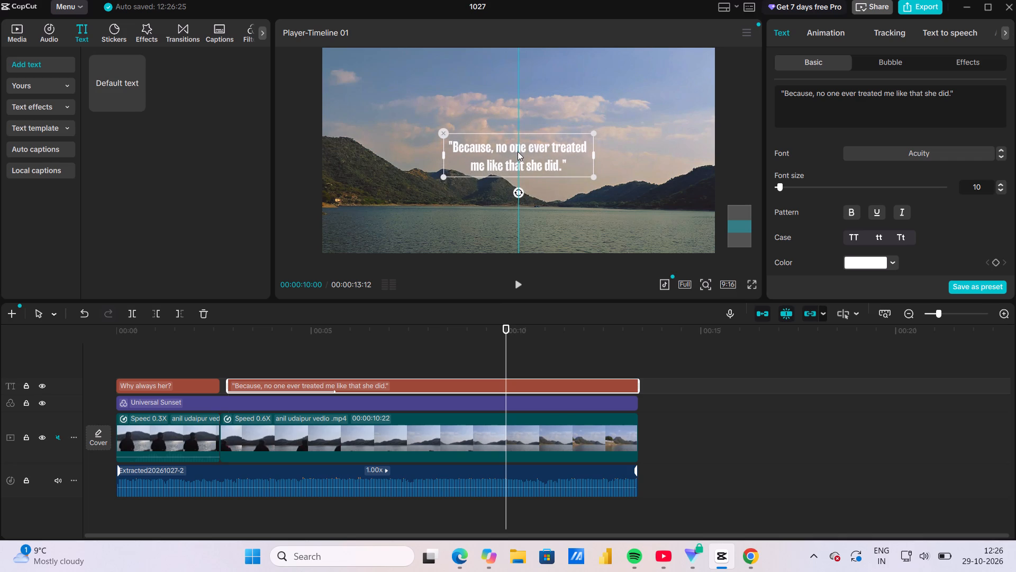
drag(518, 151, 519, 148)
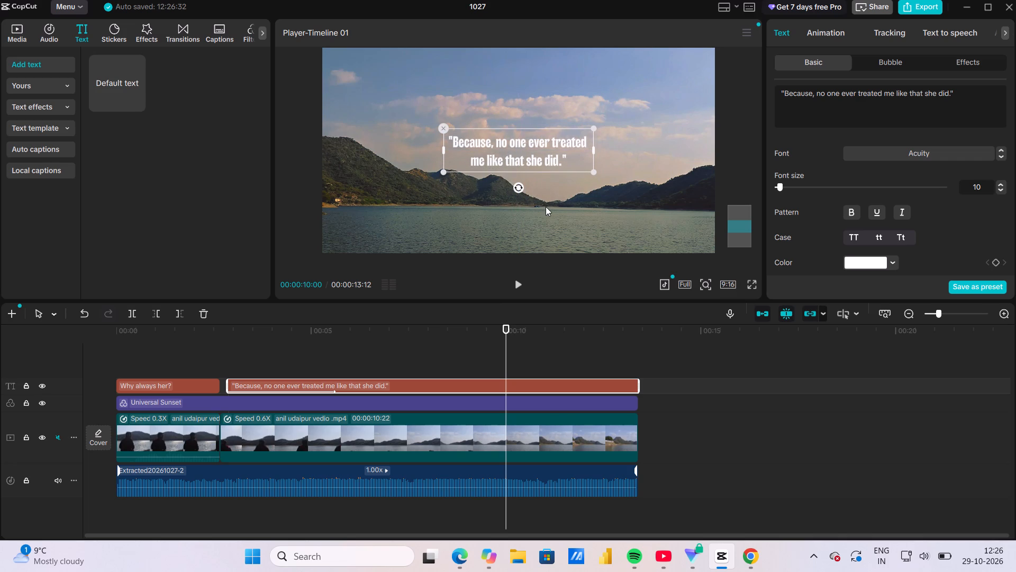
Search the fonts for "activity" and apply Acuity to the "Why always her?" overlay.
click(200, 381)
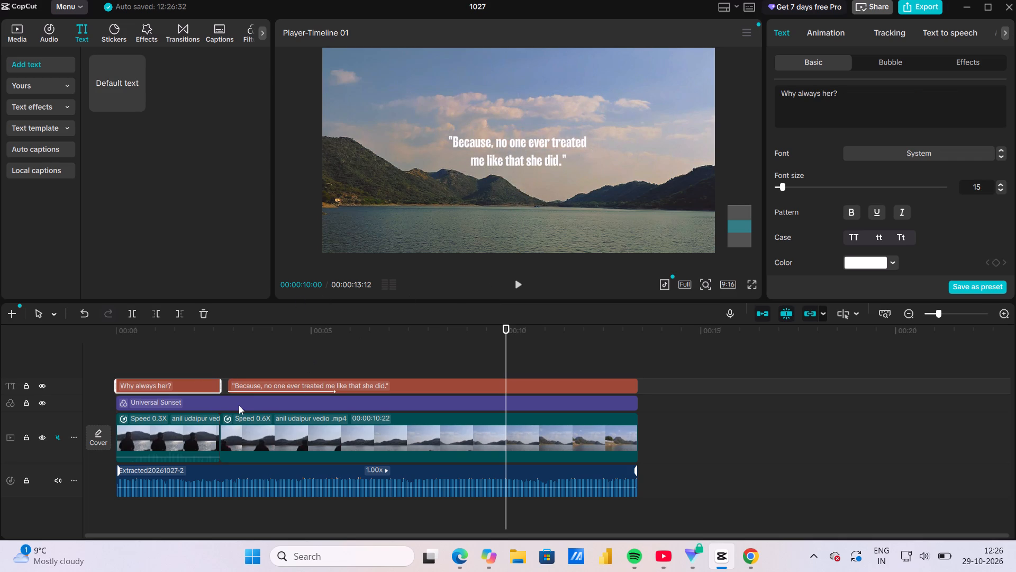
click(155, 355)
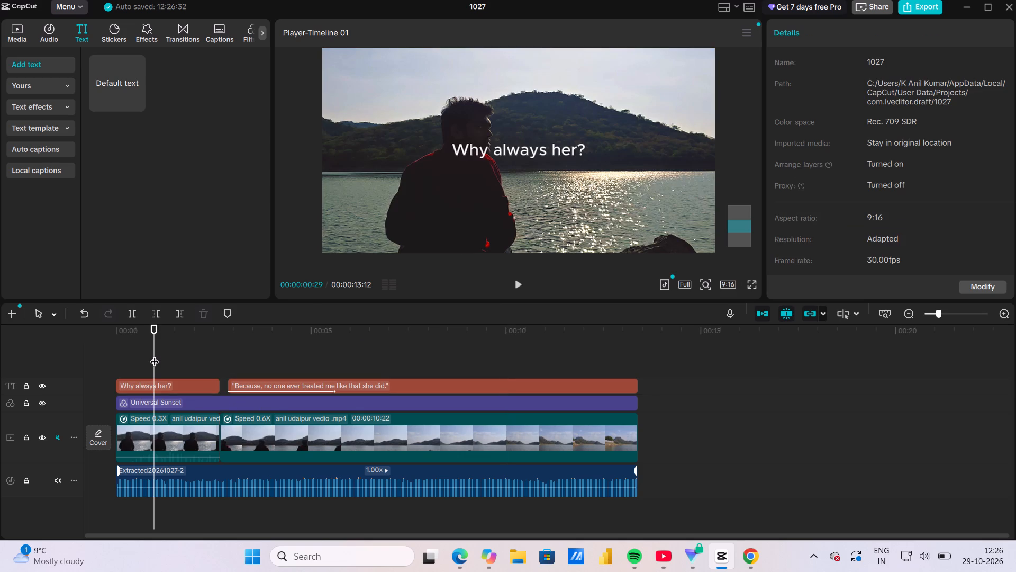
click(508, 143)
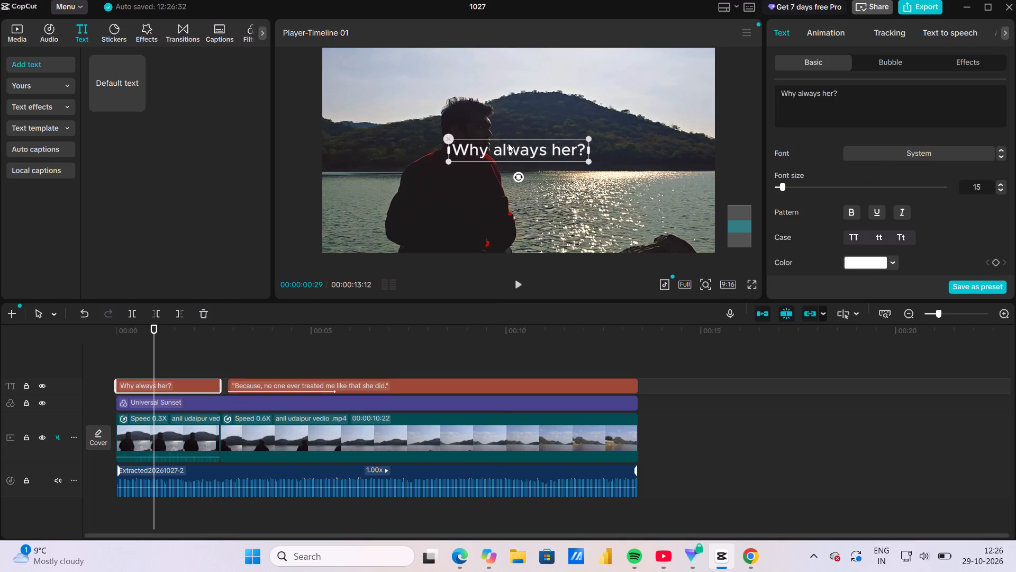
click(871, 149)
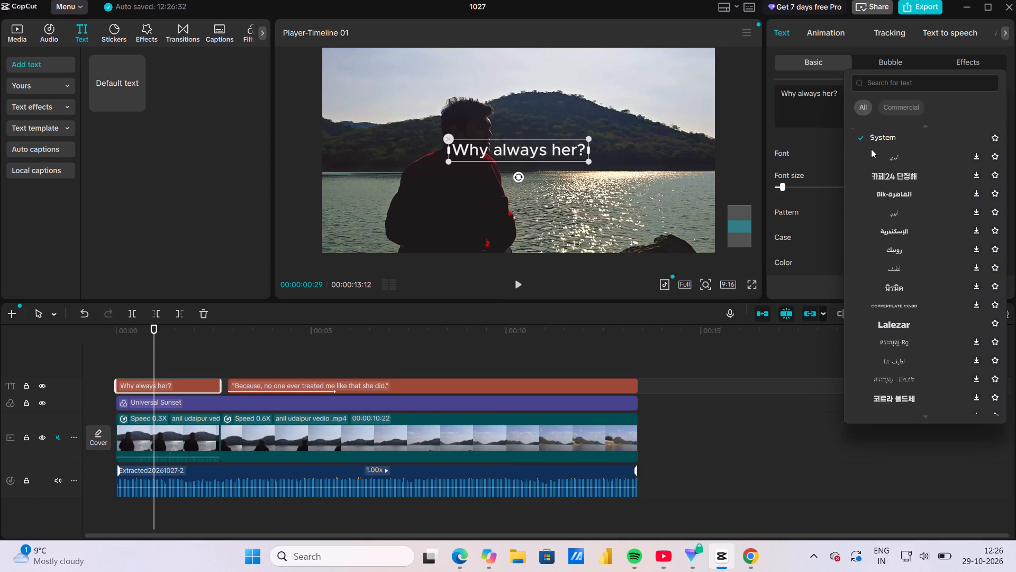
click(916, 80)
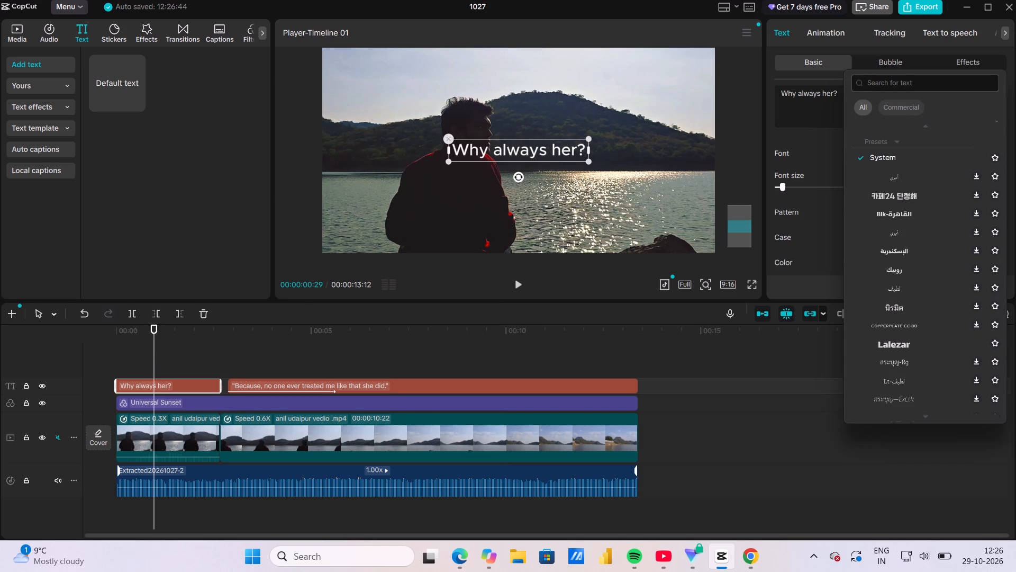
key(a)
text(ctivity)
key(Return)
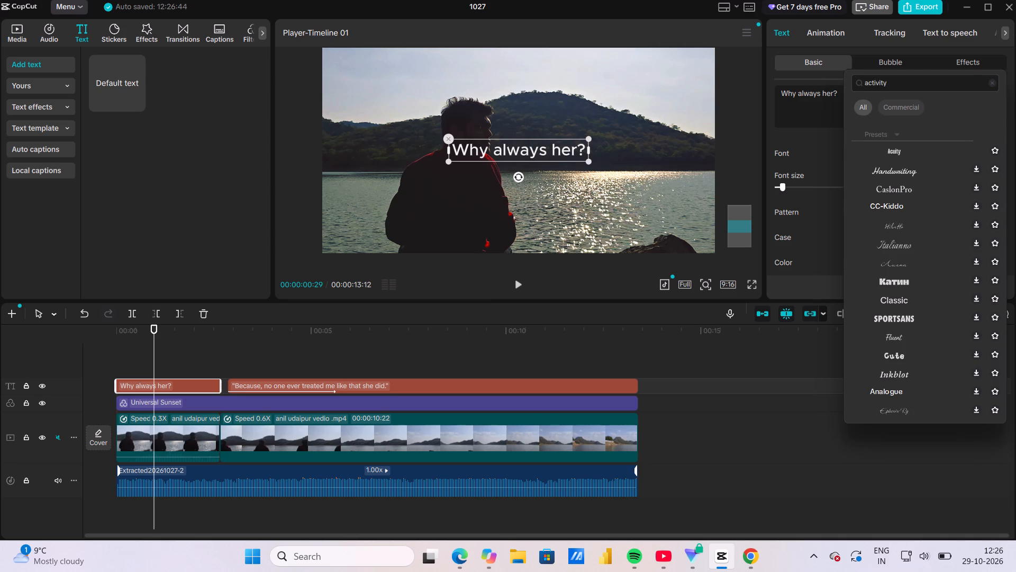
click(928, 157)
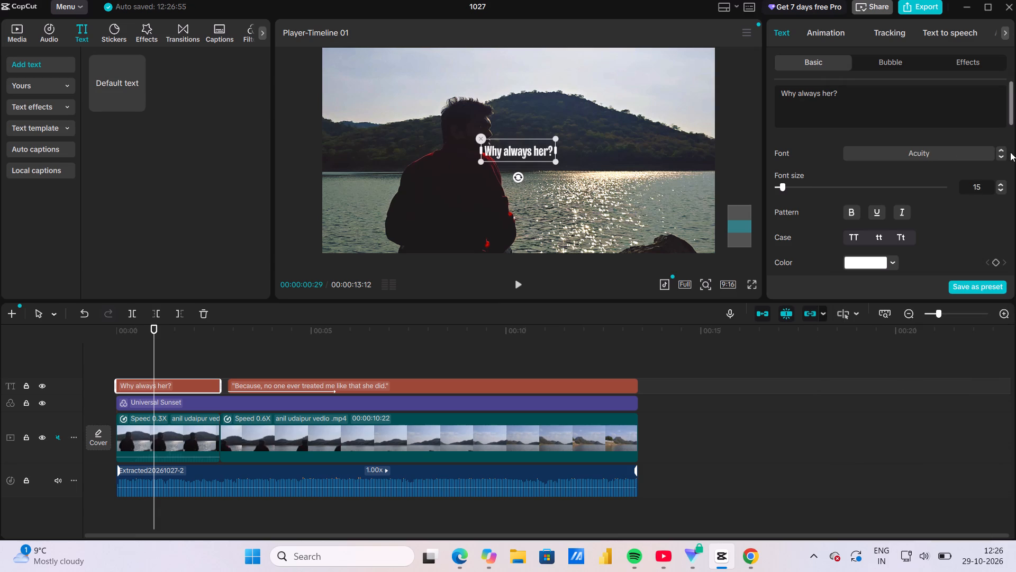
Set the font size of the "Why always her?" overlay to 14.
click(999, 189)
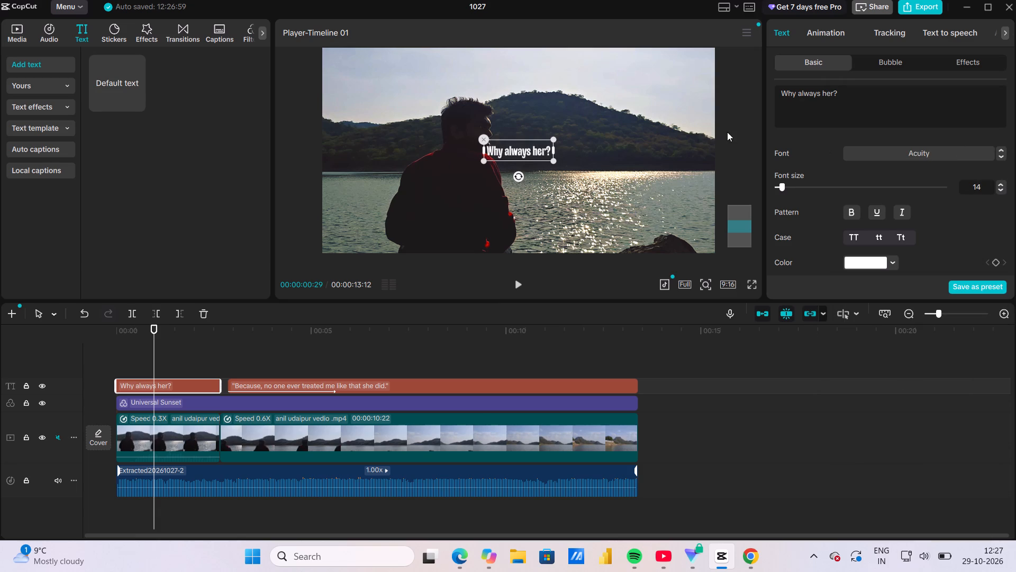
Move the "Why always her?" overlay away from the seated man, onto the hillside just above the sunlit water.
click(519, 148)
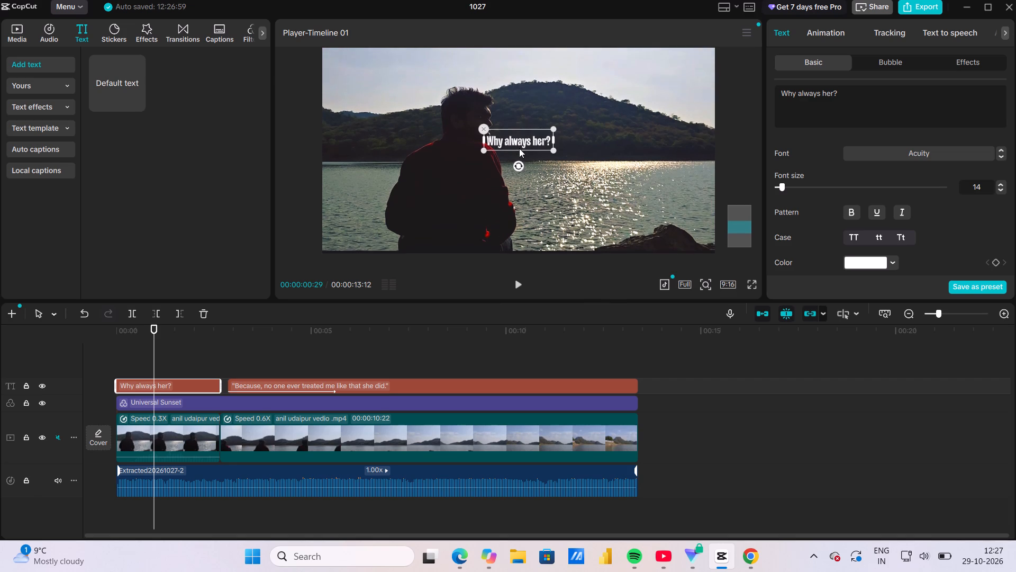
click(519, 148)
double_click(519, 148)
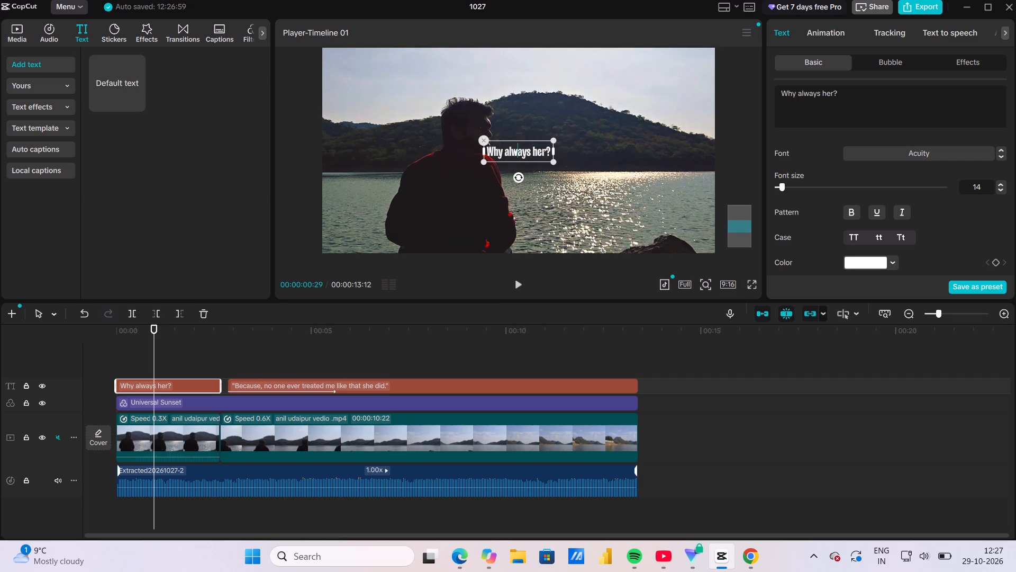
click(601, 160)
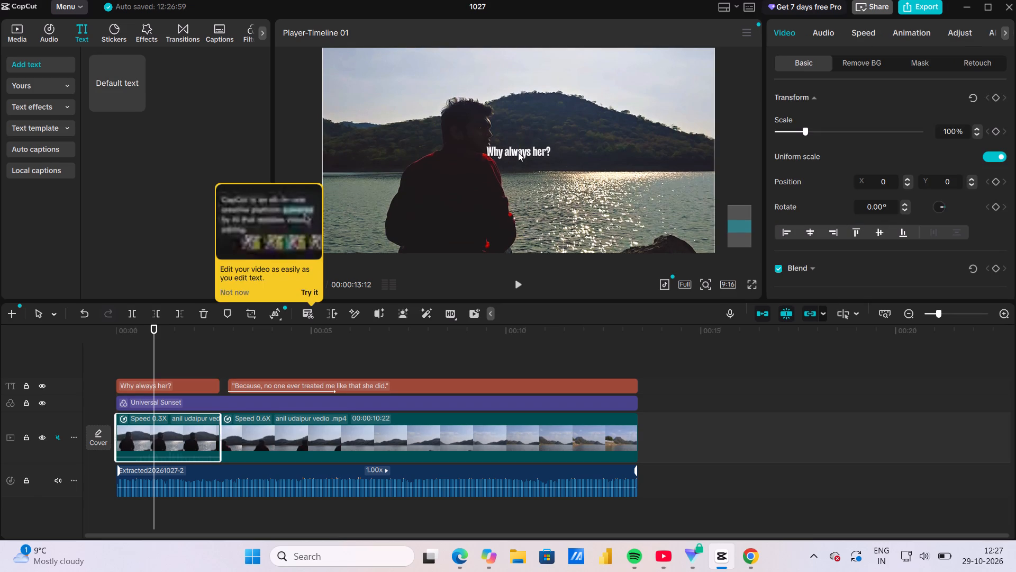
click(518, 152)
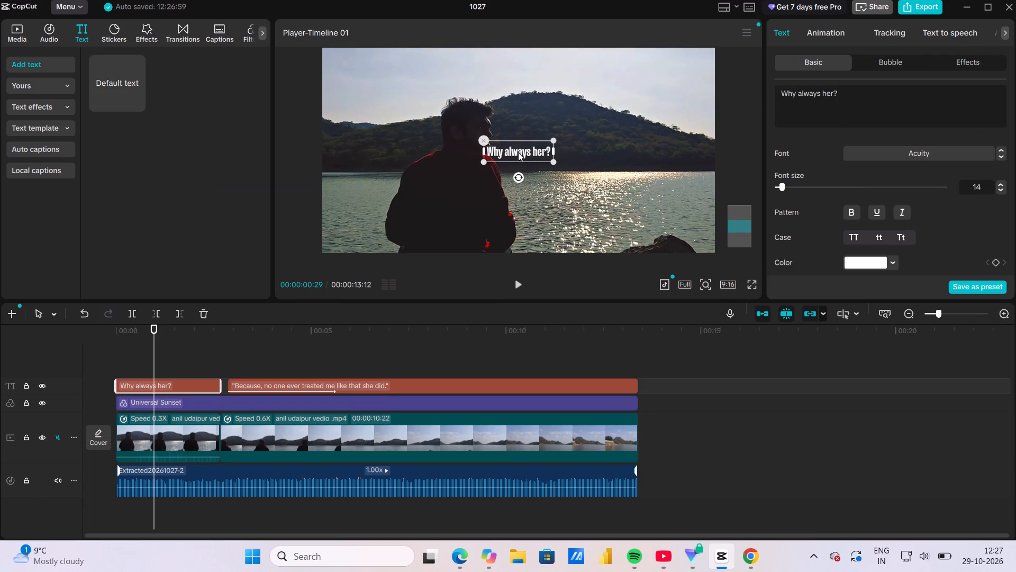
drag(519, 147, 578, 136)
drag(578, 136, 628, 141)
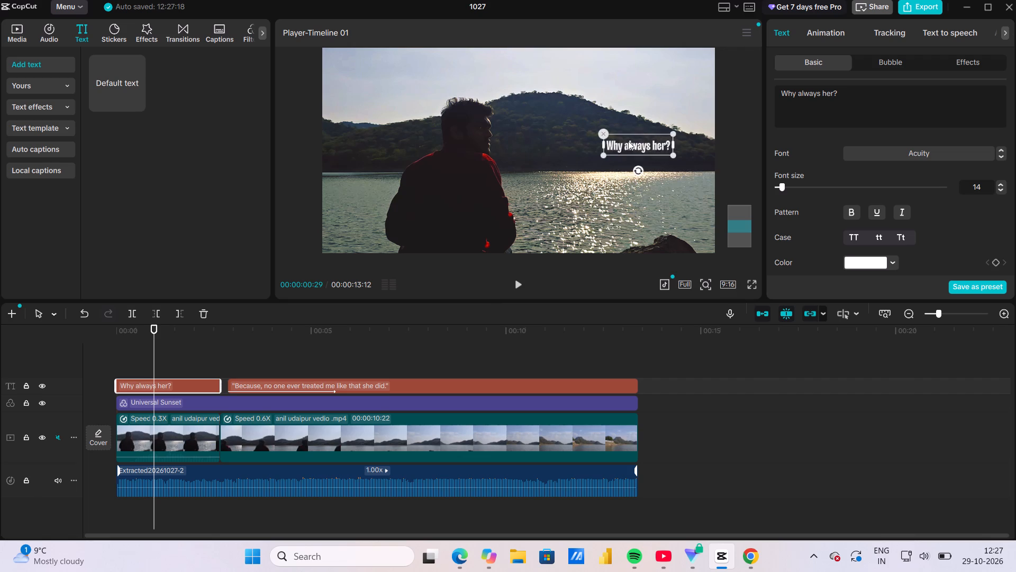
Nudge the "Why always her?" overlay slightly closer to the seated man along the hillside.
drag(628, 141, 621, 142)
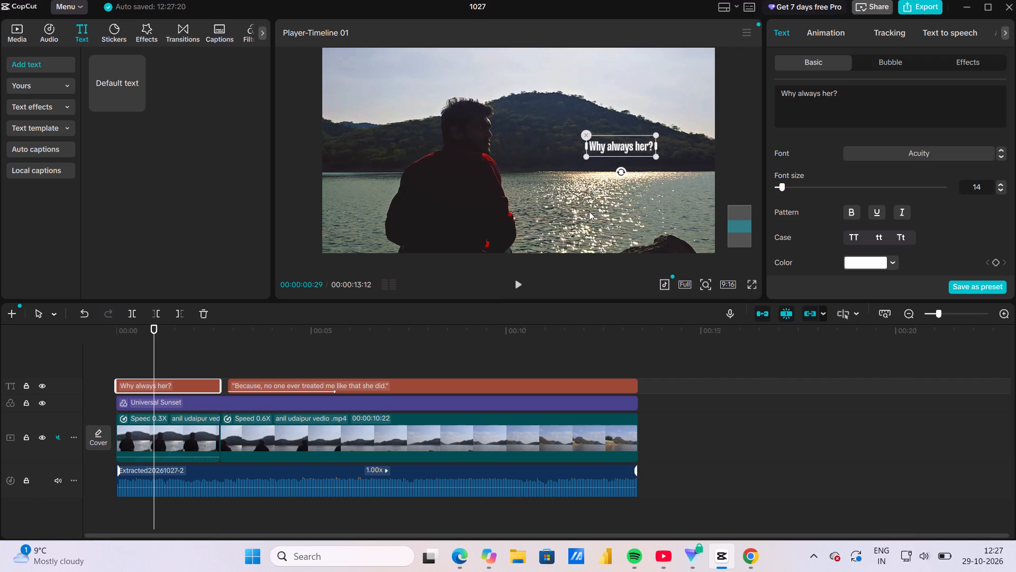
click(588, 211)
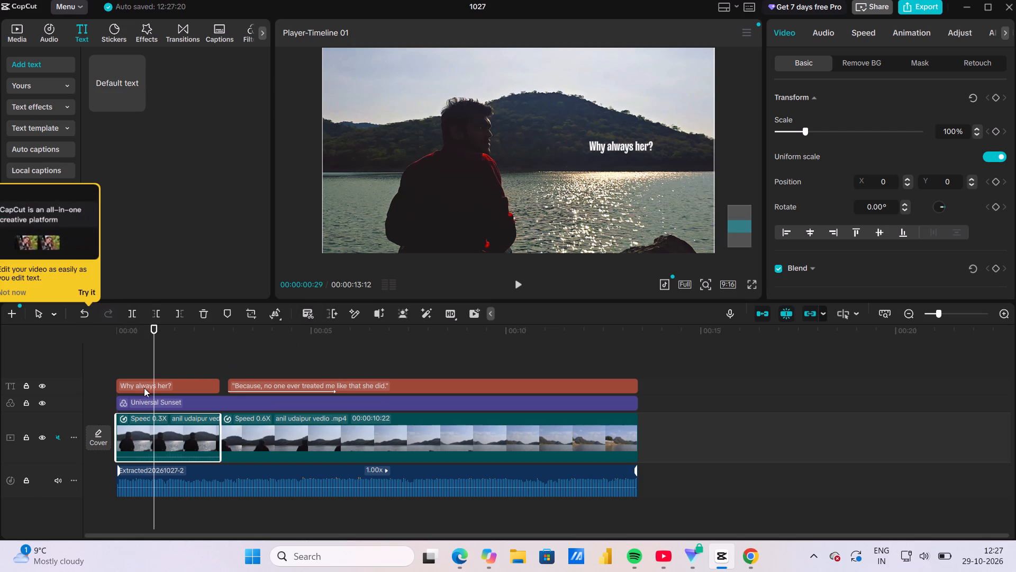
Play the video from the start, in the player and in full-screen preview, to review both quote overlays.
click(116, 360)
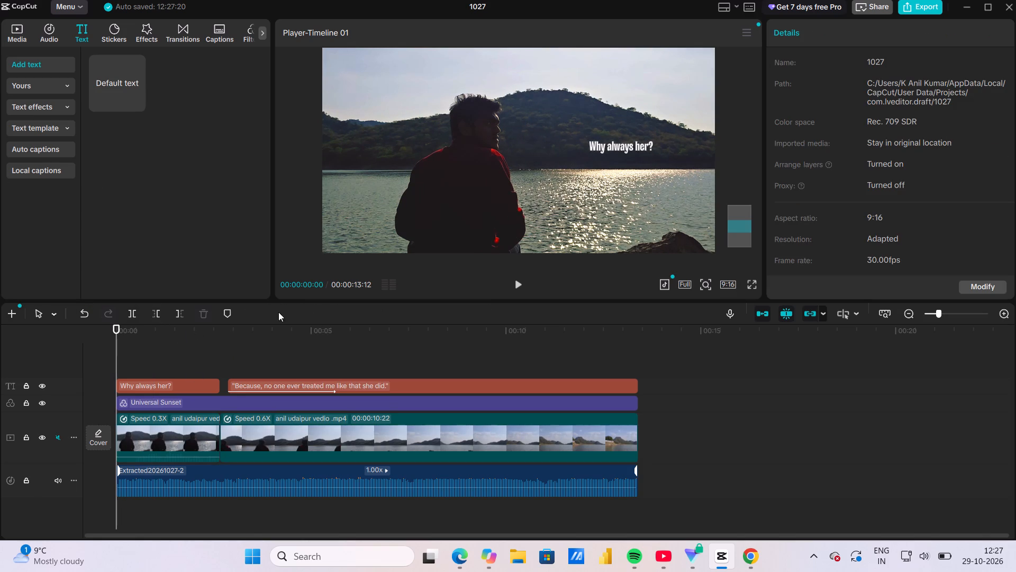
click(518, 280)
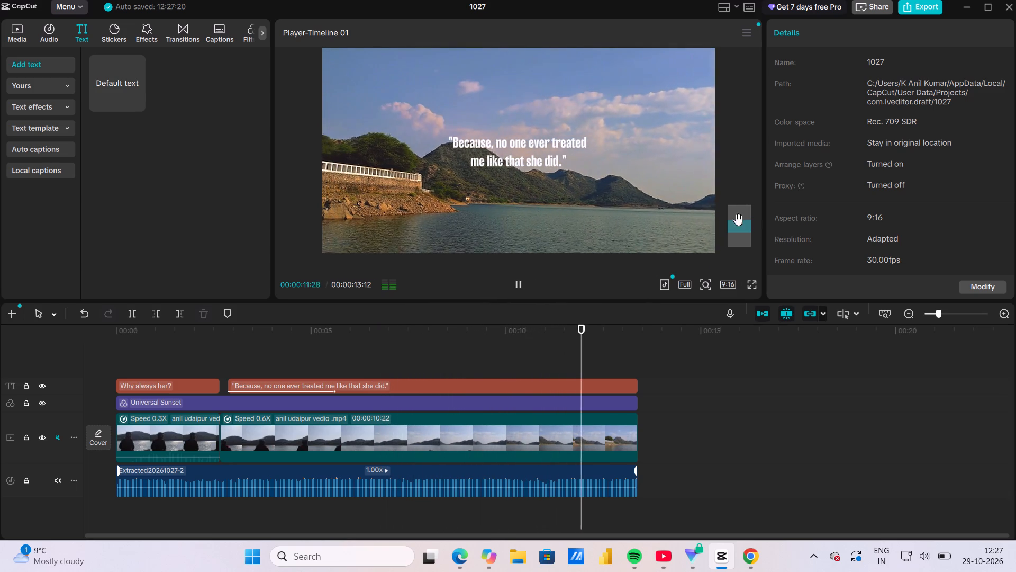
click(751, 279)
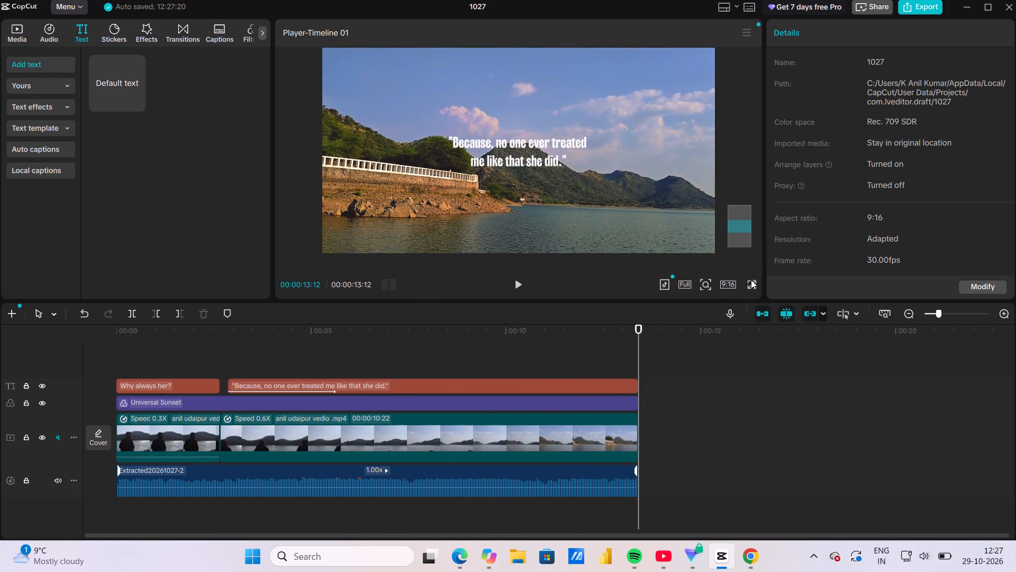
click(751, 284)
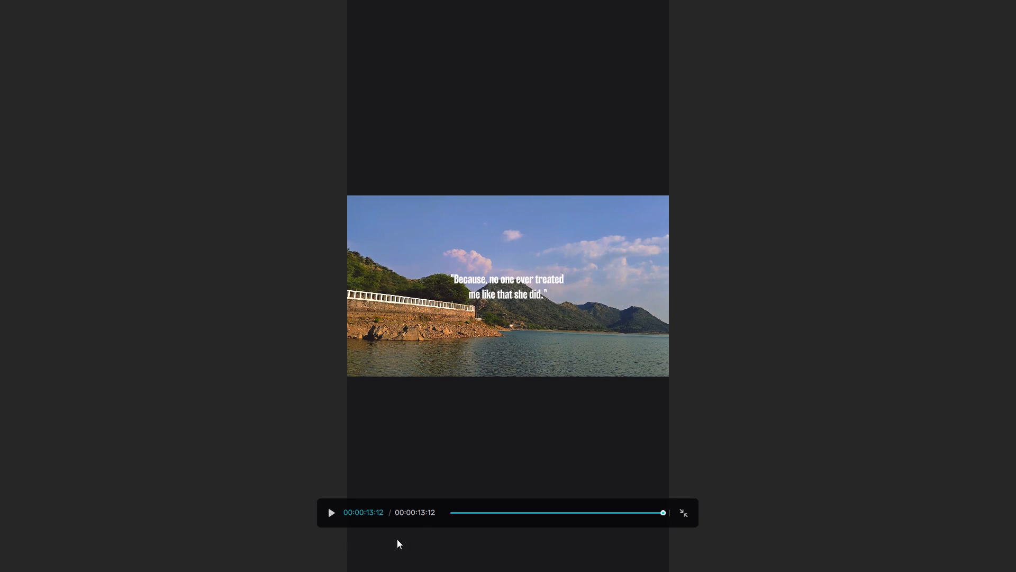
click(328, 513)
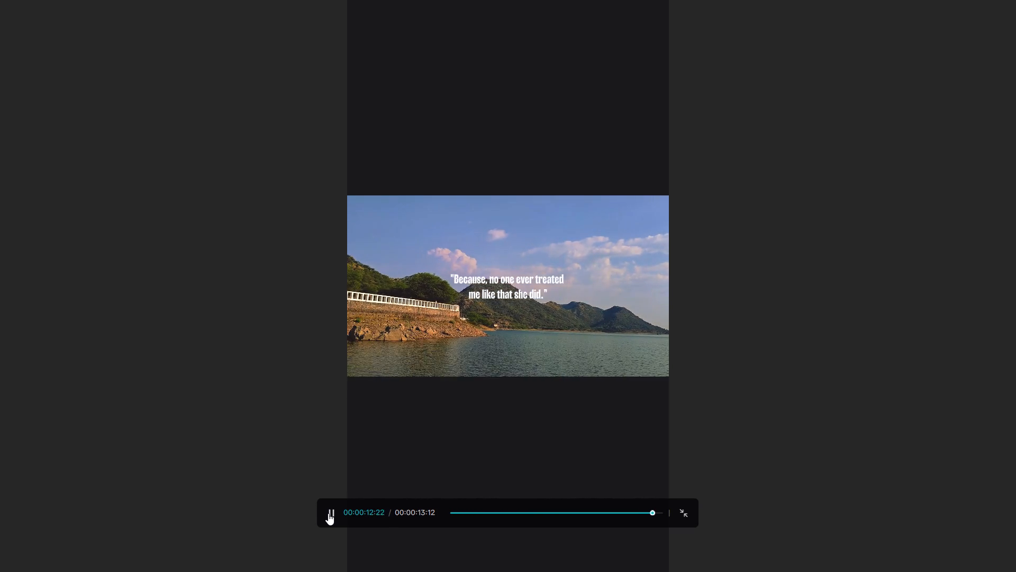
click(459, 512)
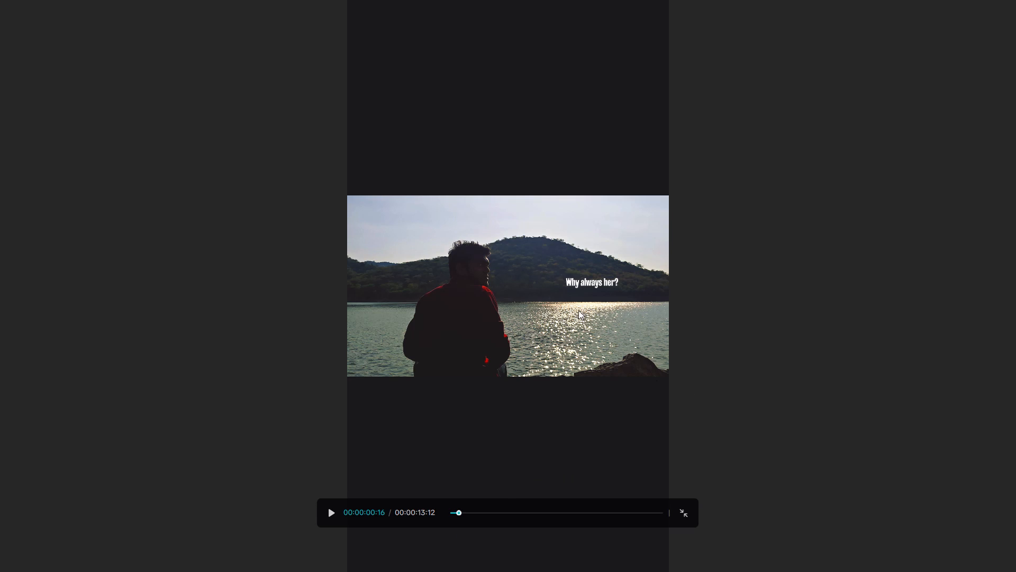
click(721, 530)
click(682, 509)
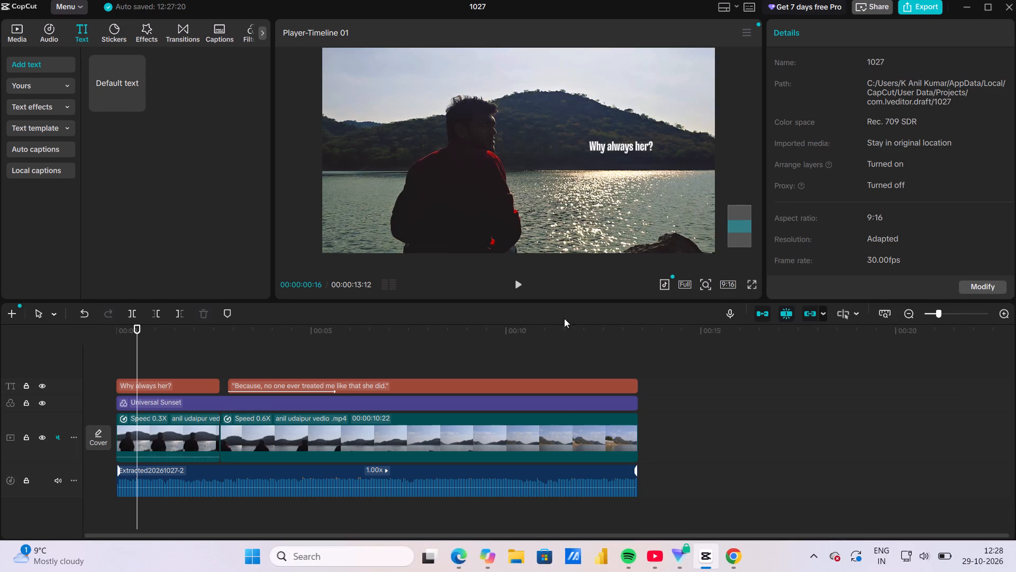
Move the "Why always her?" overlay onto the hillside just beside the seated man's head.
click(613, 141)
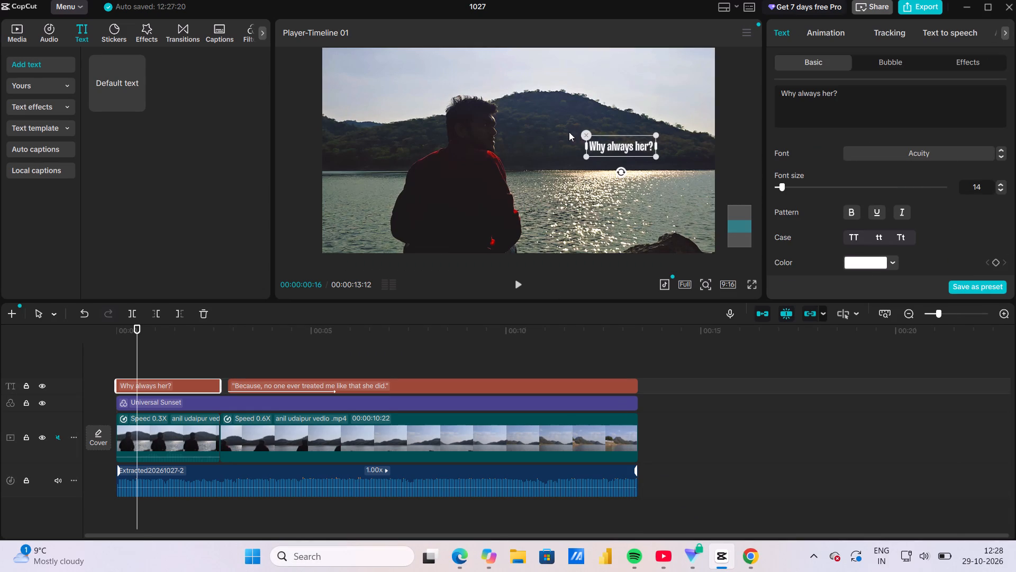
drag(607, 142, 536, 124)
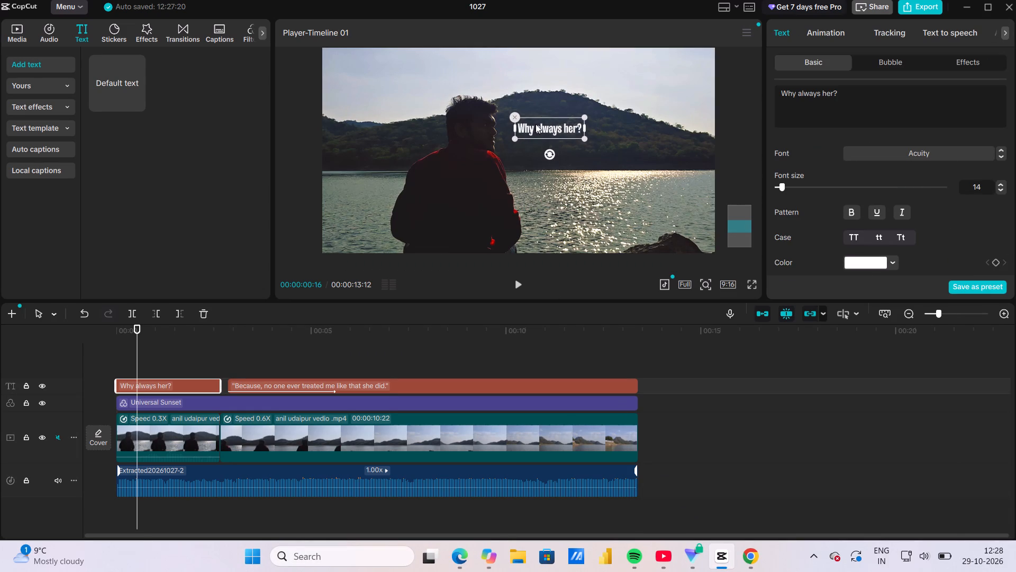
drag(536, 124, 538, 124)
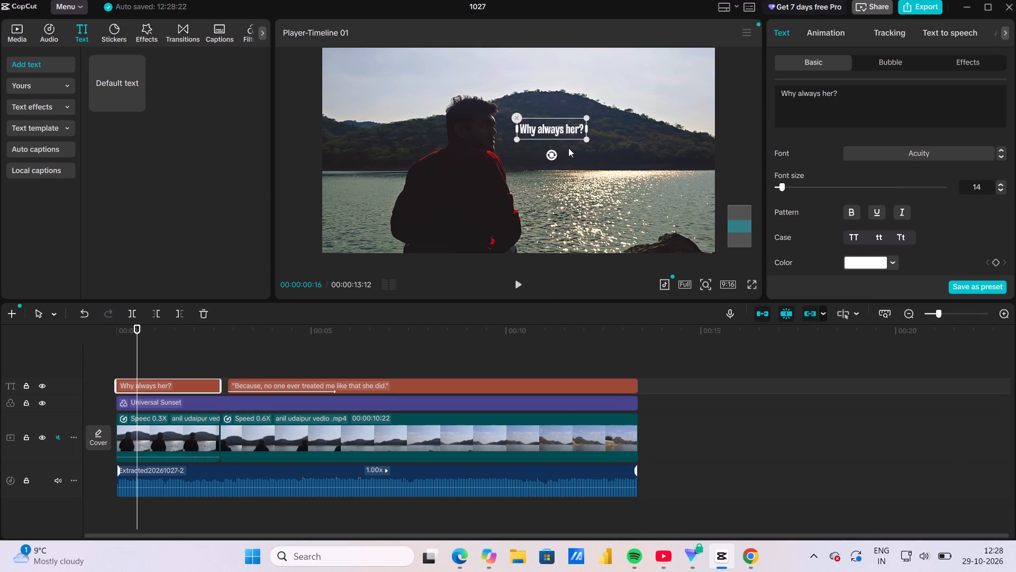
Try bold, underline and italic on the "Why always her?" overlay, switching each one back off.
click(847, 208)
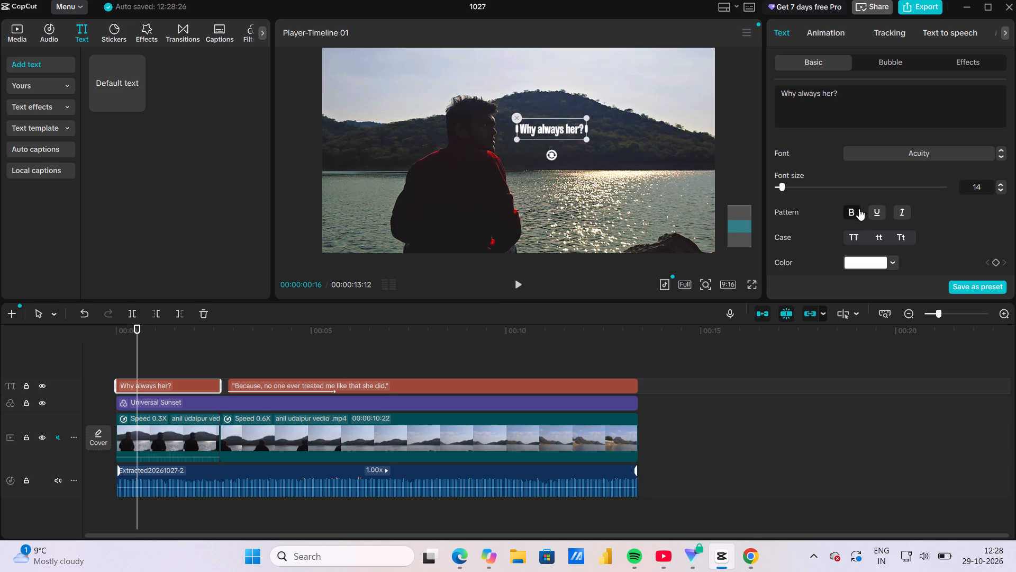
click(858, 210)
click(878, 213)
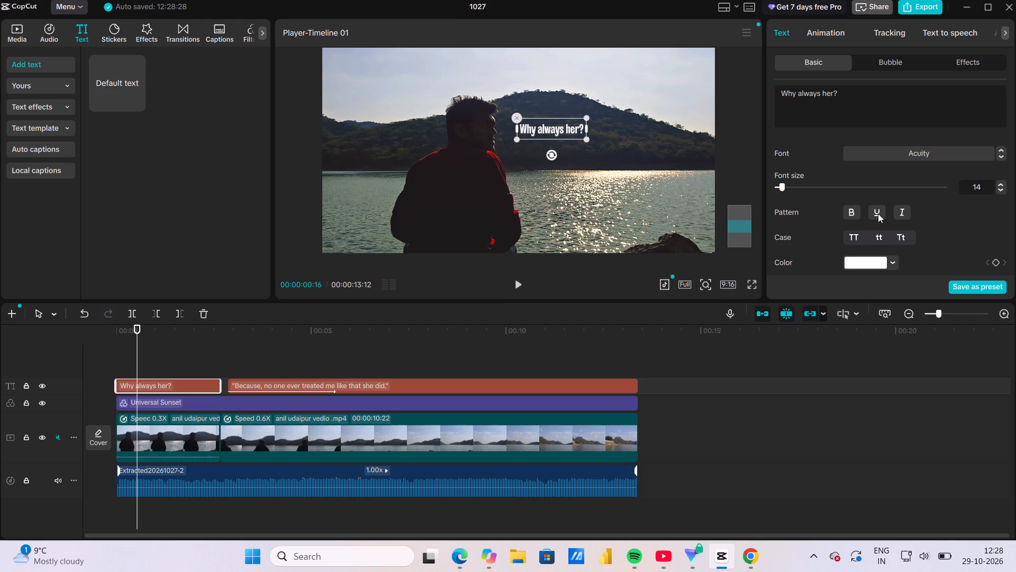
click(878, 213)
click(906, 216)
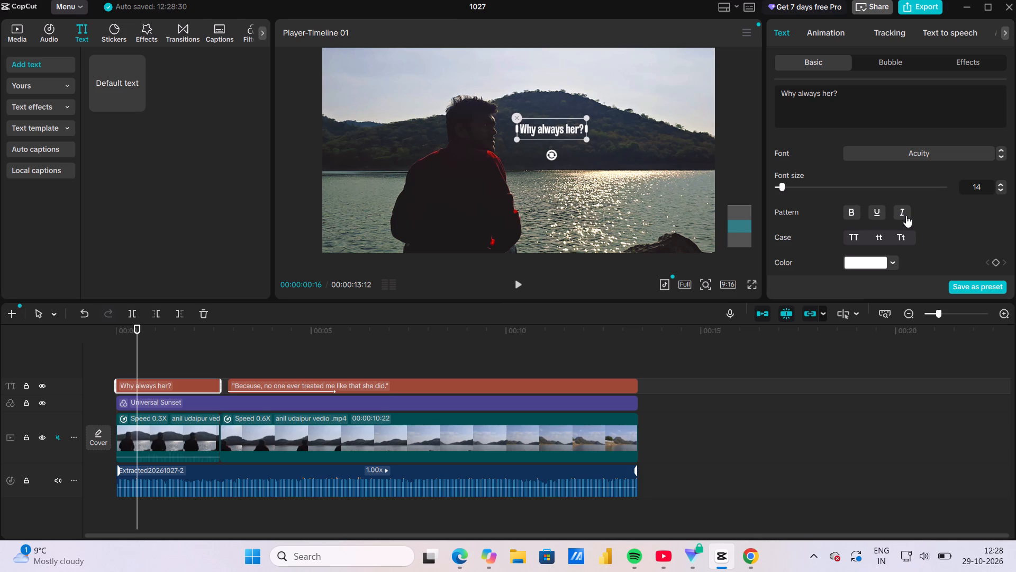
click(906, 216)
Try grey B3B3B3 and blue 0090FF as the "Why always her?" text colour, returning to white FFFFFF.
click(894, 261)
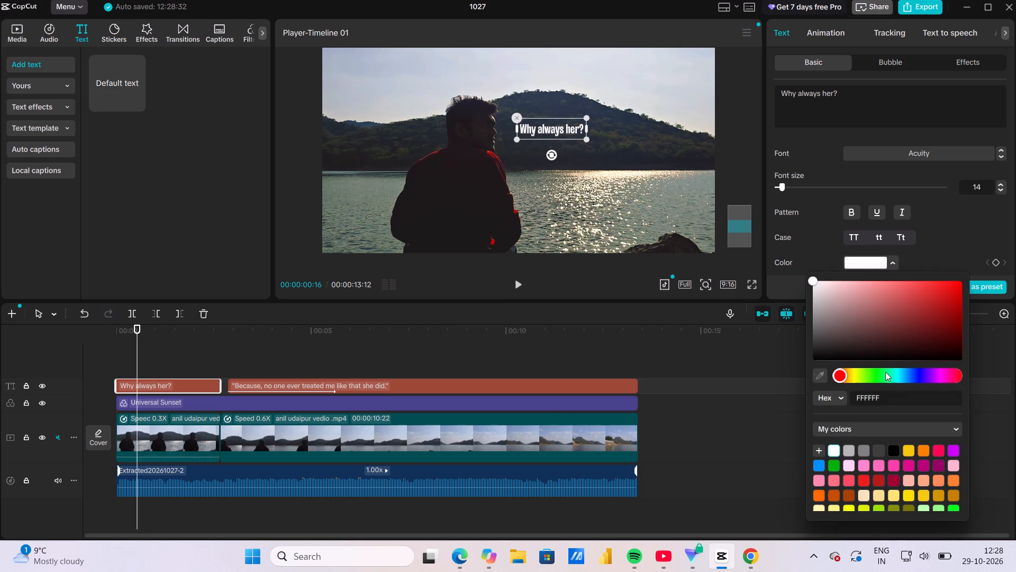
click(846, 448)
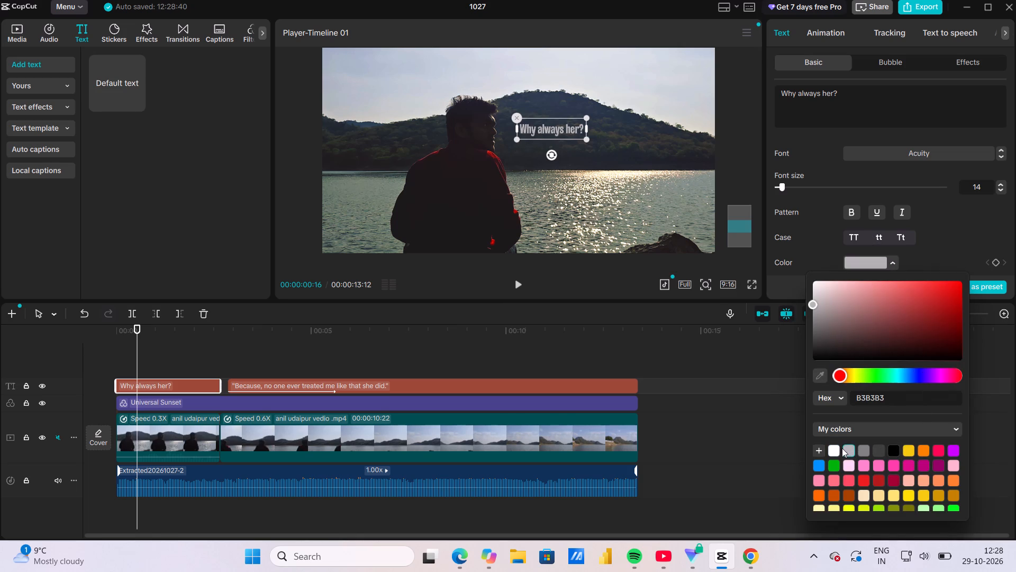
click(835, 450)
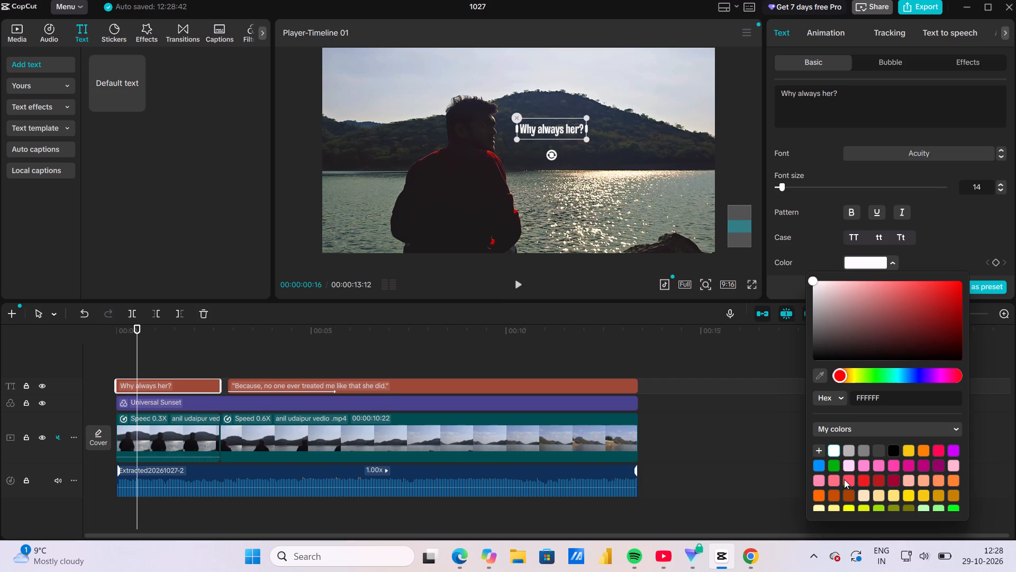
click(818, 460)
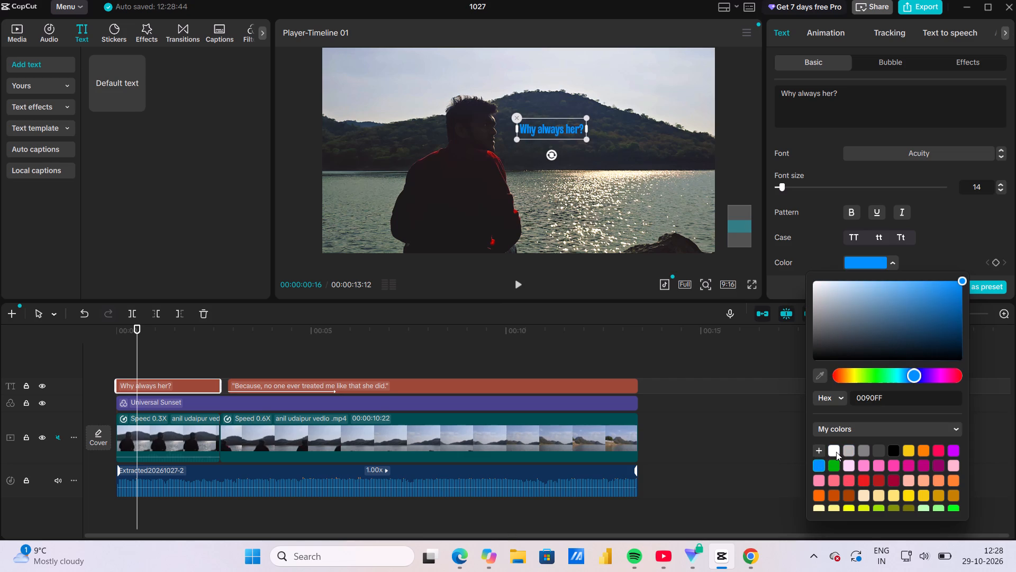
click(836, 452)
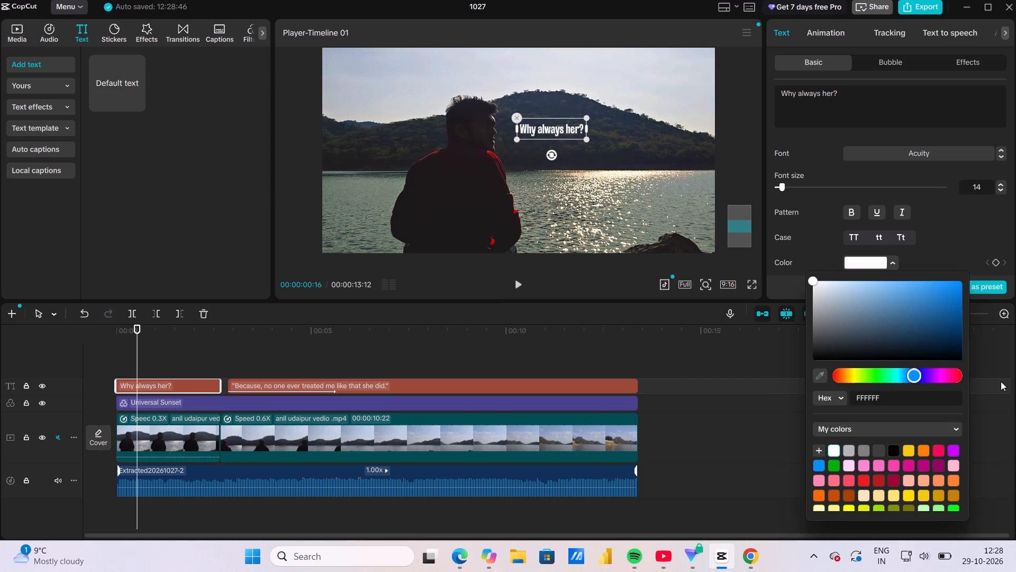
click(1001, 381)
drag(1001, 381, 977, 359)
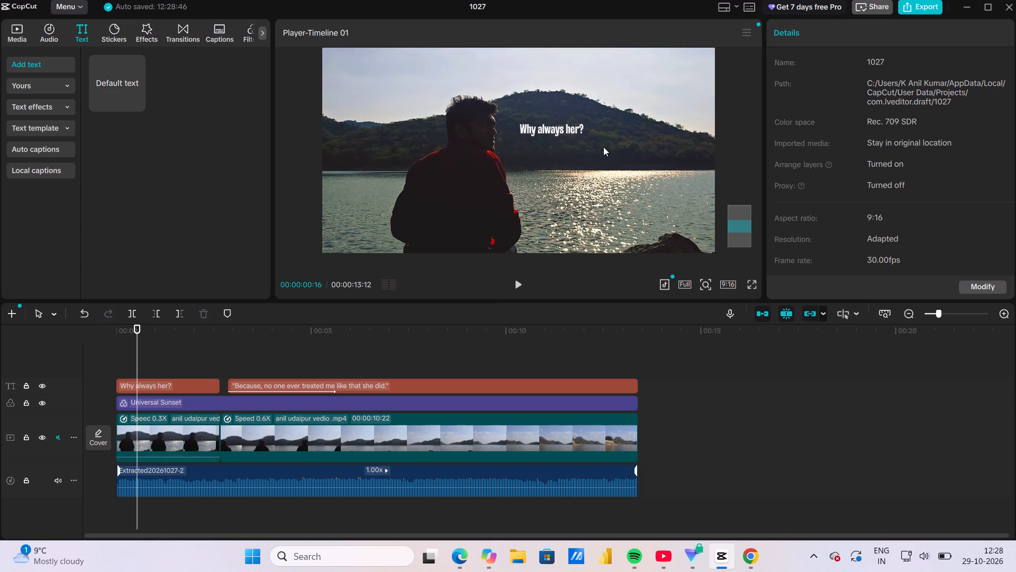
Apply the "Blur ...Right" In animation to the "Why always her?" overlay and browse the other In animations.
click(573, 127)
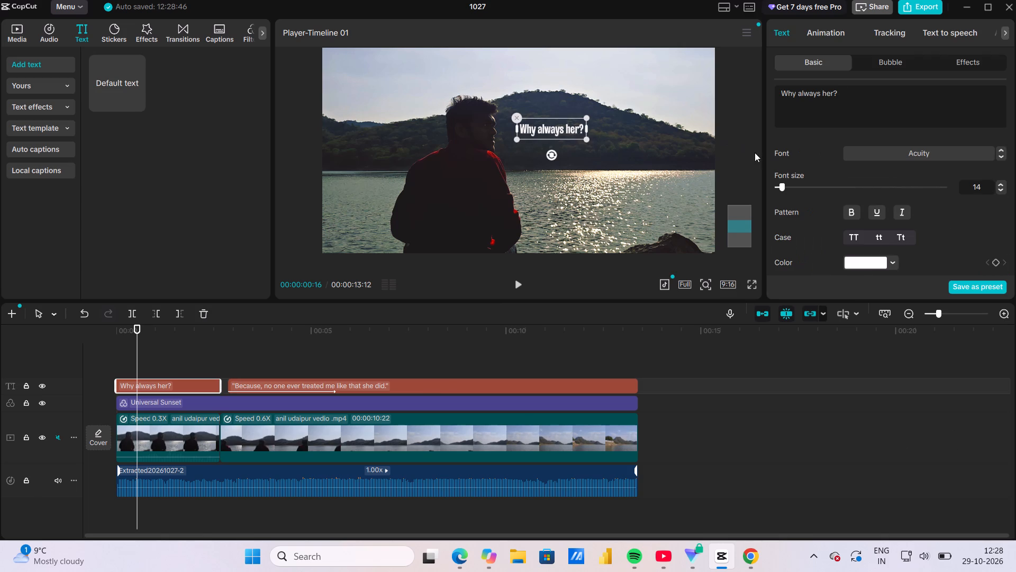
click(893, 57)
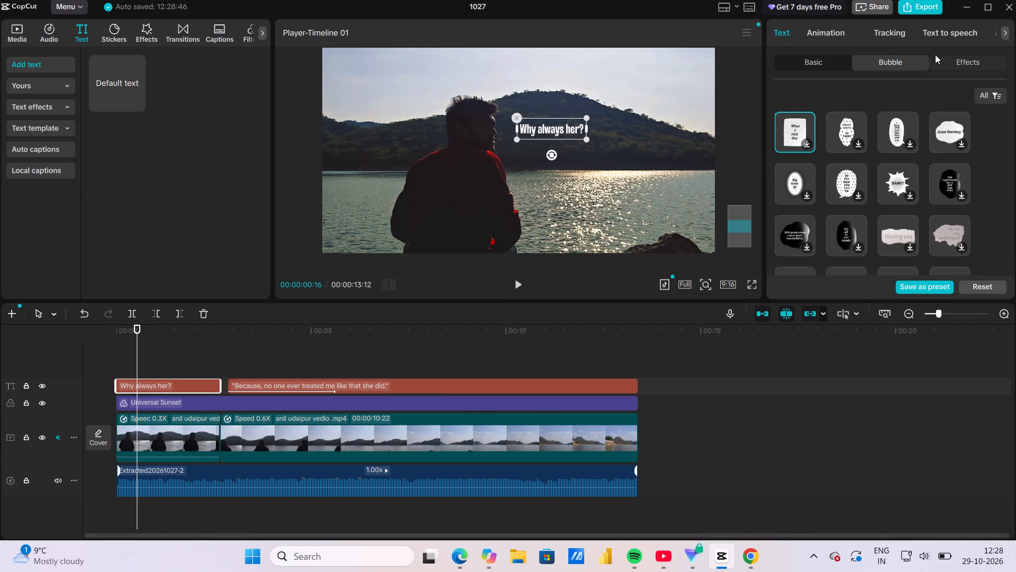
click(941, 56)
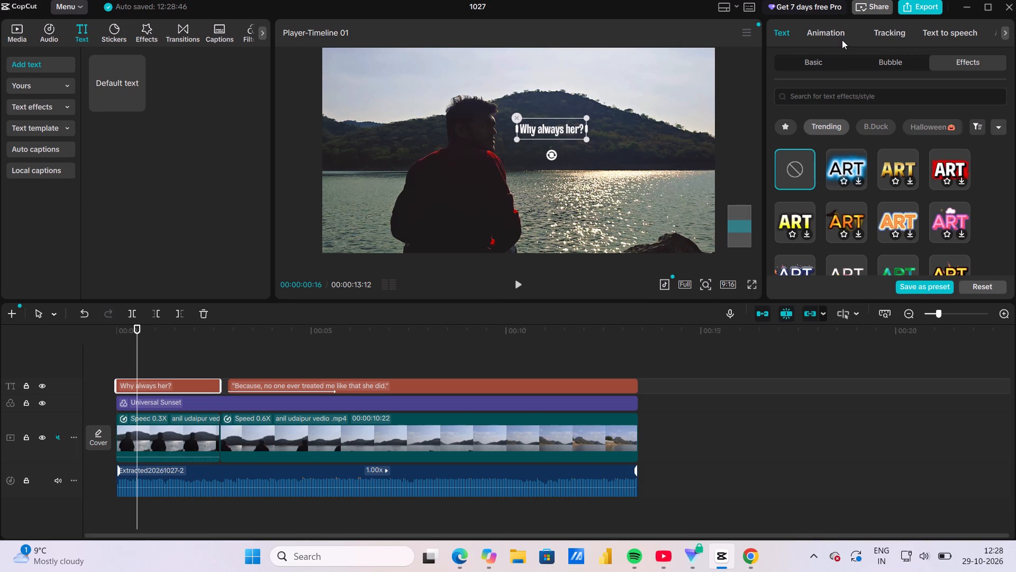
click(842, 40)
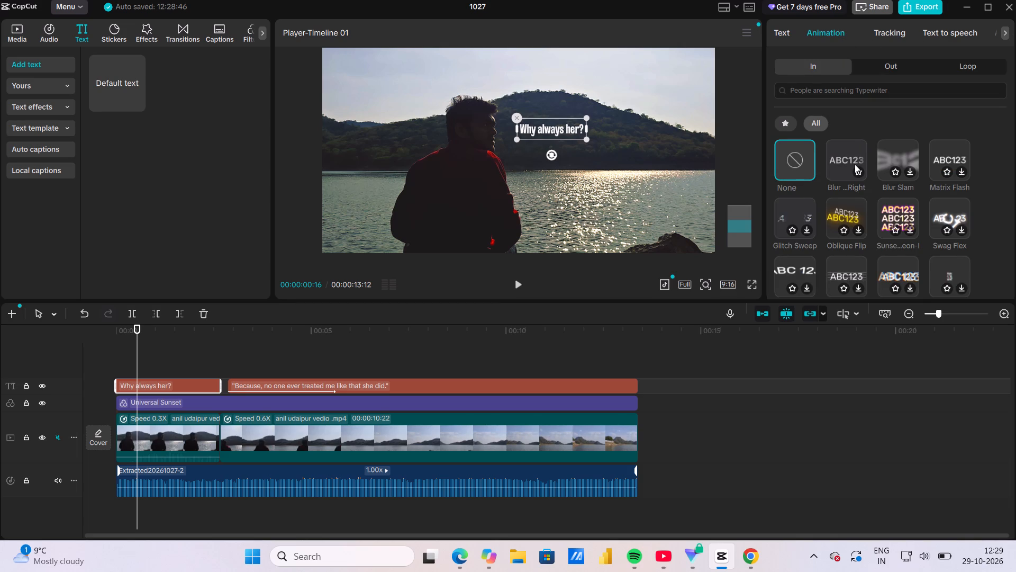
click(855, 164)
click(841, 155)
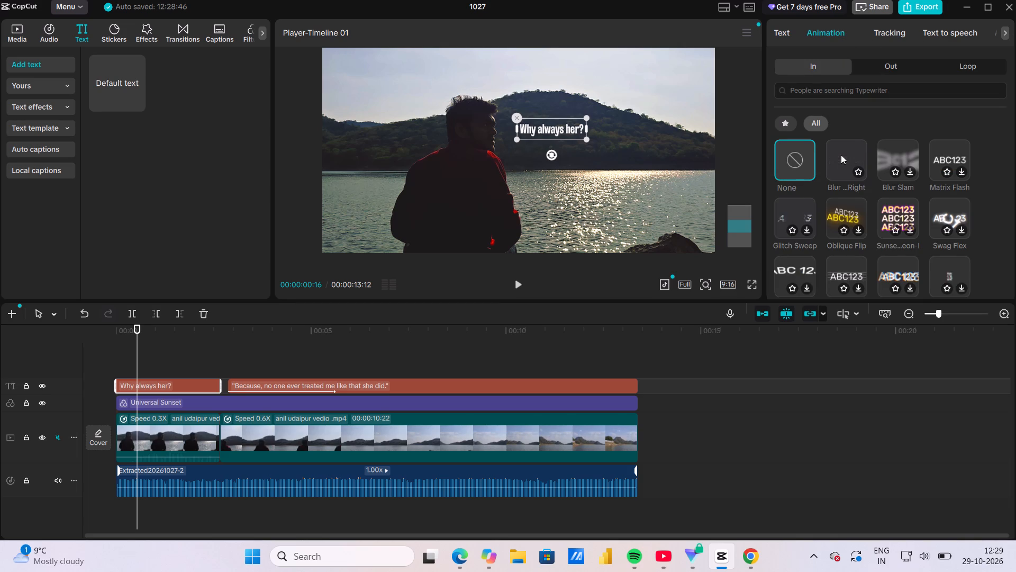
double_click(841, 155)
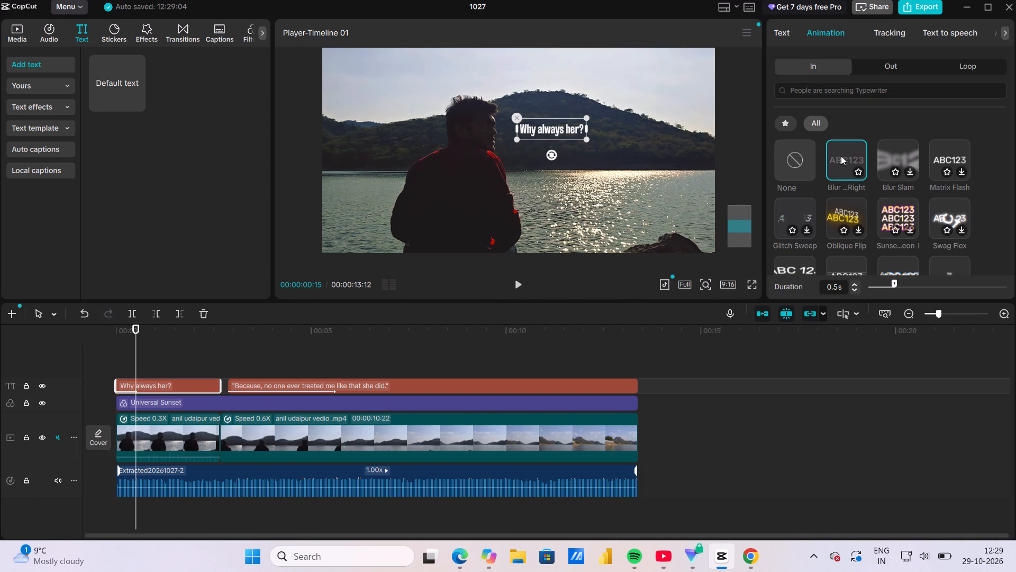
scroll(856, 204, down, 2)
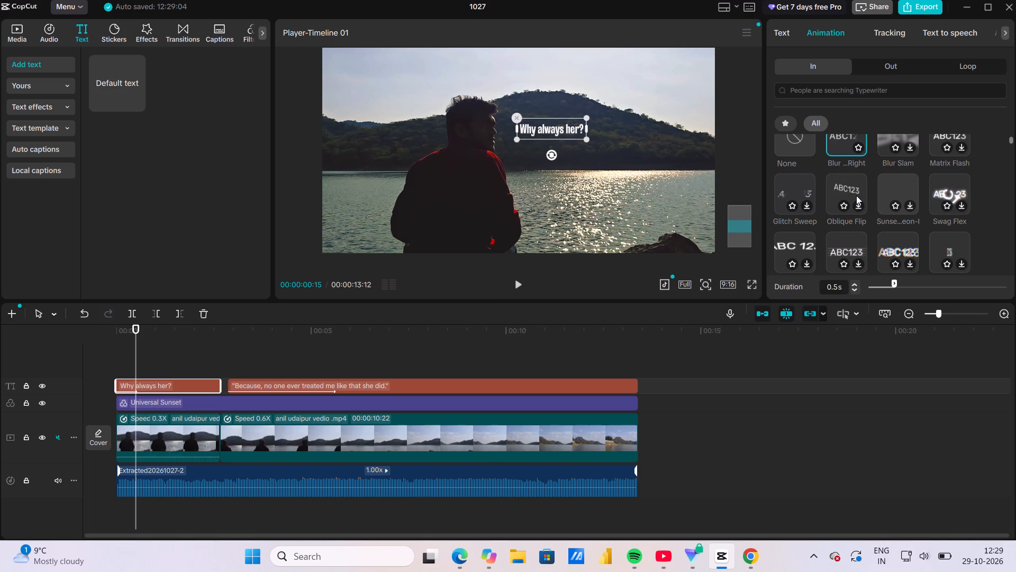
scroll(856, 195, down, 1)
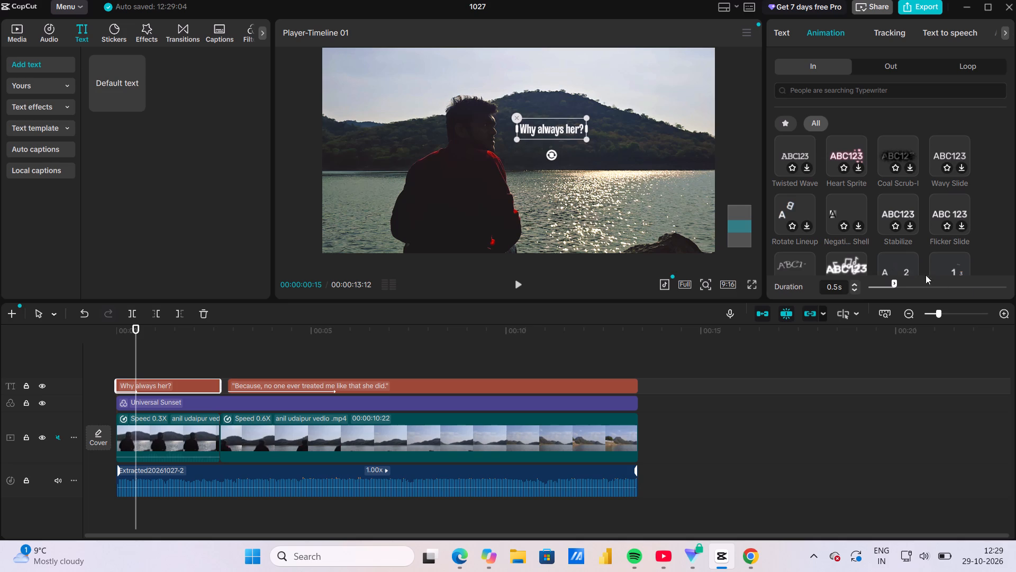
click(843, 414)
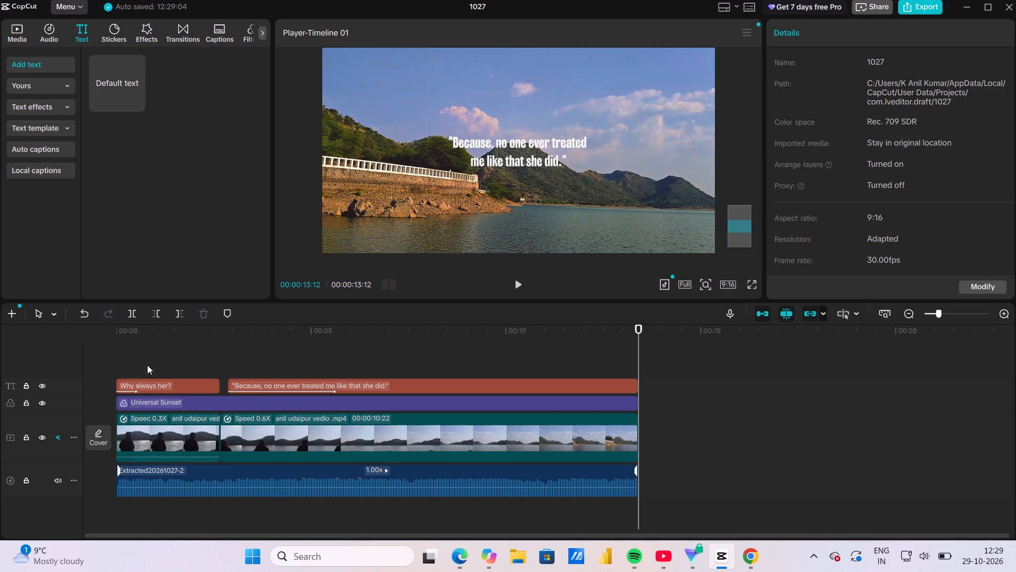
Set the In animation duration of the "Why always her?" overlay to 0.7 s.
click(113, 358)
click(122, 364)
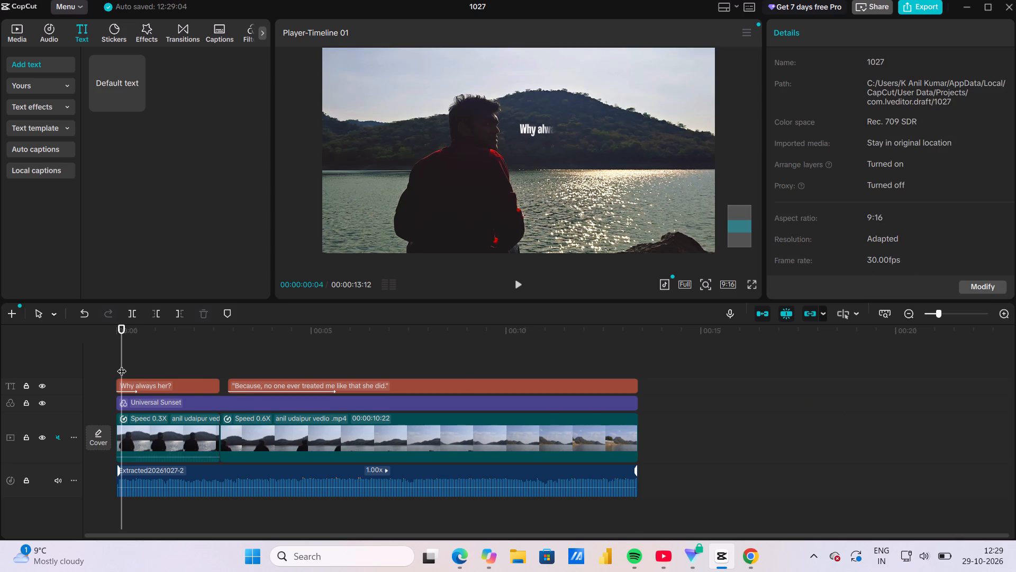
click(183, 386)
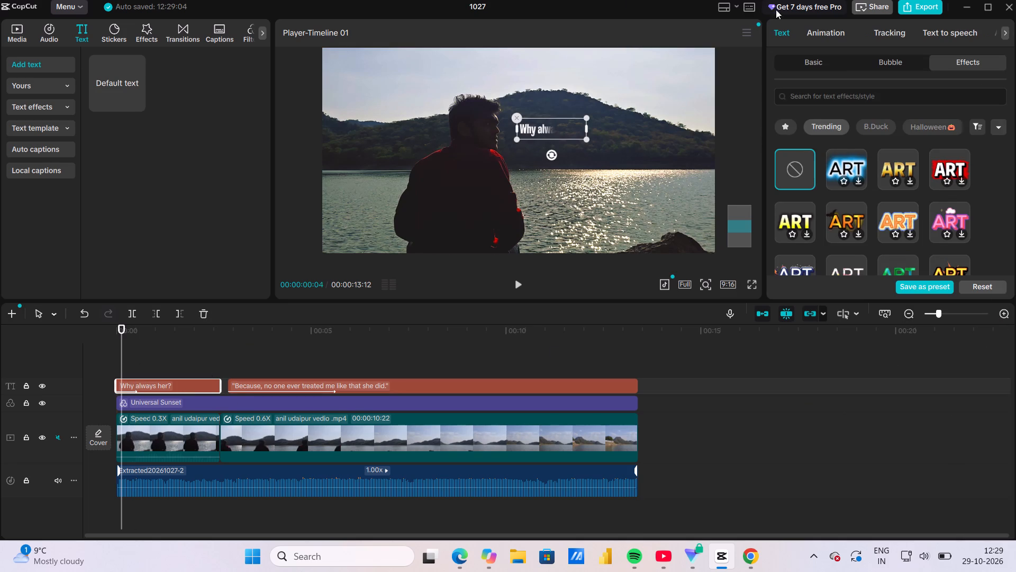
click(805, 24)
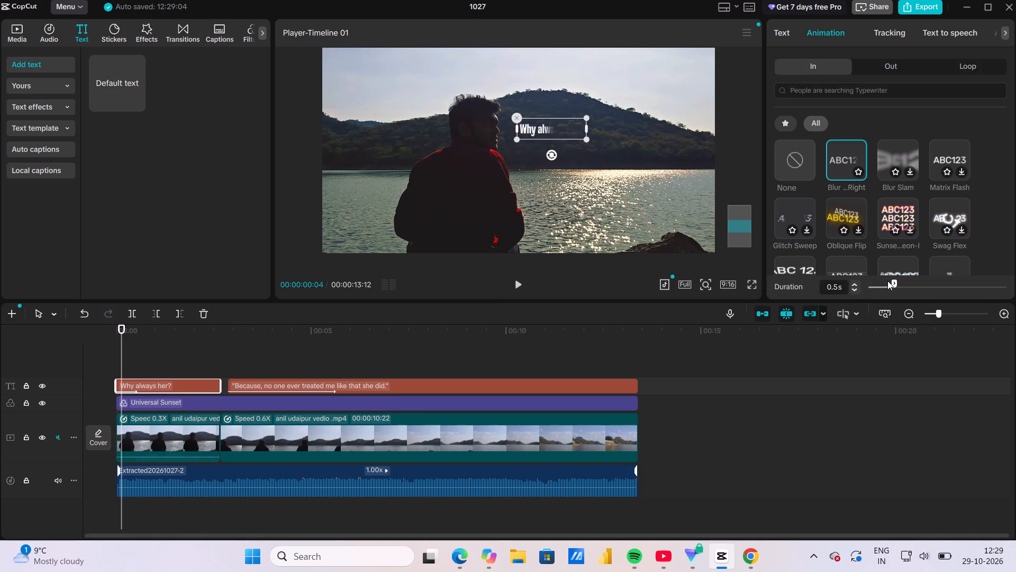
click(903, 283)
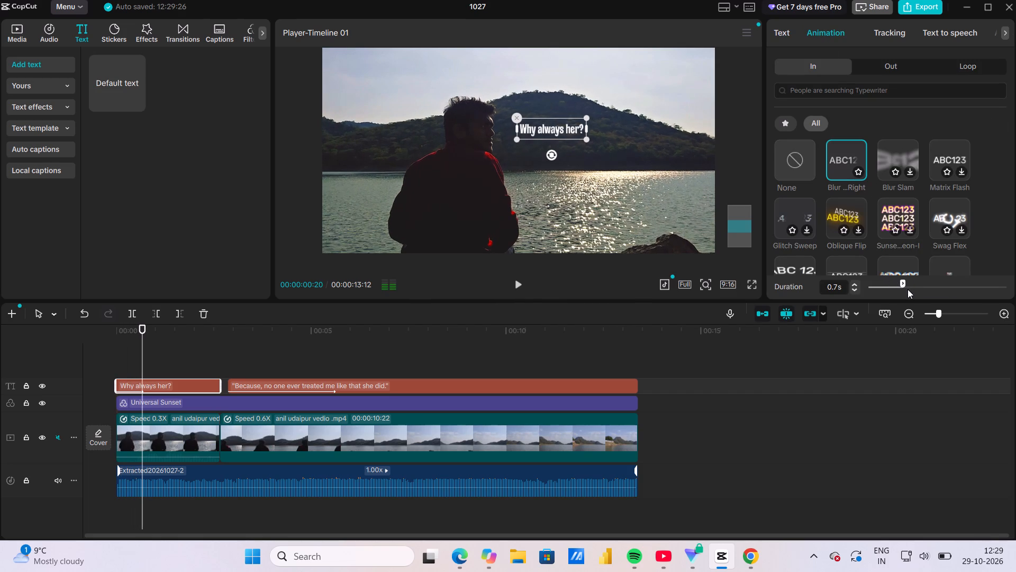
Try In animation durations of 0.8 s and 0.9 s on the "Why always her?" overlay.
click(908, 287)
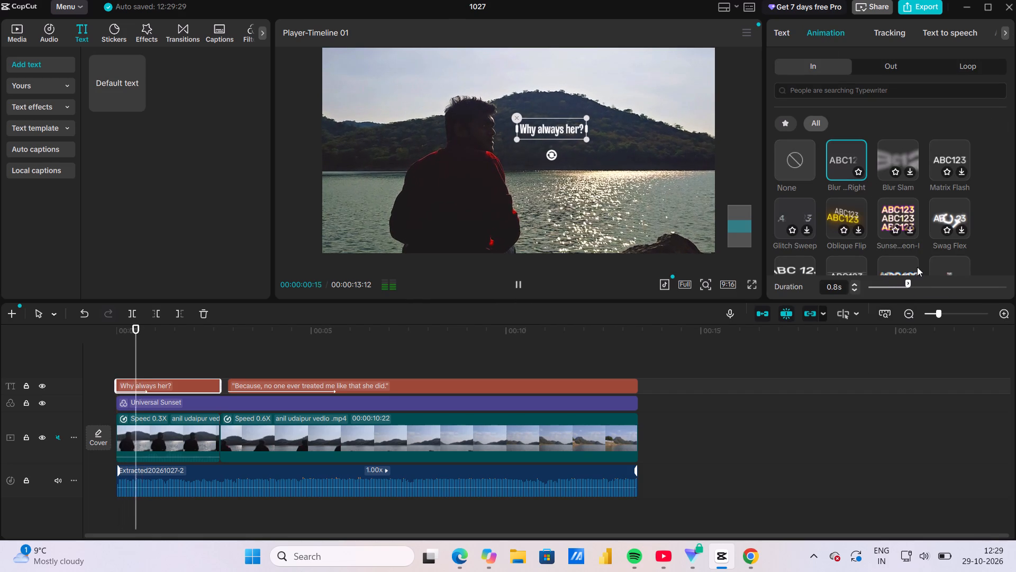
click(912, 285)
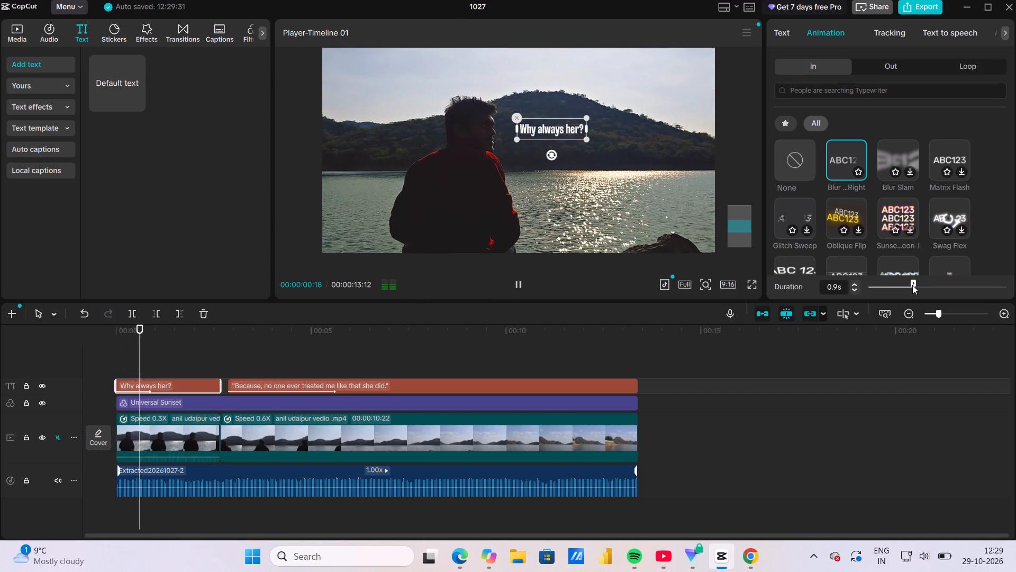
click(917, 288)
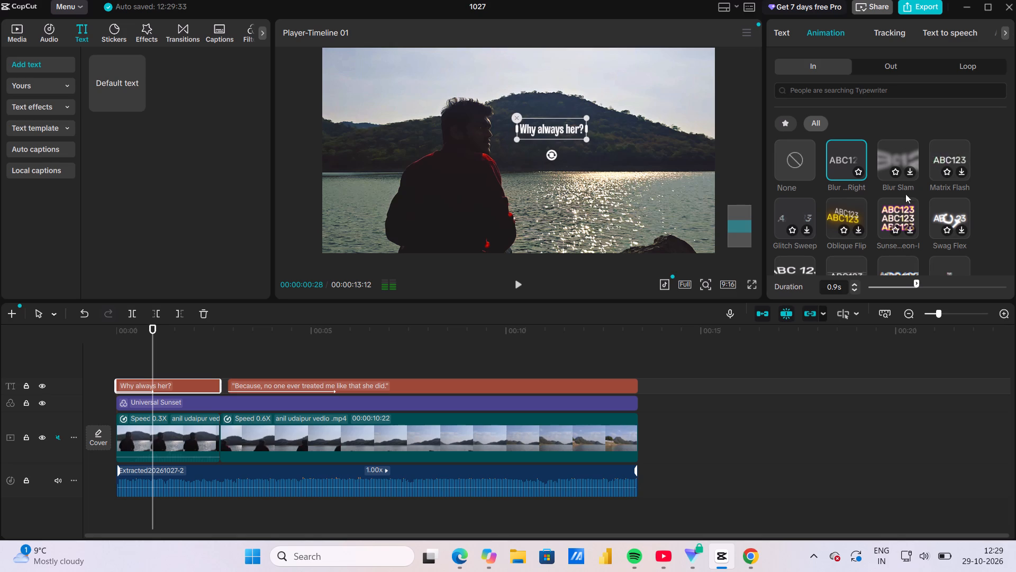
Set the In animation duration of the "Why always her?" overlay to 0.0 s and play back the timeline.
scroll(963, 242, down, 10)
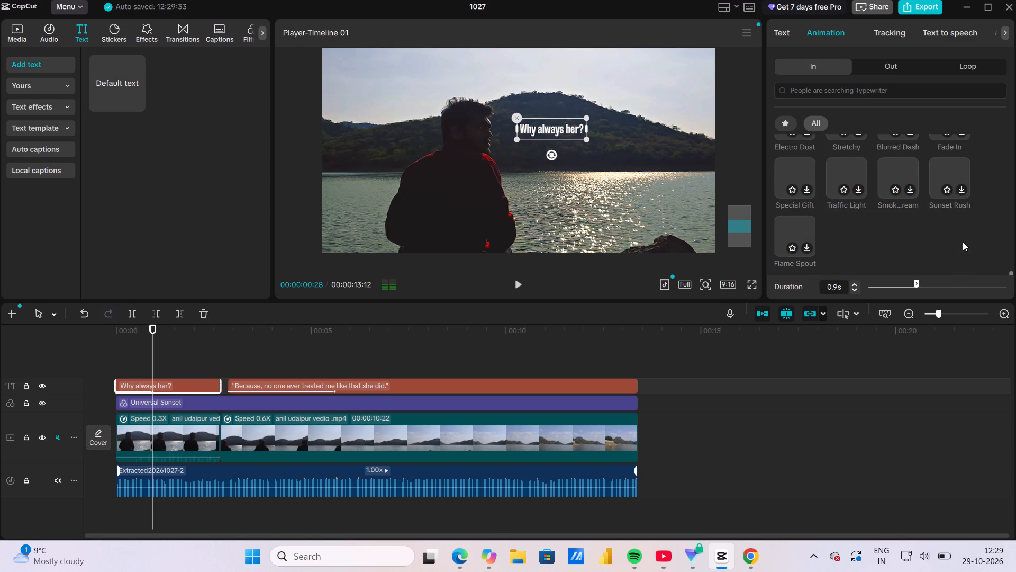
scroll(963, 242, down, 6)
scroll(786, 170, up, 10)
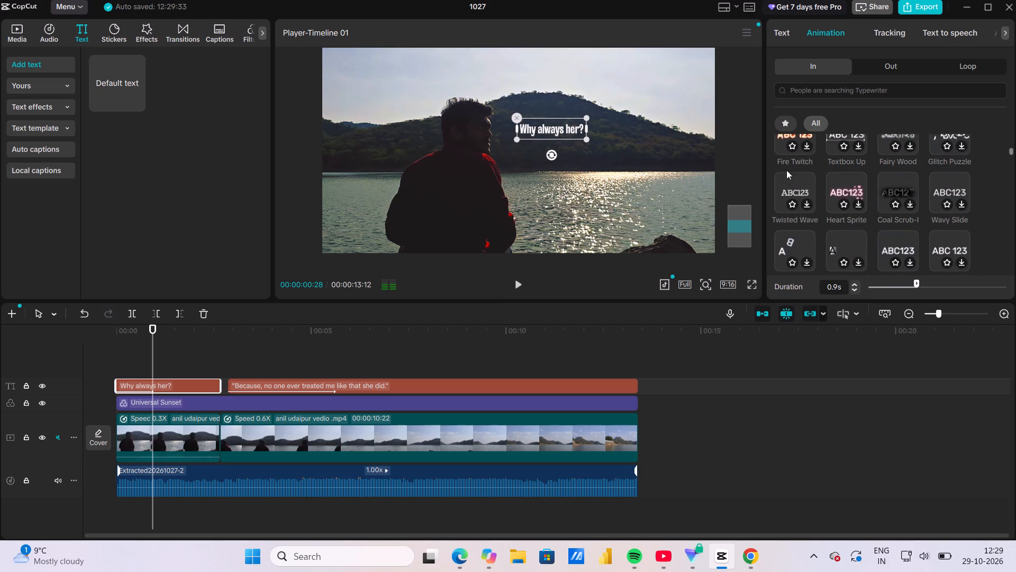
scroll(786, 170, up, 3)
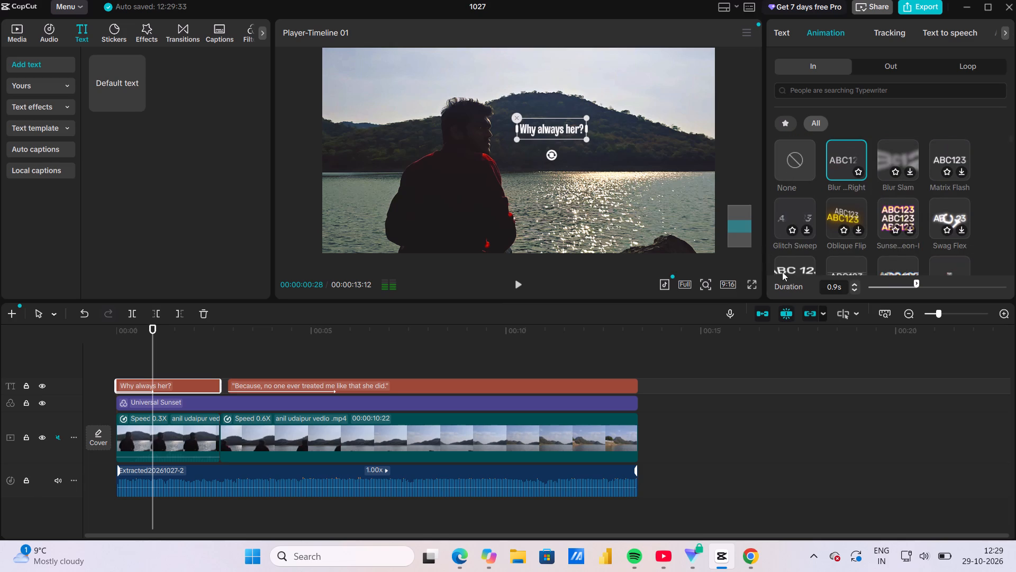
click(870, 285)
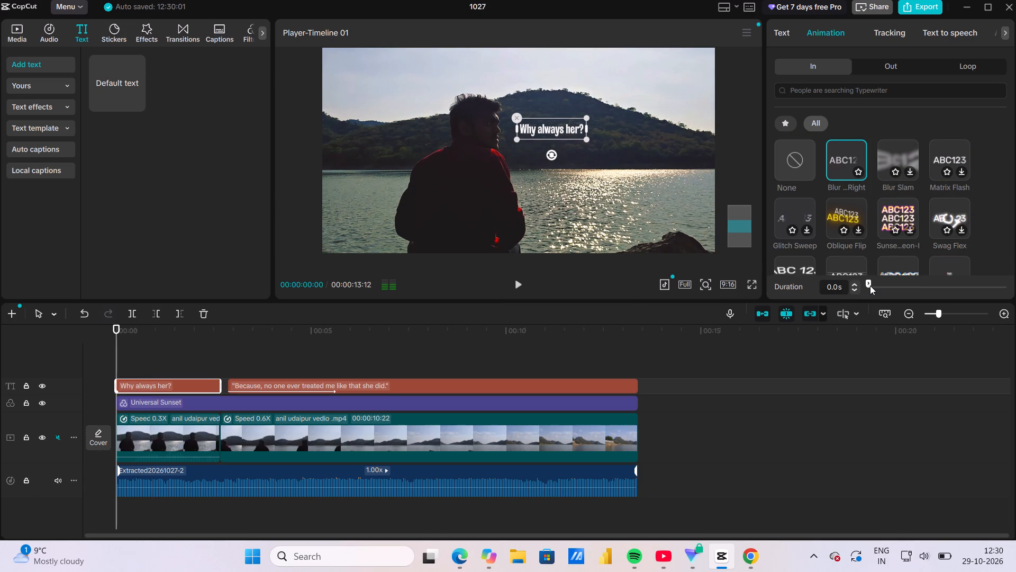
click(521, 281)
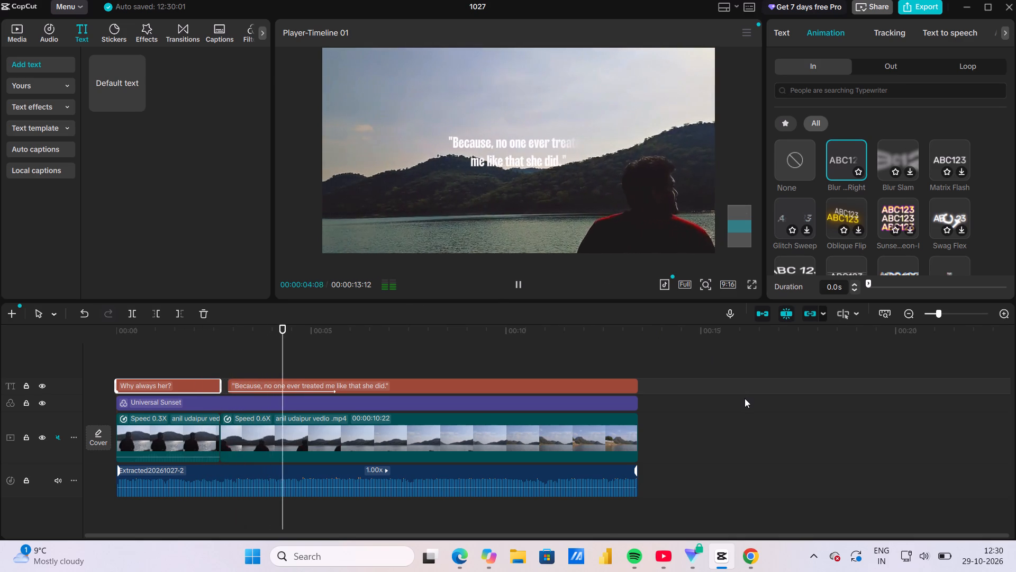
Remove the In animation from the "Because, no one ever treated me like that she did." overlay.
click(407, 382)
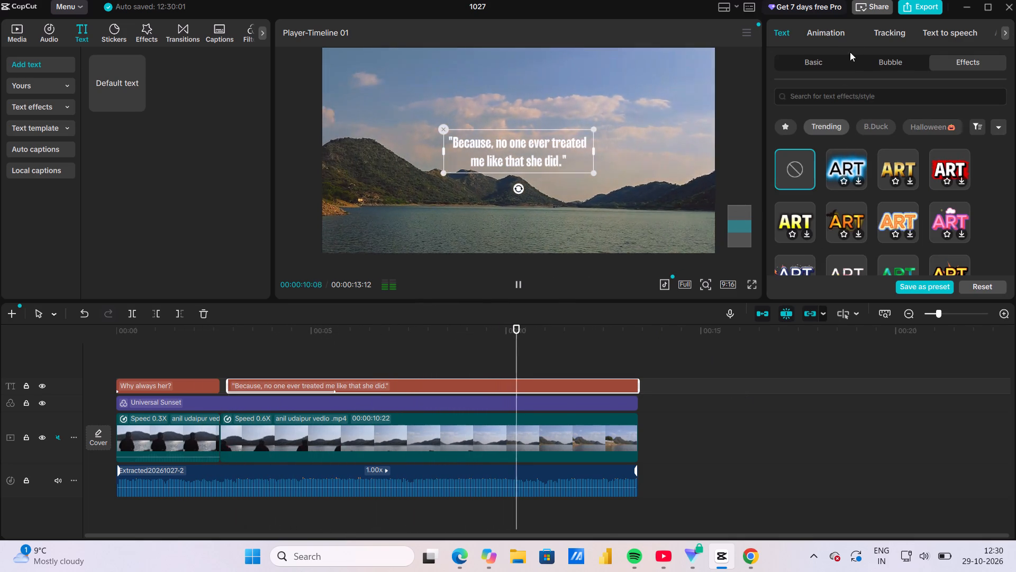
click(825, 36)
click(788, 164)
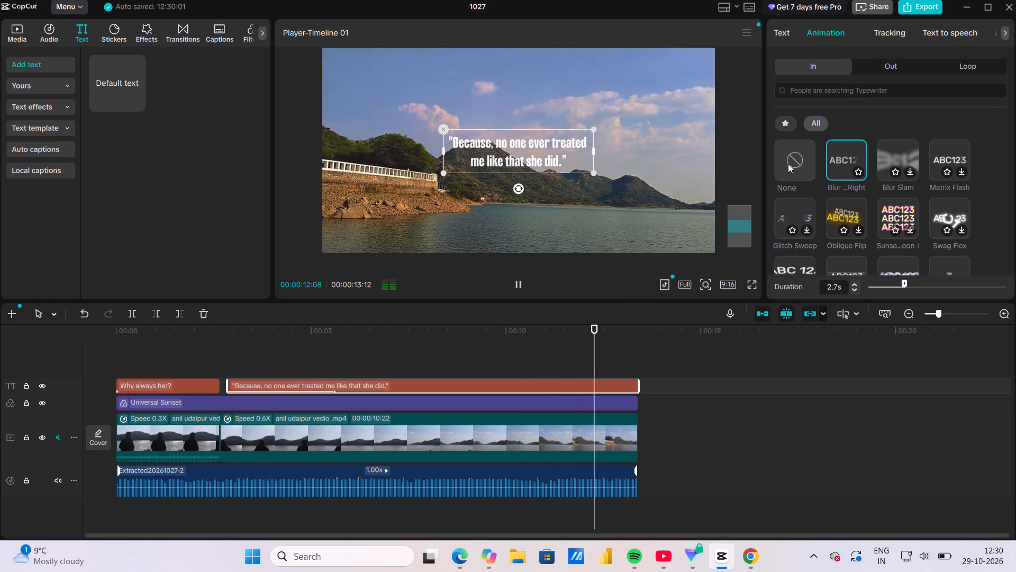
click(788, 164)
click(788, 164)
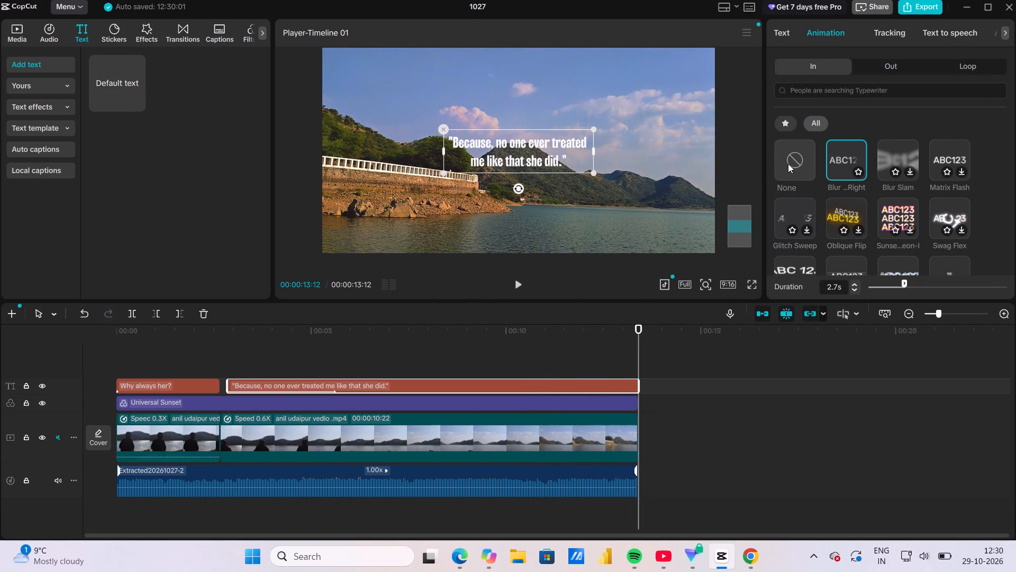
click(788, 164)
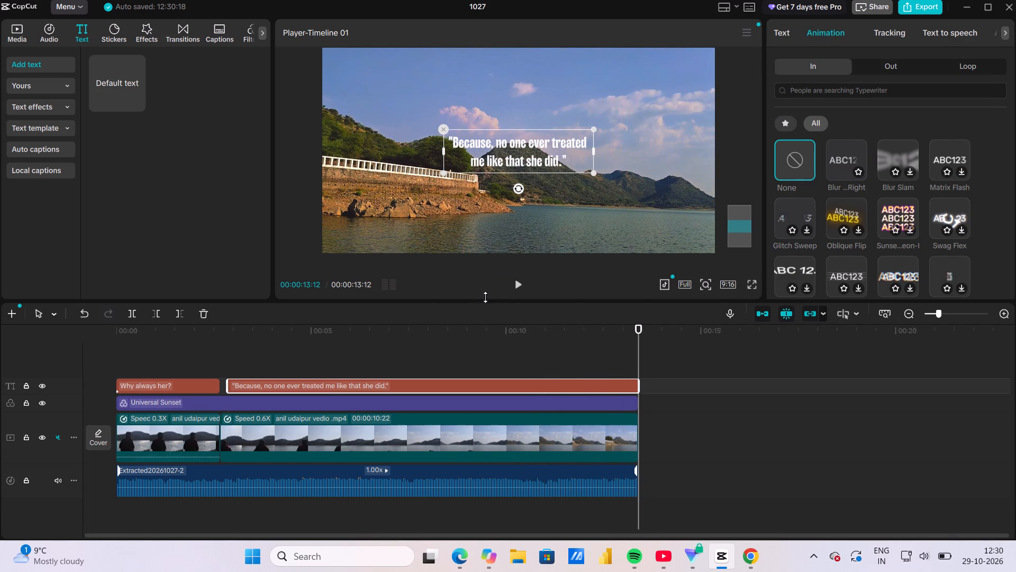
Review the video in the full-screen preview and return to the editor.
click(515, 280)
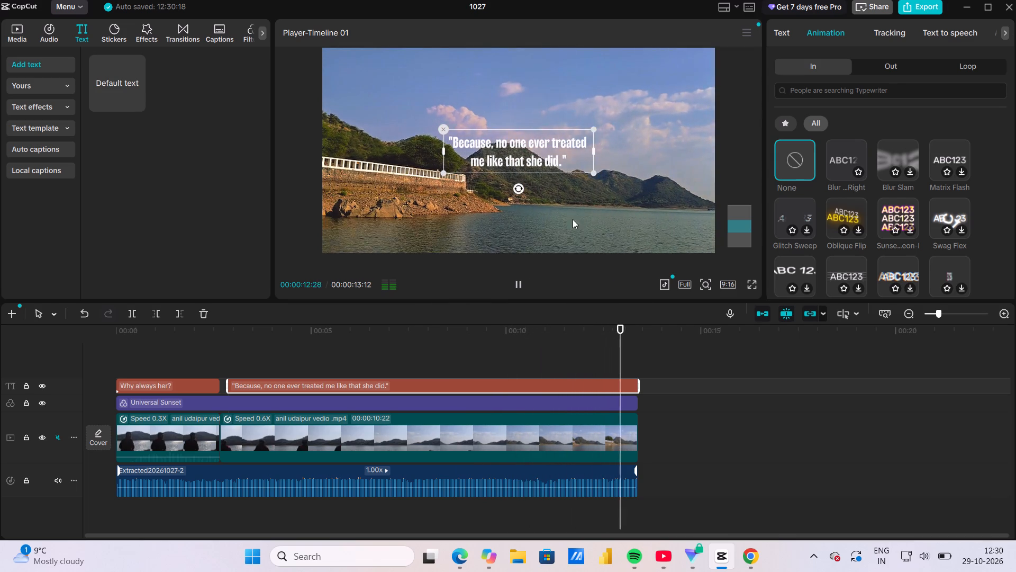
click(748, 284)
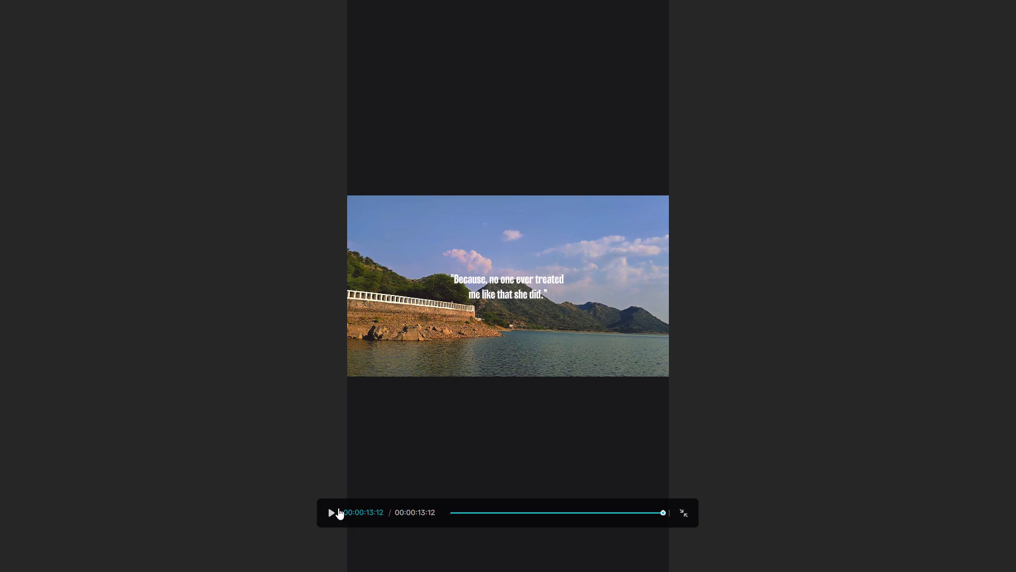
click(331, 511)
click(680, 515)
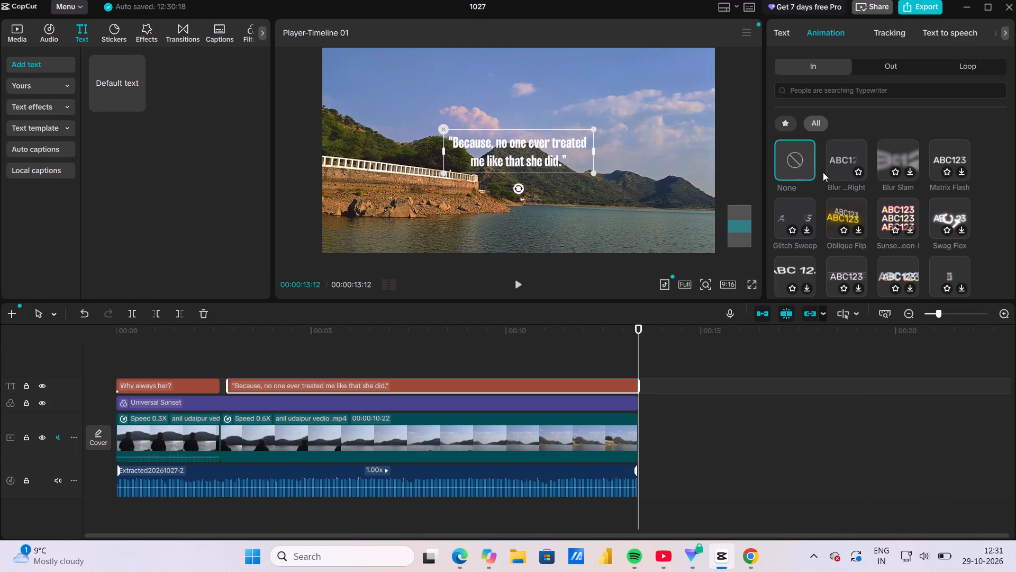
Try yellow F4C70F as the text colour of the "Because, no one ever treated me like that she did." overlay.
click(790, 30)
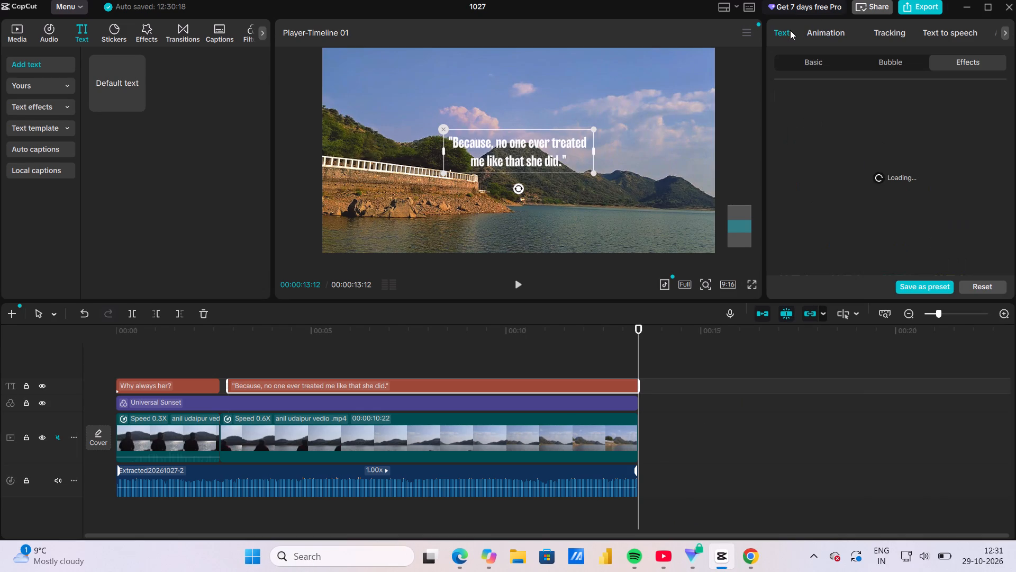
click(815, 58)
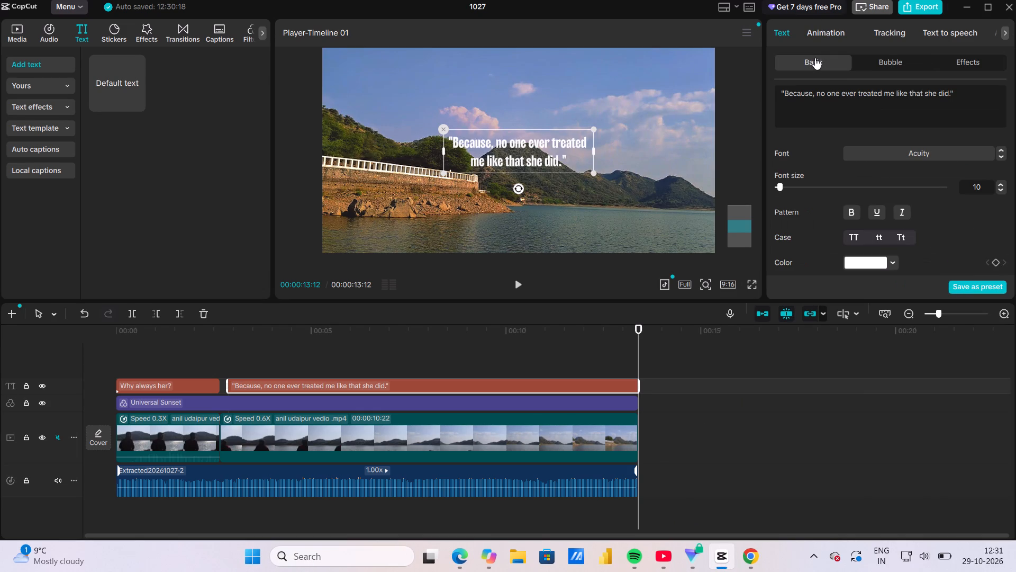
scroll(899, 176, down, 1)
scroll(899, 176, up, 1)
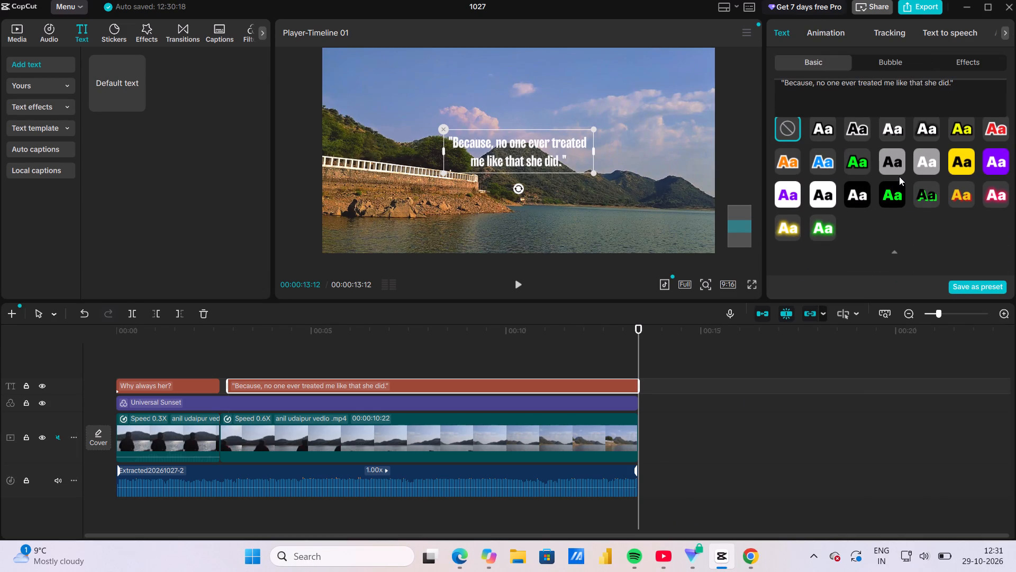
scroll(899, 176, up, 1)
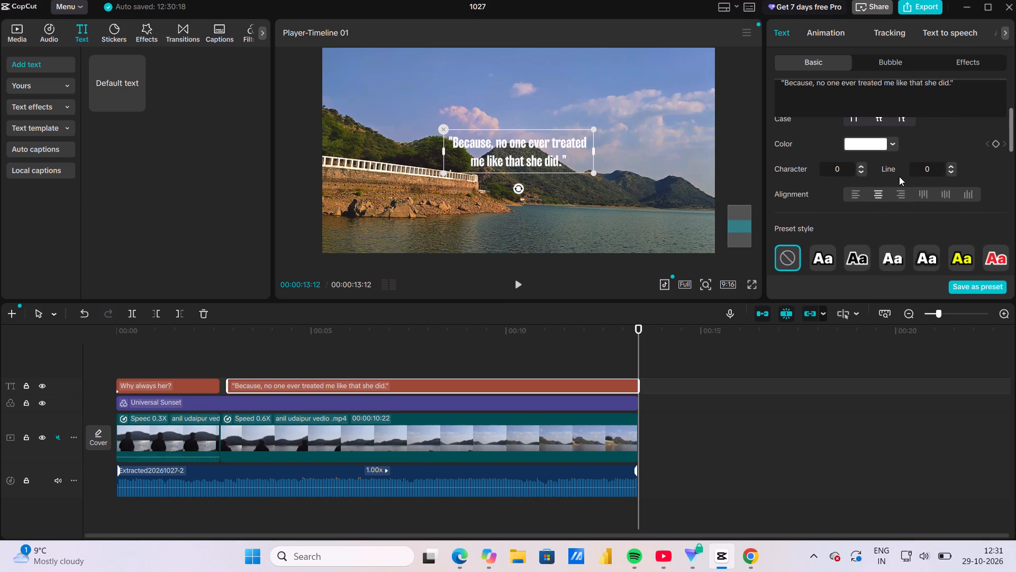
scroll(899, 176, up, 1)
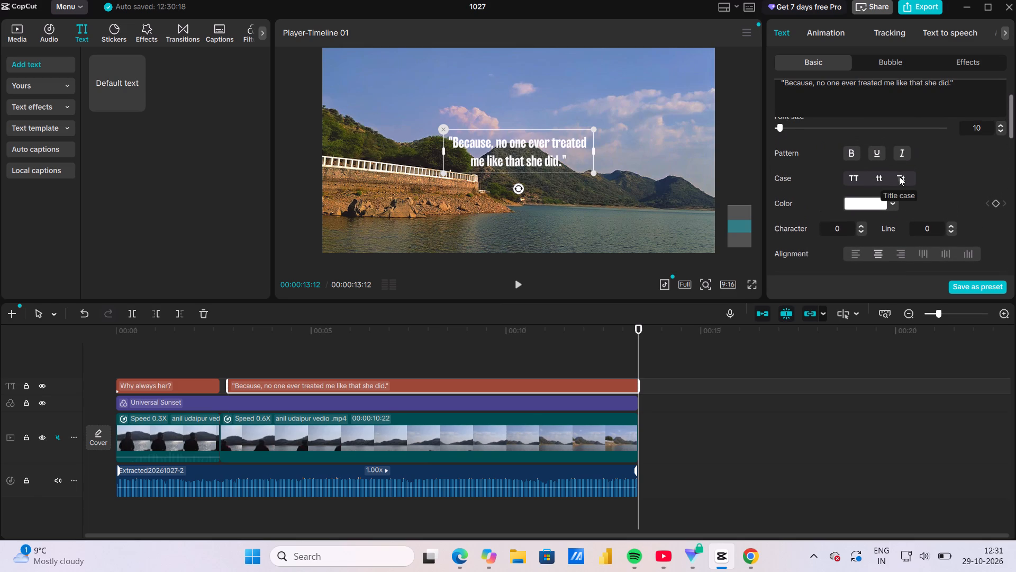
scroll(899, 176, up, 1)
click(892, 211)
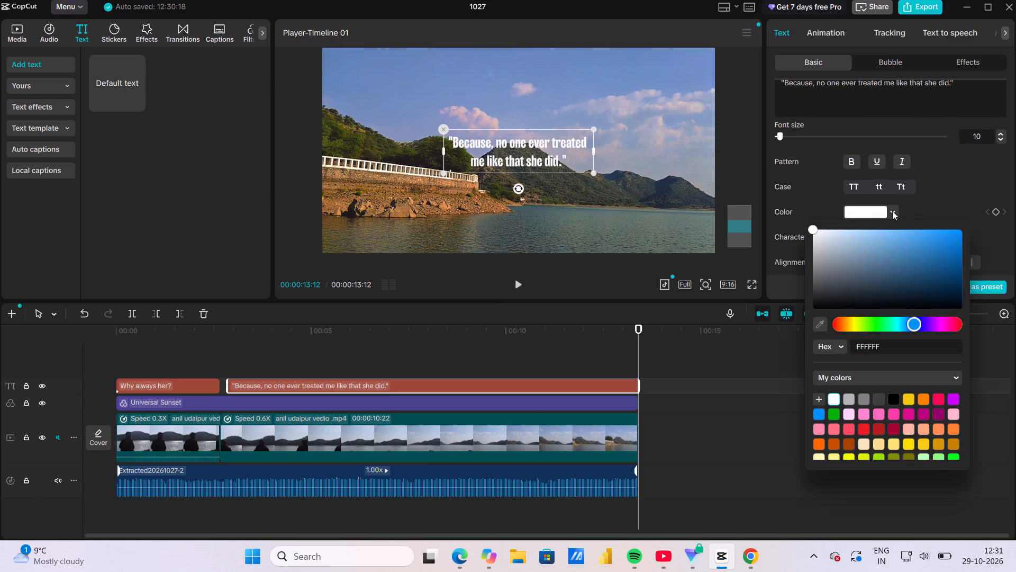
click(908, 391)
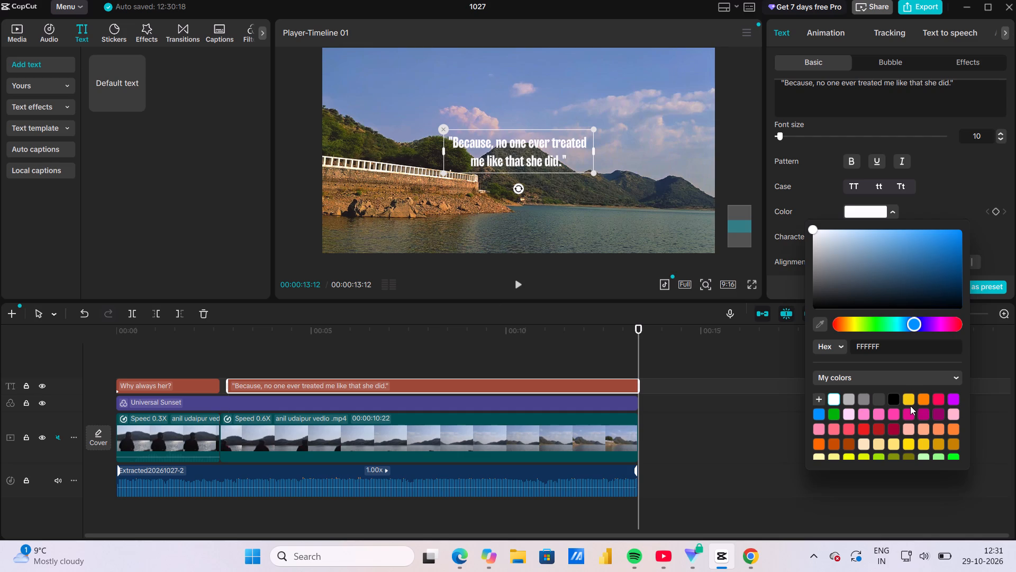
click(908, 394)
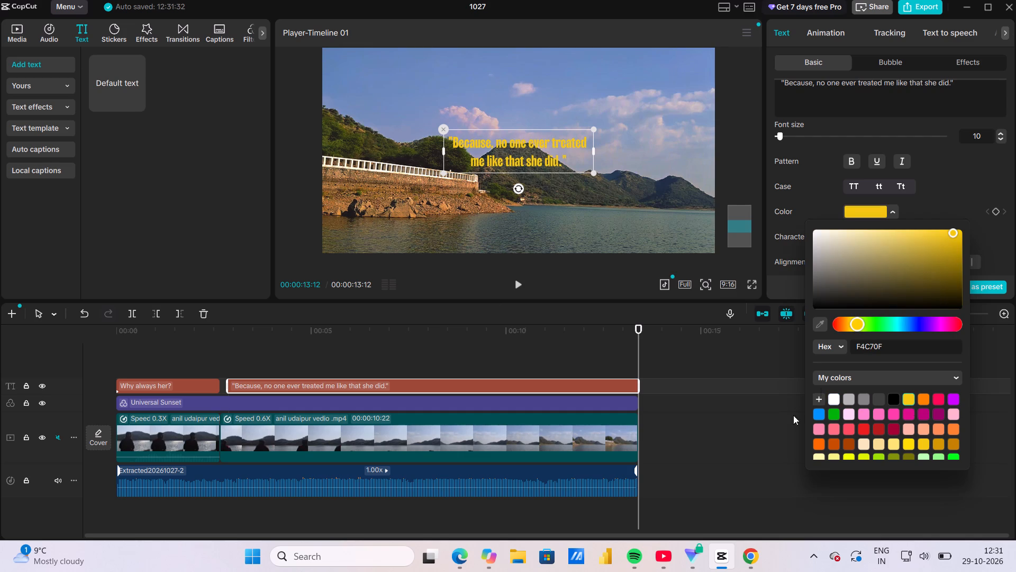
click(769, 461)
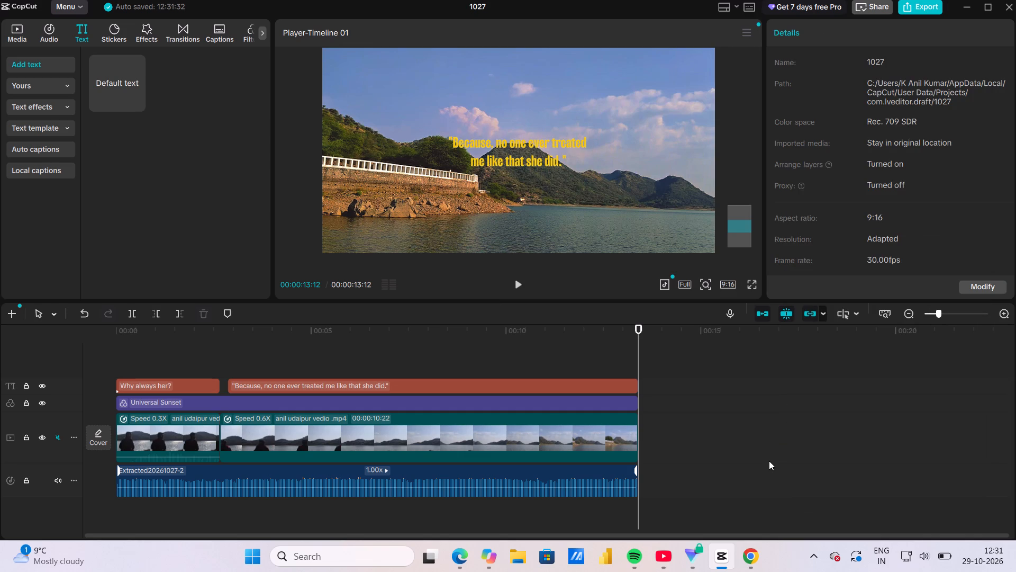
Play the timeline from the start, viewing part of it full screen, to check both text overlays.
click(204, 390)
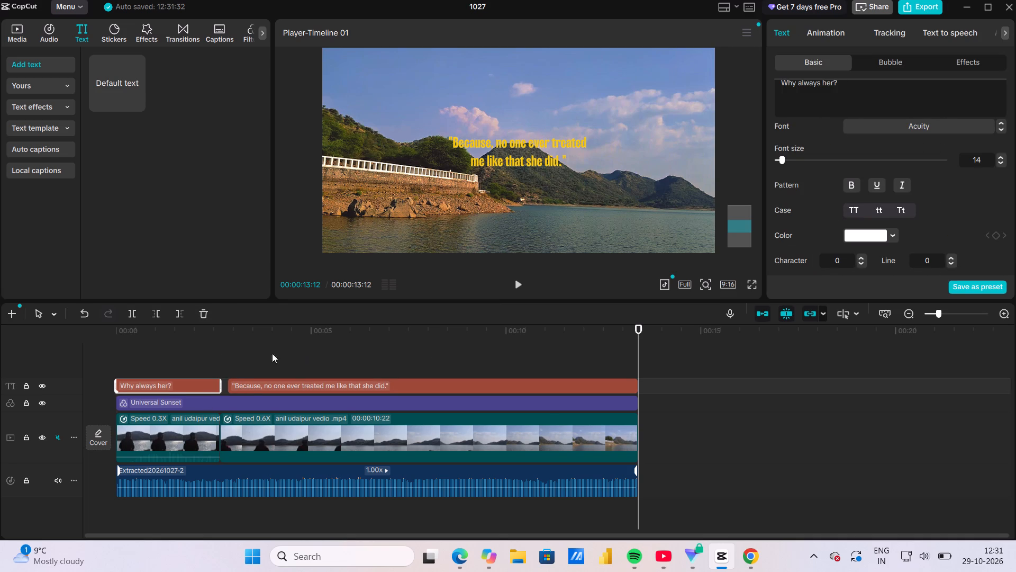
click(120, 360)
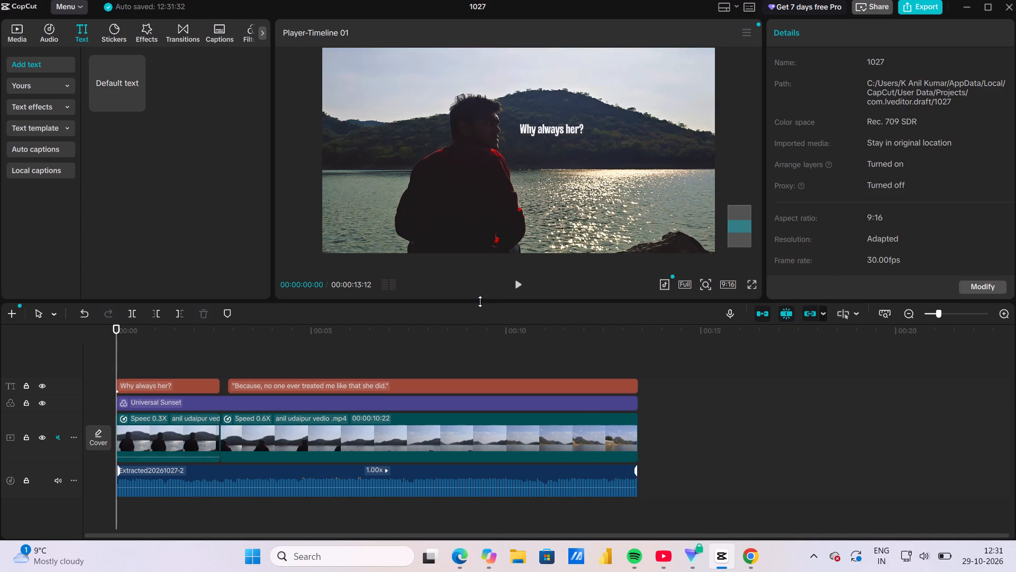
click(513, 279)
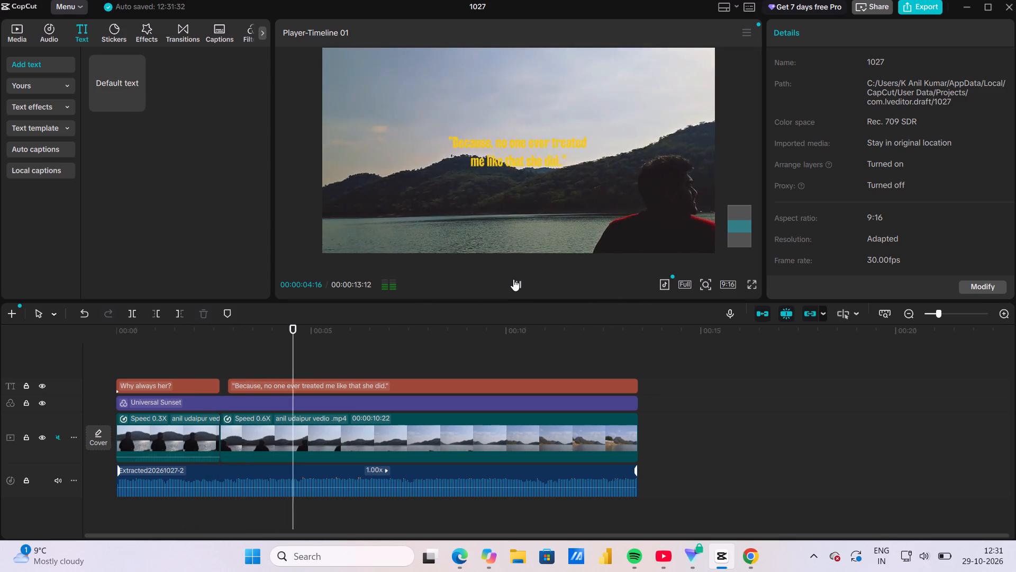
click(756, 282)
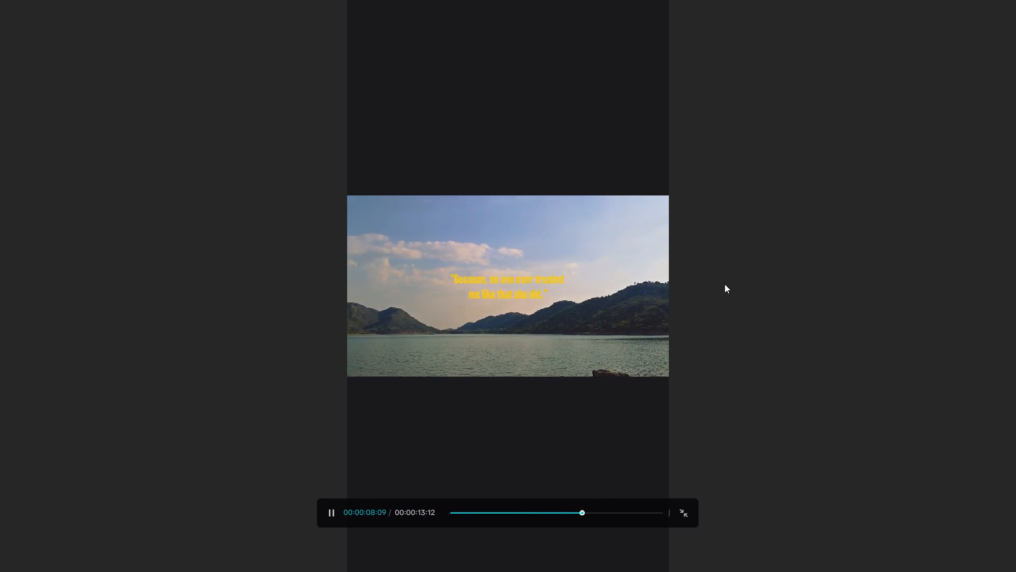
click(680, 506)
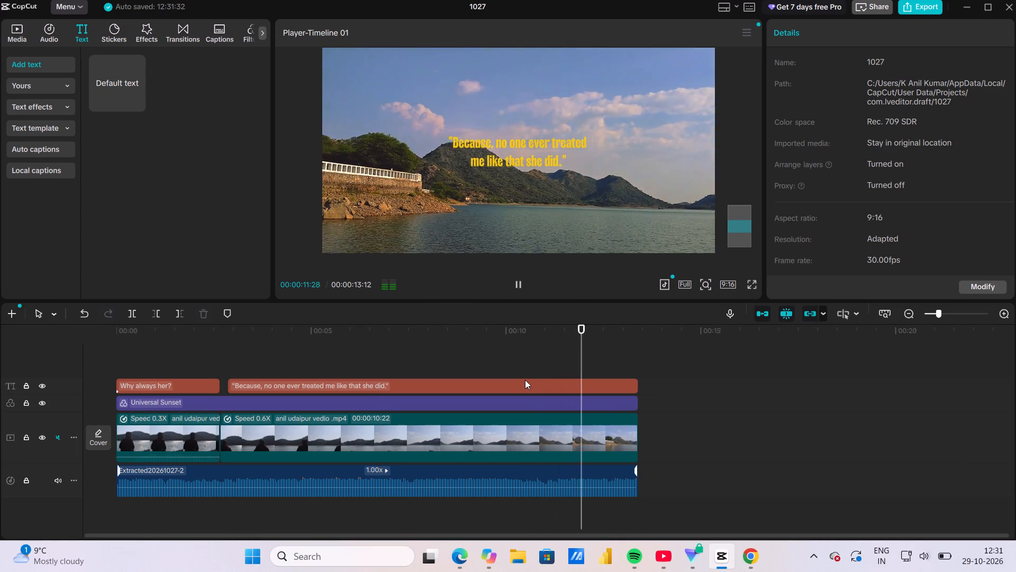
Set the text colour of the "Because, no one ever treated me like that she did." overlay to pale yellow FFE373.
click(527, 380)
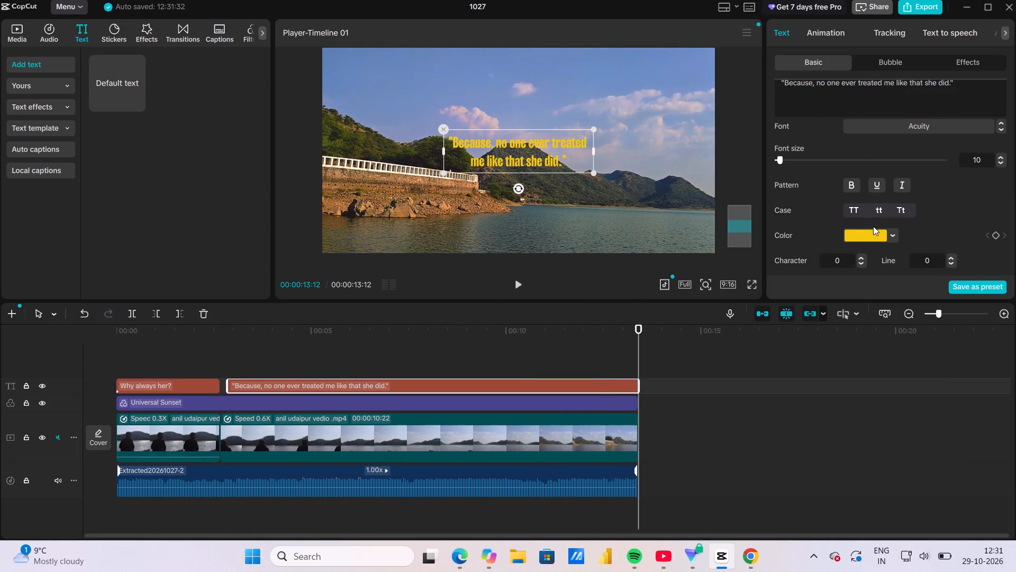
click(887, 230)
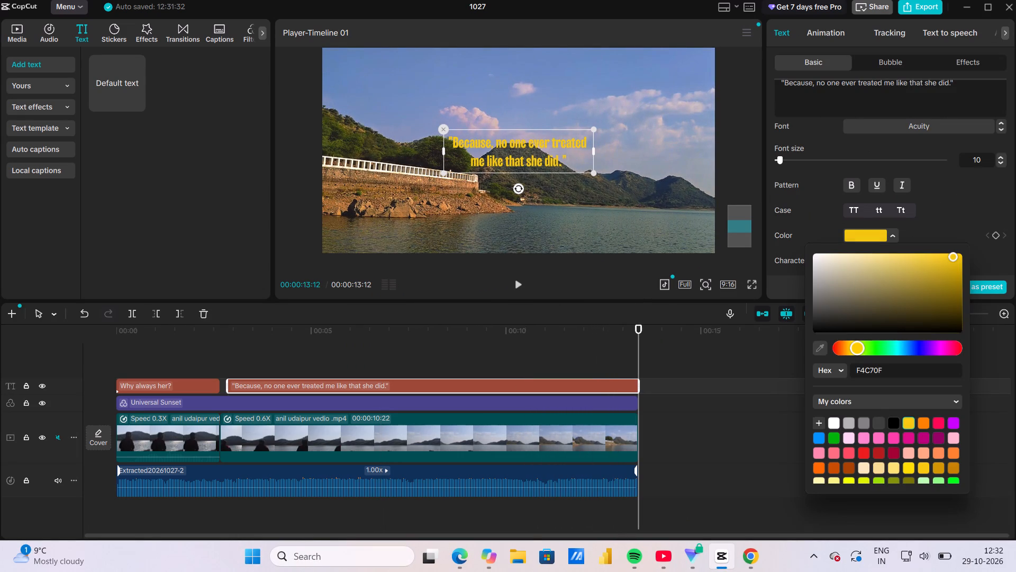
click(835, 419)
scroll(835, 419, down, 1)
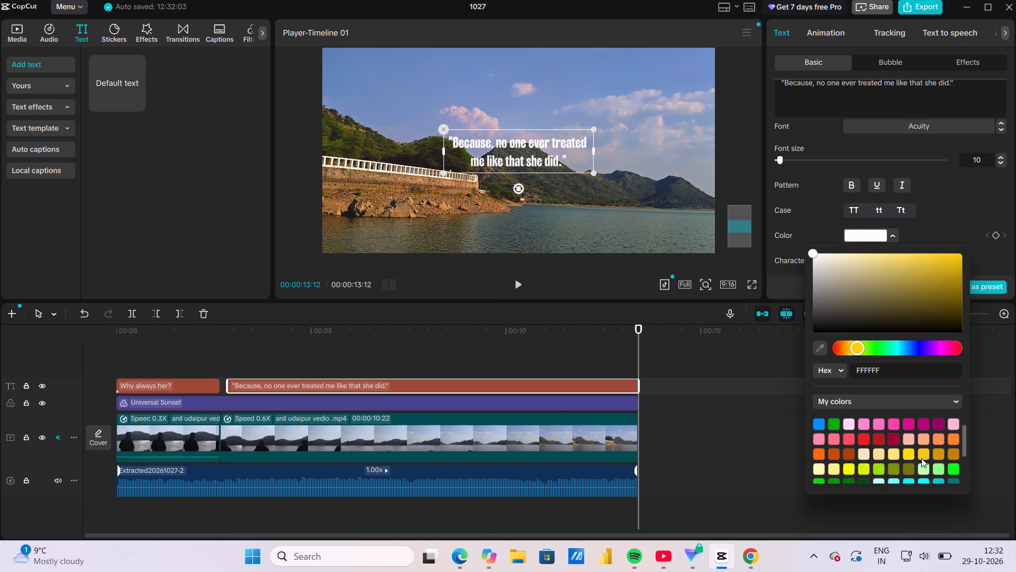
click(895, 451)
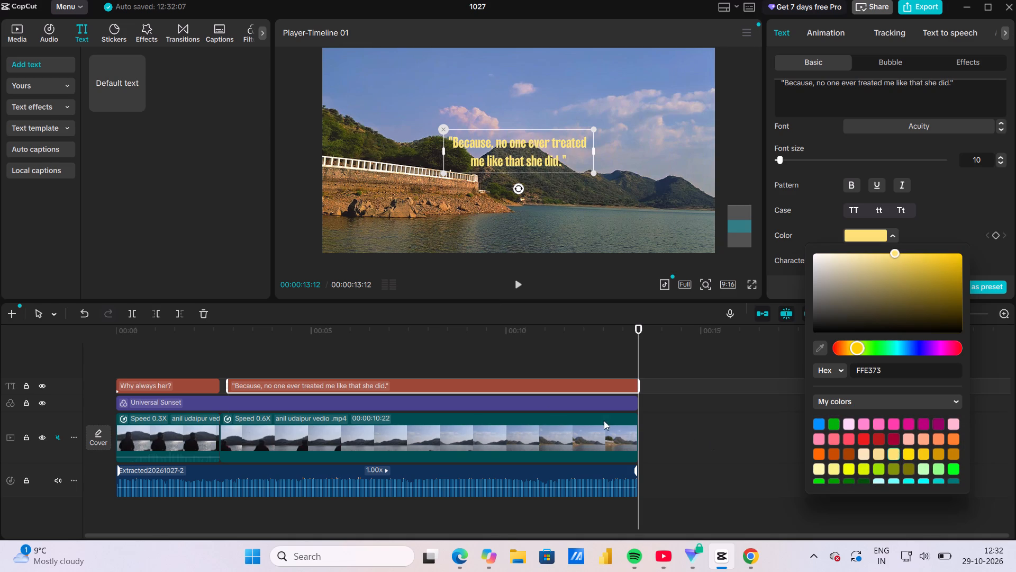
Check the recoloured quote against the footage at several earlier points of the timeline, back to the "Why always her?" overlay.
click(483, 367)
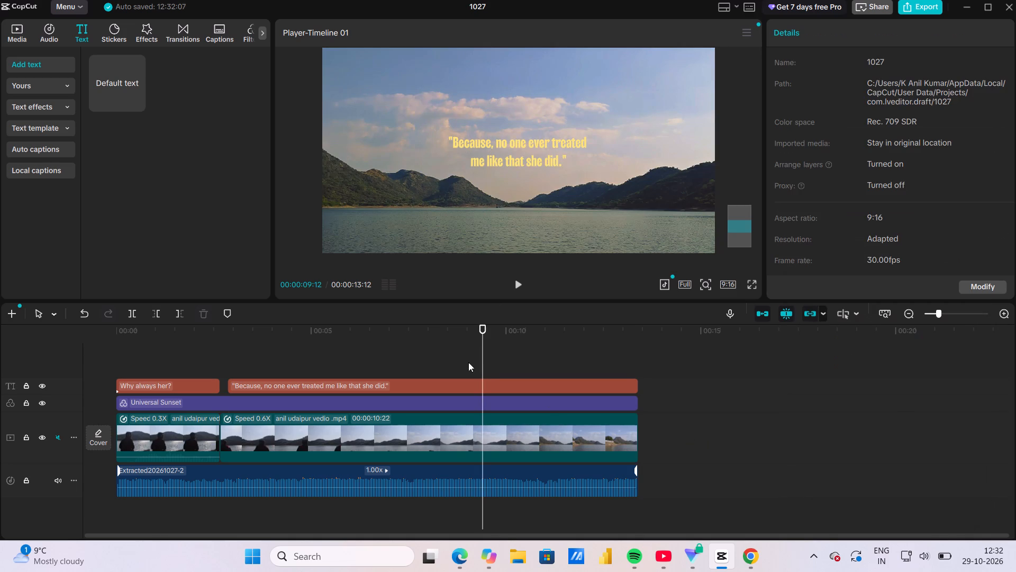
click(399, 351)
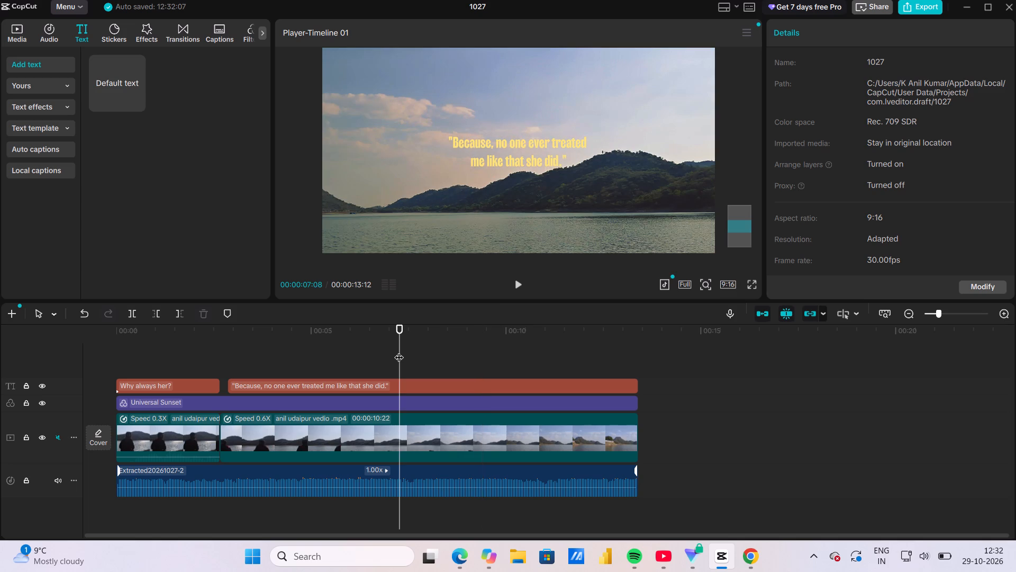
click(357, 352)
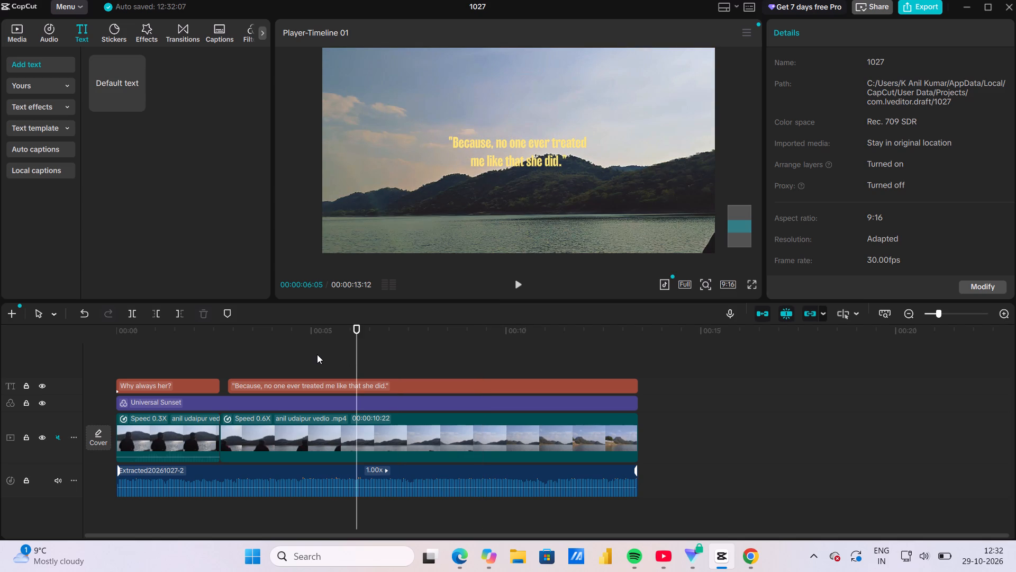
click(317, 354)
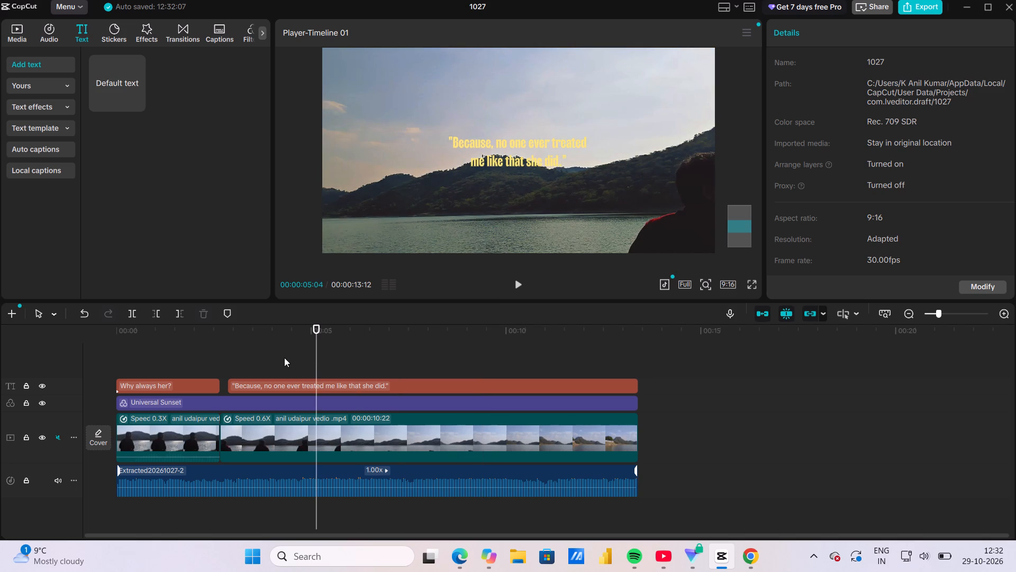
click(284, 358)
click(241, 355)
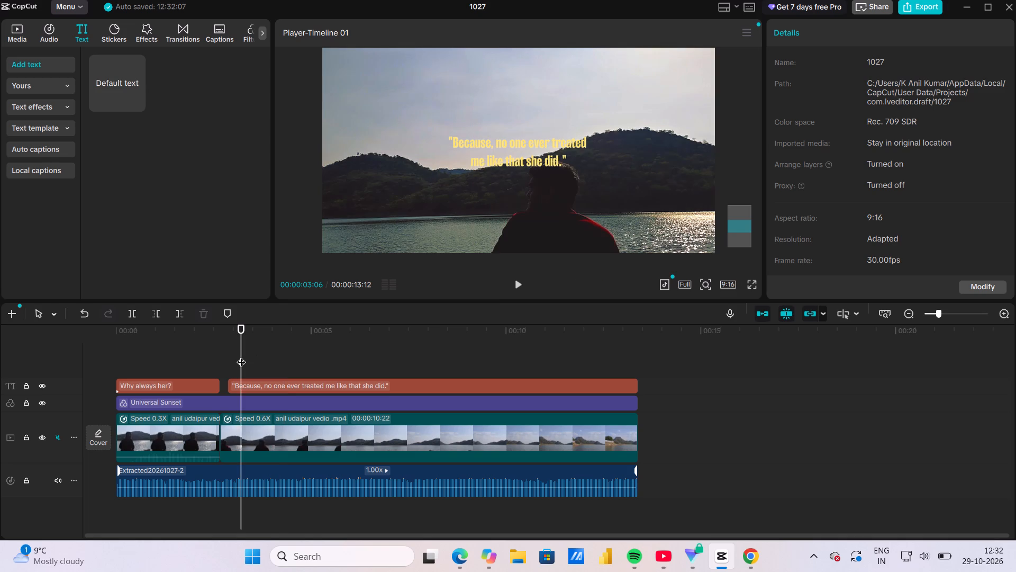
click(241, 355)
click(223, 351)
click(196, 353)
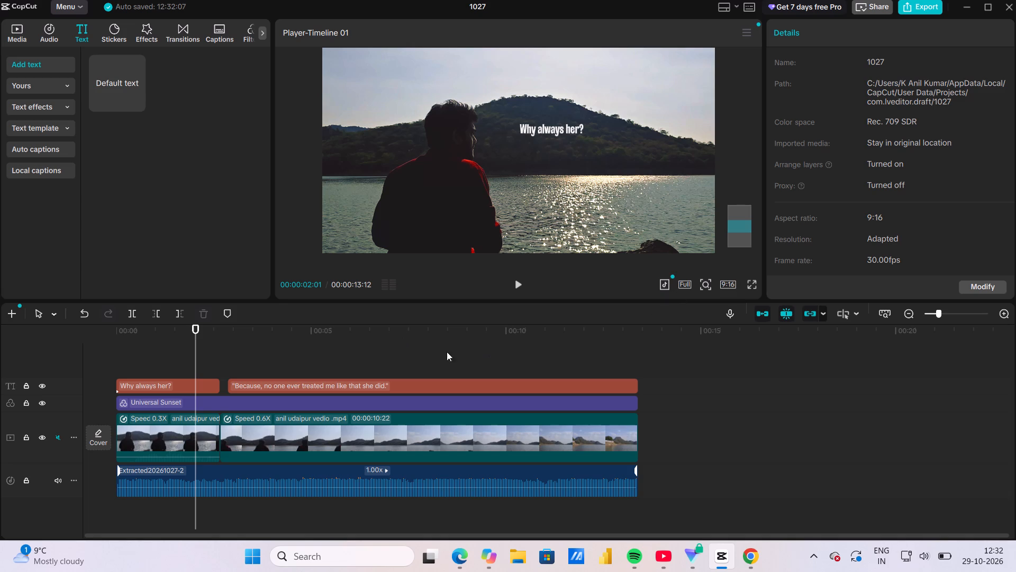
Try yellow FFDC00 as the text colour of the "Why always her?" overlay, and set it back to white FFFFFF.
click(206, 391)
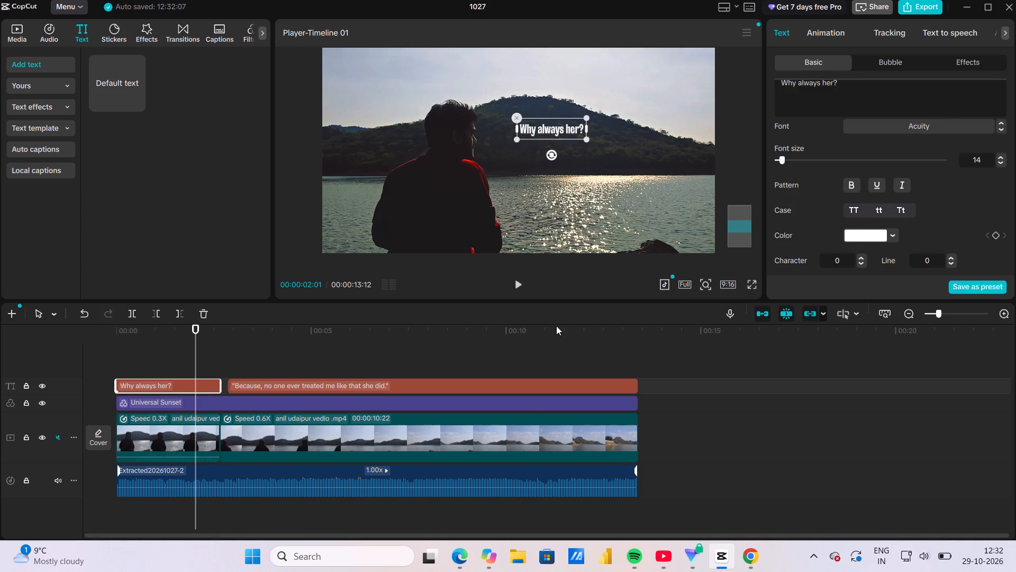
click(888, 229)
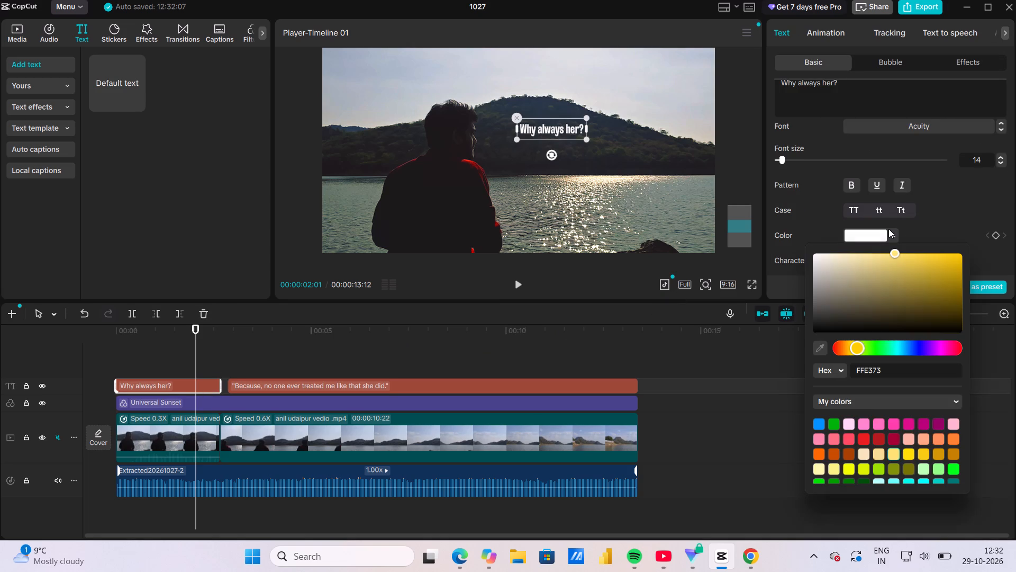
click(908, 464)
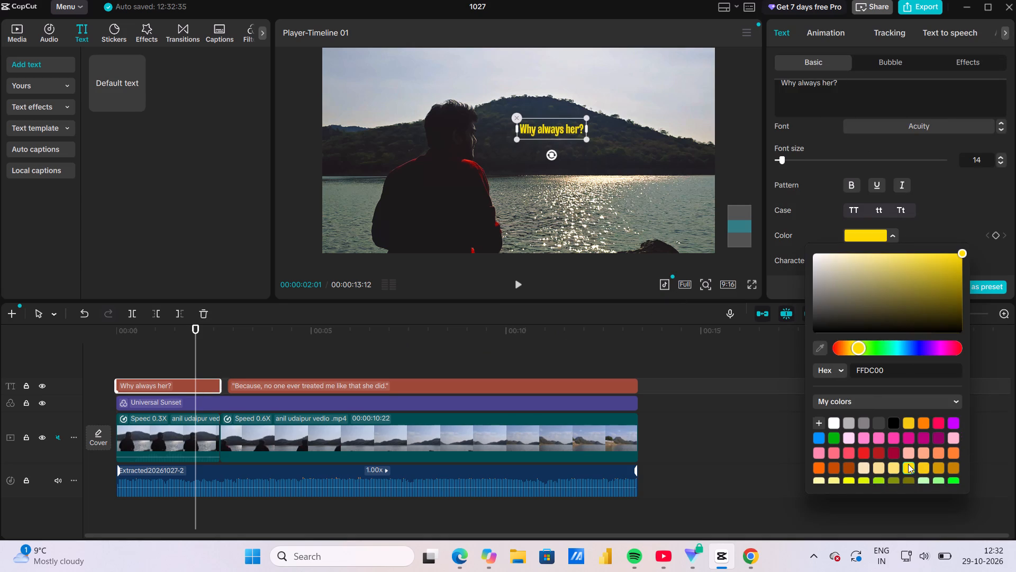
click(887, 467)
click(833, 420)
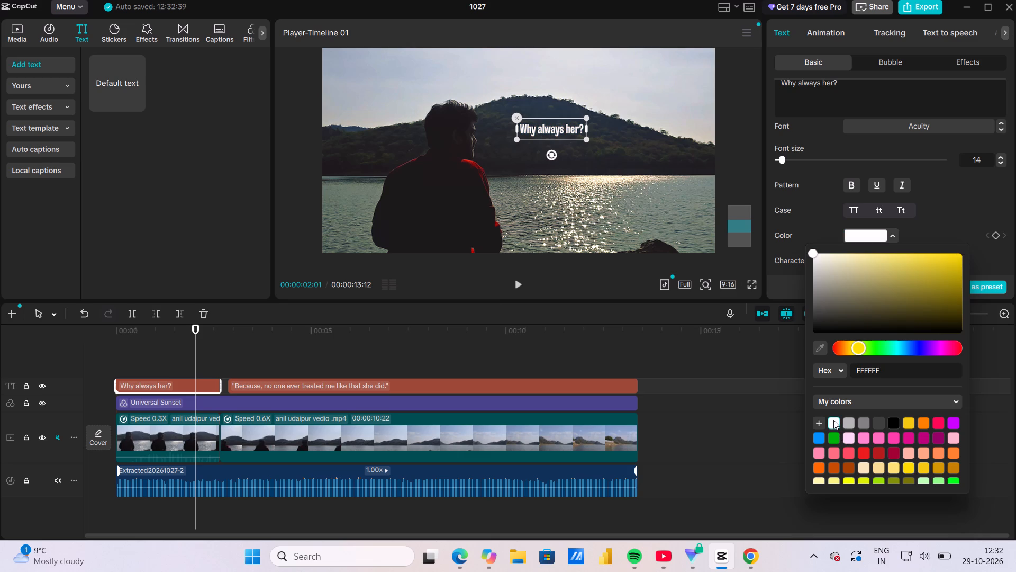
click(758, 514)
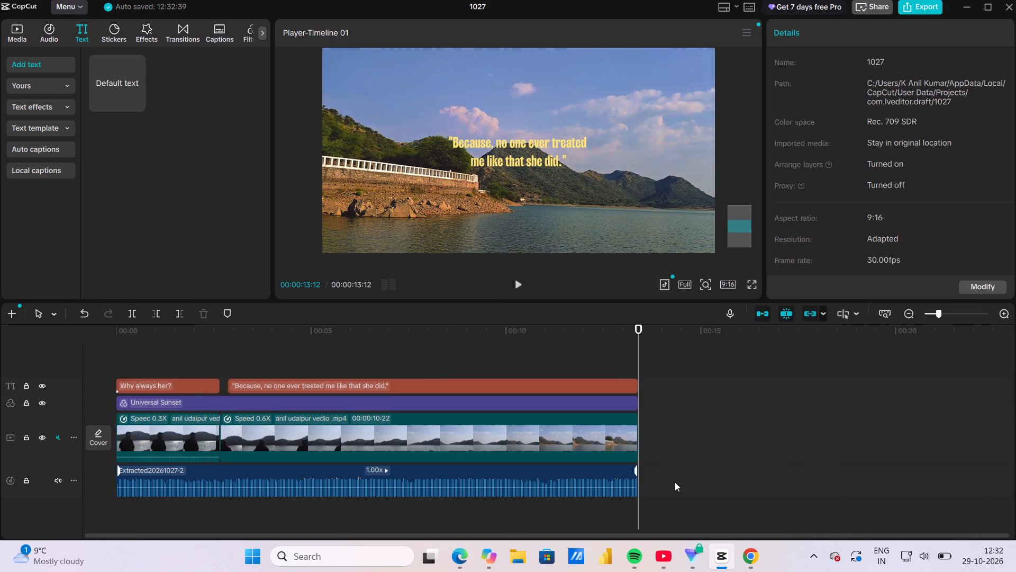
Play the video in the full-screen preview to review both text overlays and return to the editor.
click(753, 283)
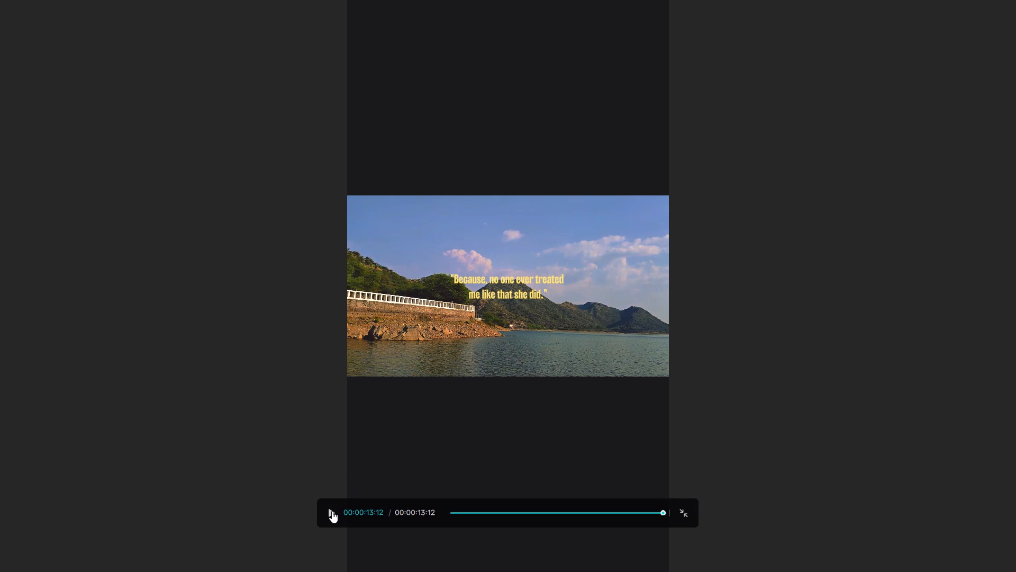
click(331, 511)
key(space)
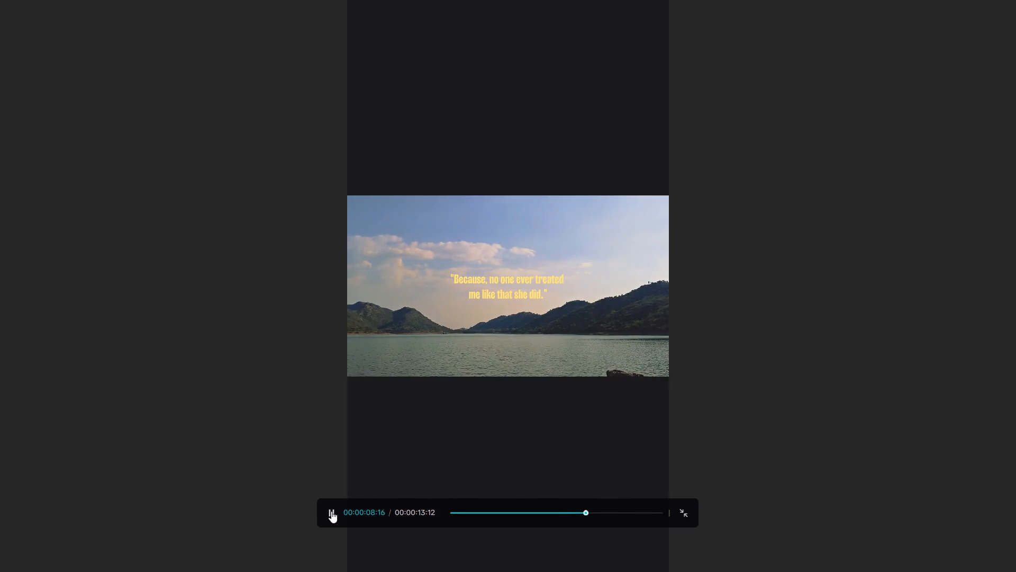
click(682, 515)
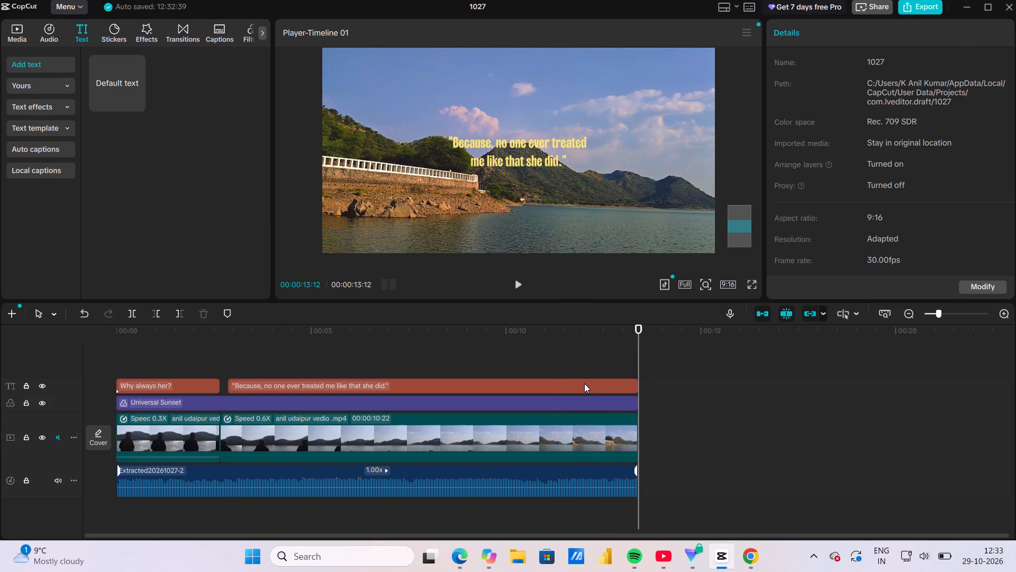
Close project 1027 and return to the home screen.
click(147, 3)
click(1005, 6)
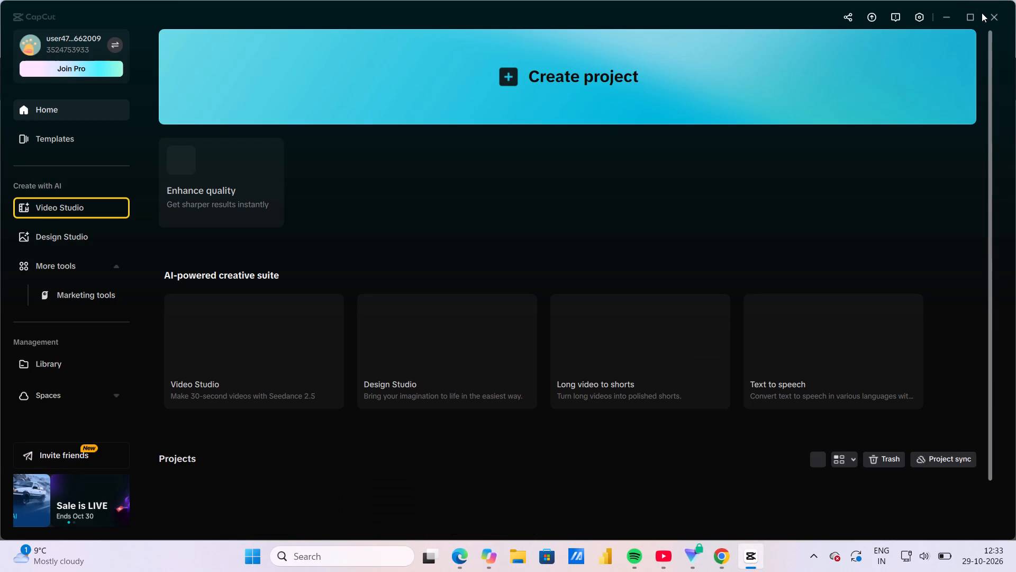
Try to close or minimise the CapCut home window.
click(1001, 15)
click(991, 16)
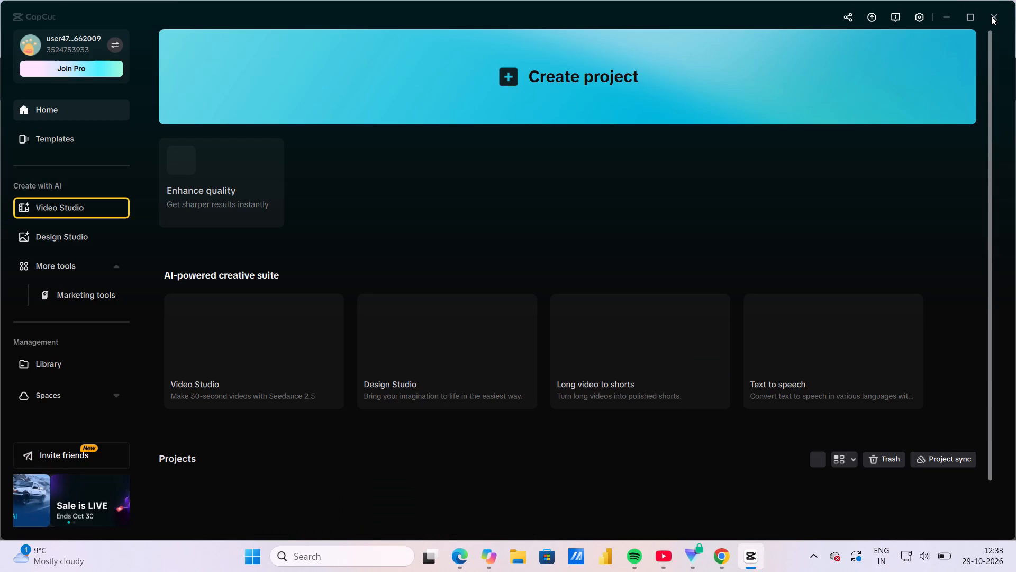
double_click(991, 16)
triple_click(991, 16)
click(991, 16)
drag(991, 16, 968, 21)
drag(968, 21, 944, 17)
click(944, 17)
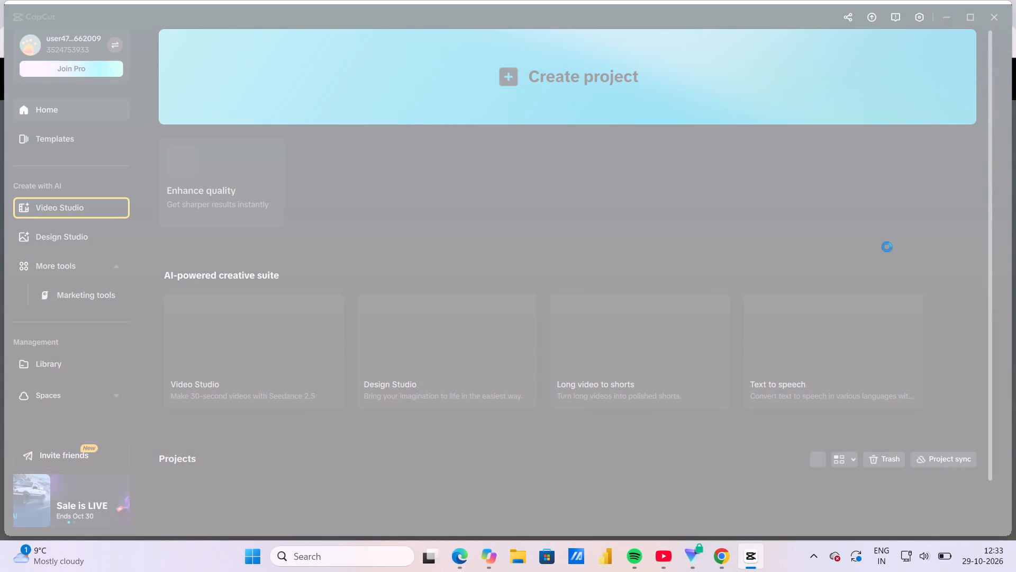
Switch to Proton VPN, disconnect from the current server and close its window.
click(694, 549)
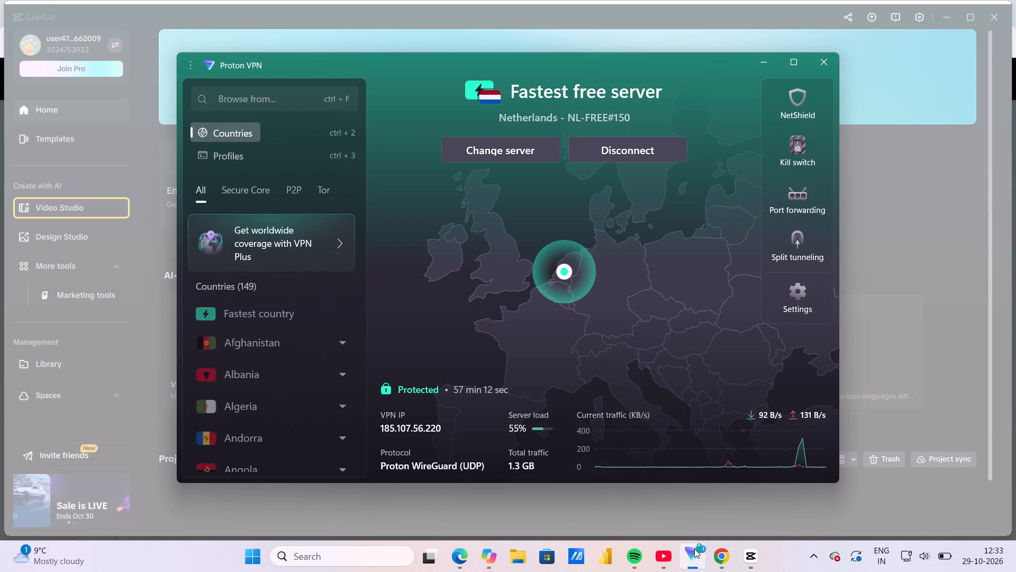
click(596, 148)
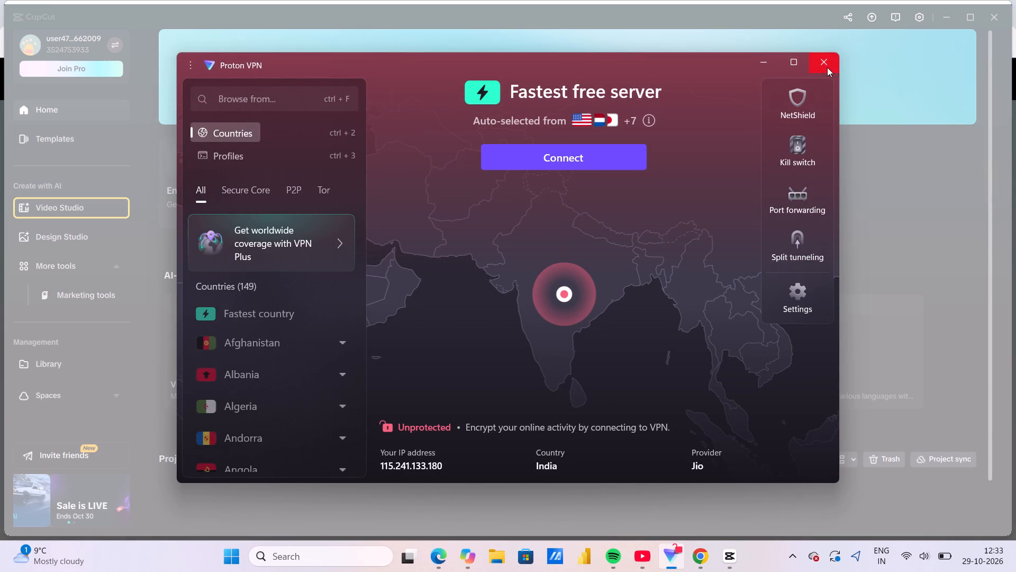
click(827, 67)
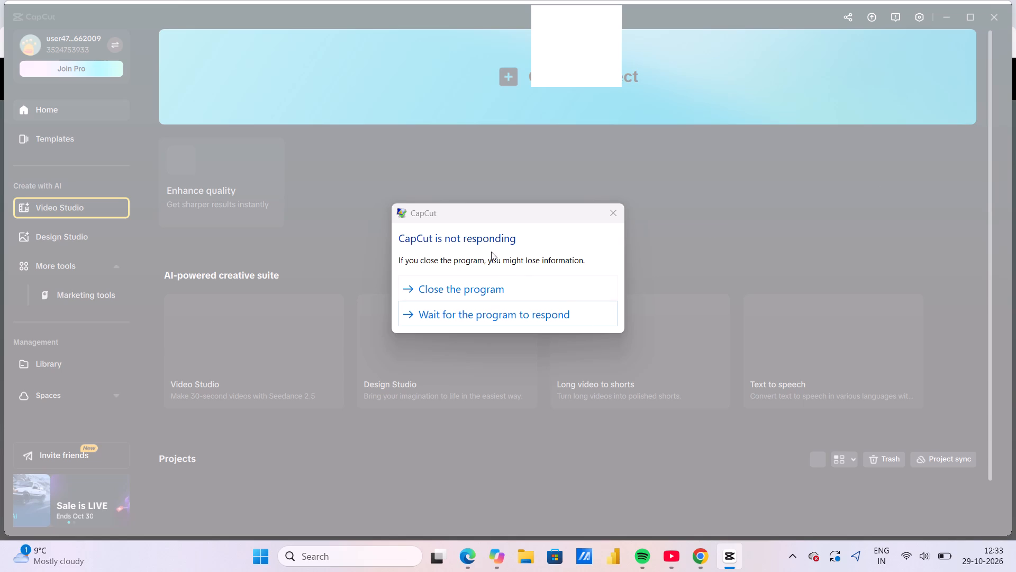
Force the unresponsive CapCut program to close.
click(473, 289)
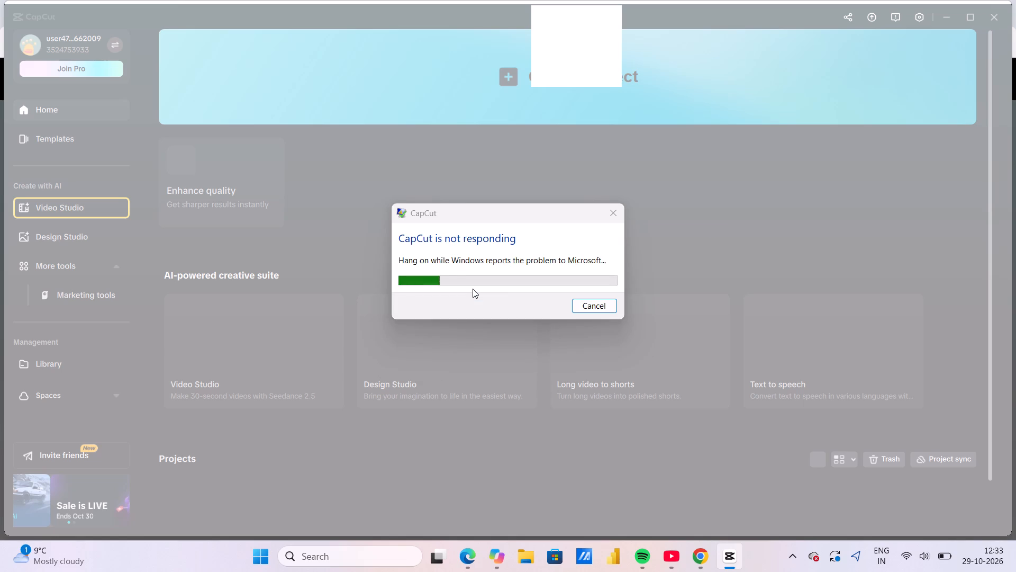